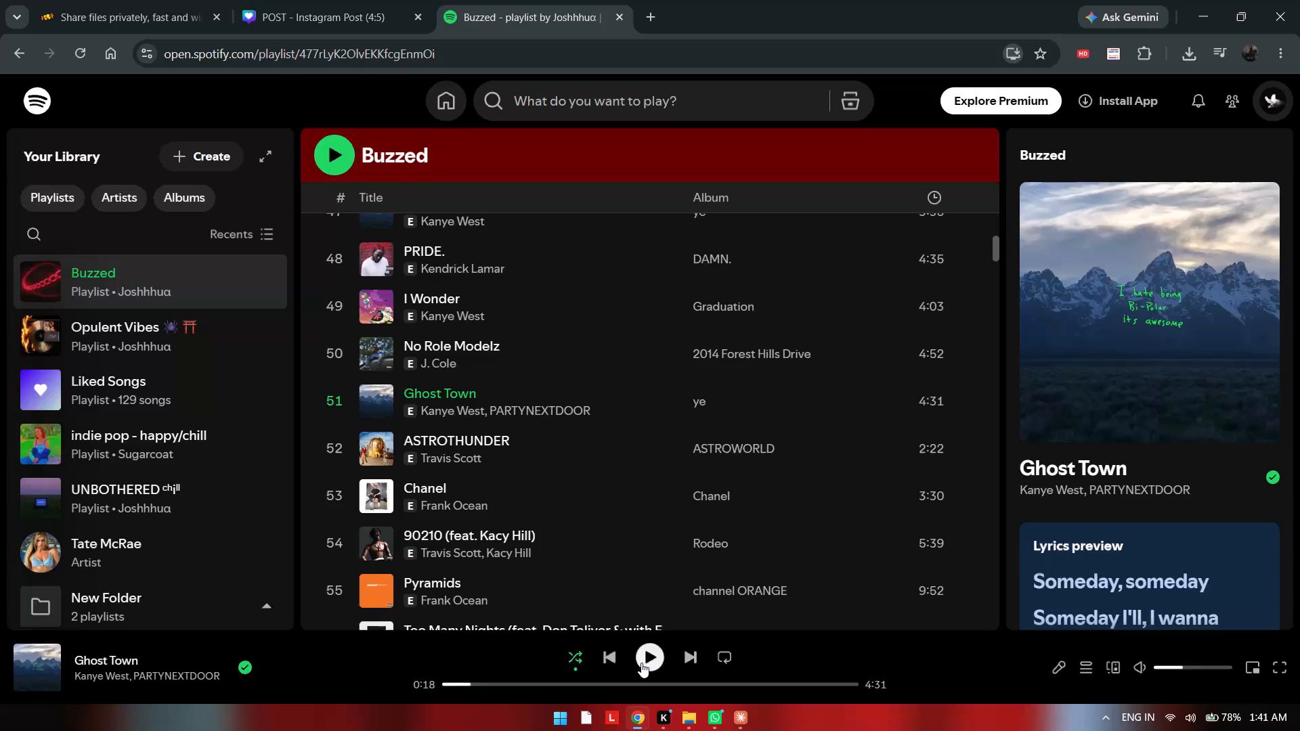
Resume playback of Ghost Town in the Buzzed playlist.
left_click(641, 663)
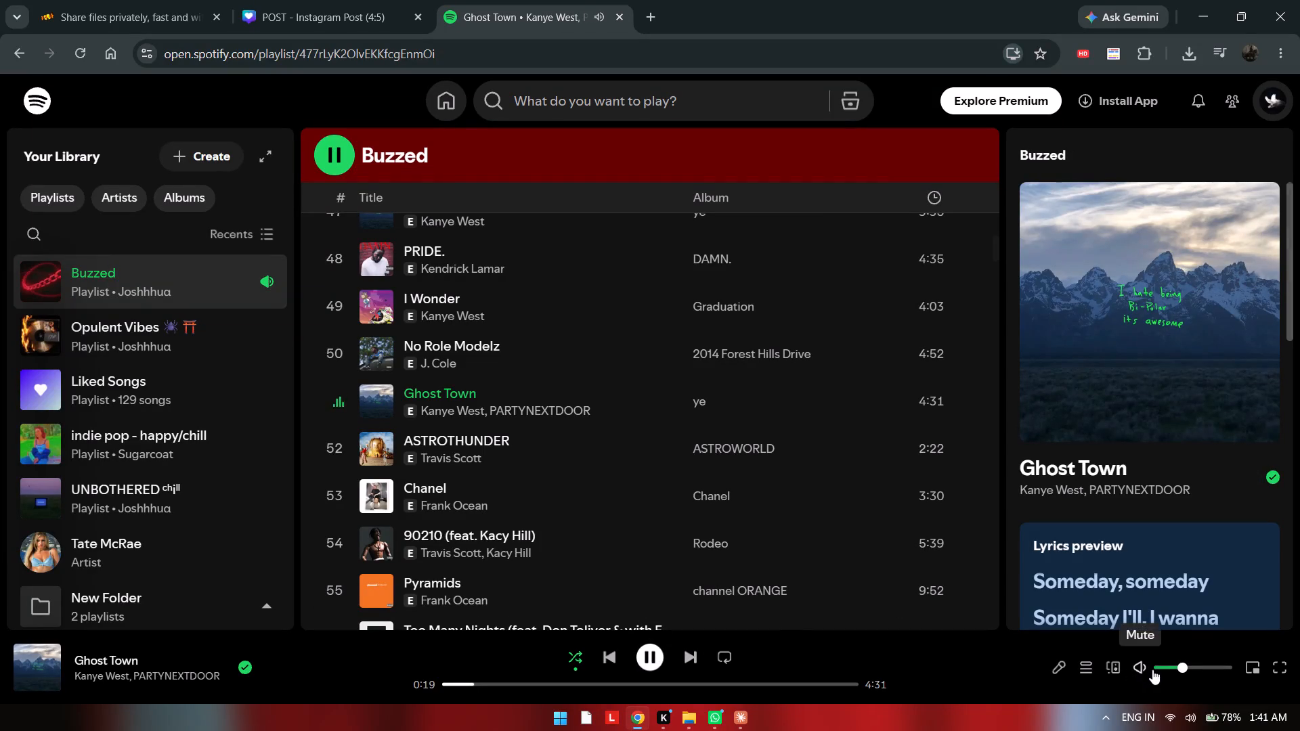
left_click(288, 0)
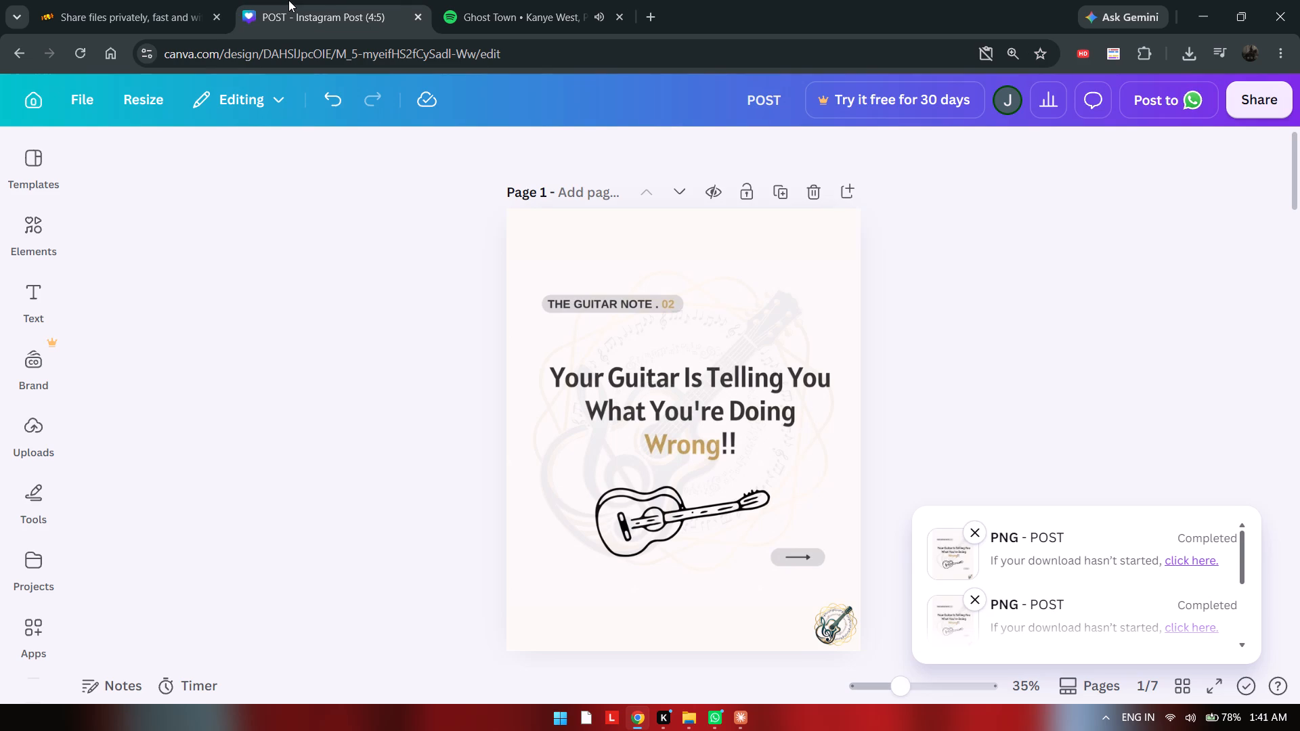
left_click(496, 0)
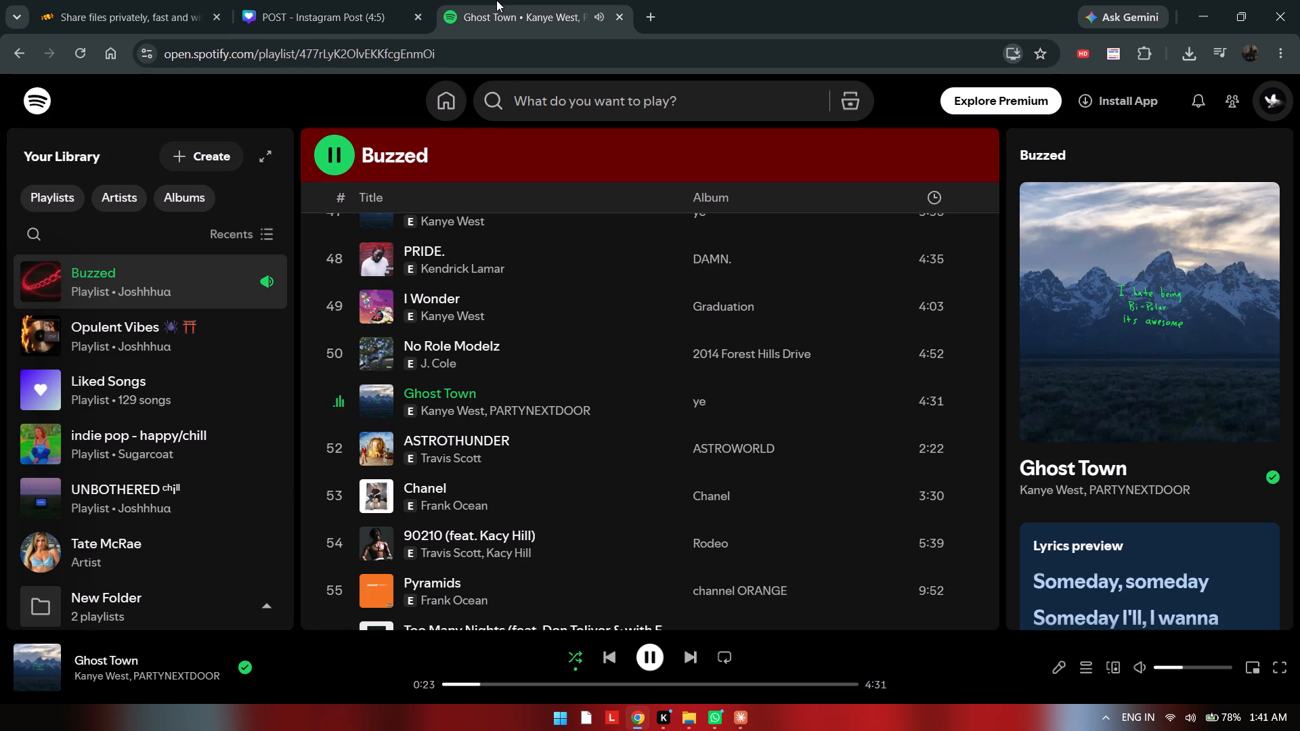
Switch from the browser to another open application window.
key("alt+Tab")
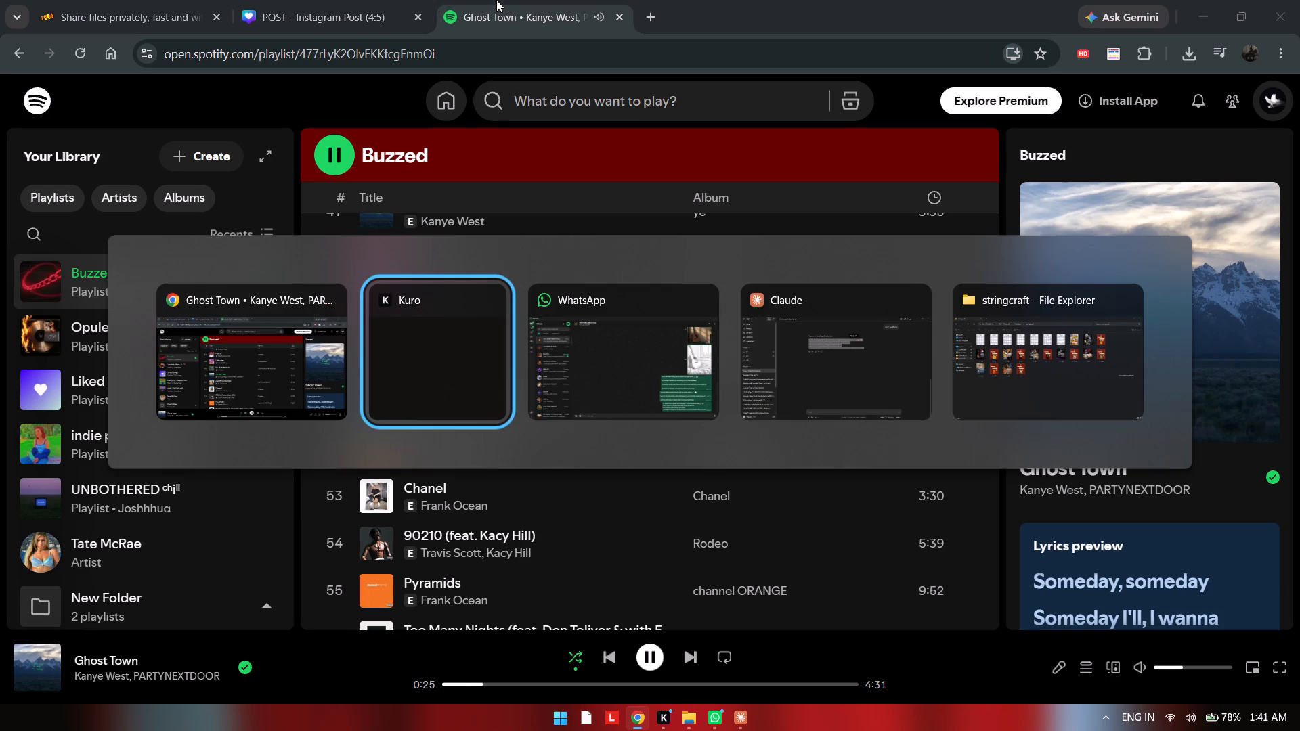
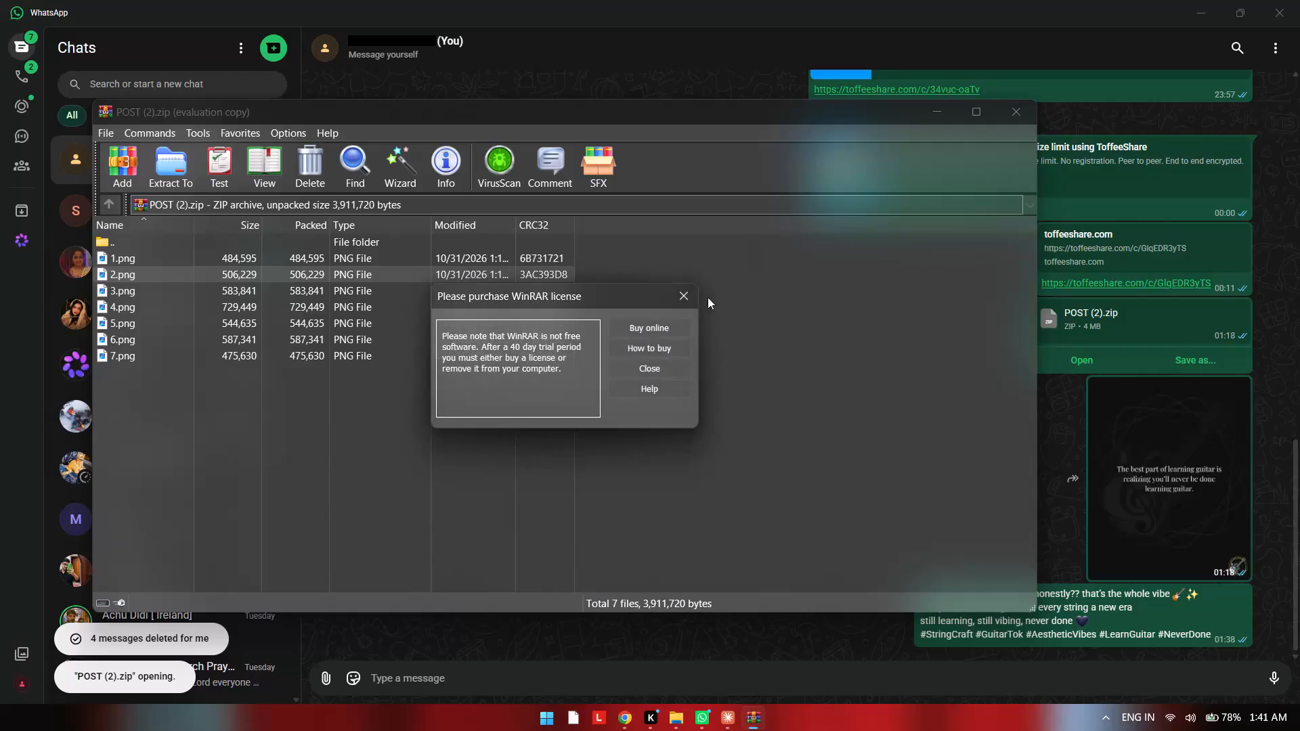
Dismiss the WinRAR license reminder and open the image 1.png from the POST (2).zip archive.
left_click(686, 294)
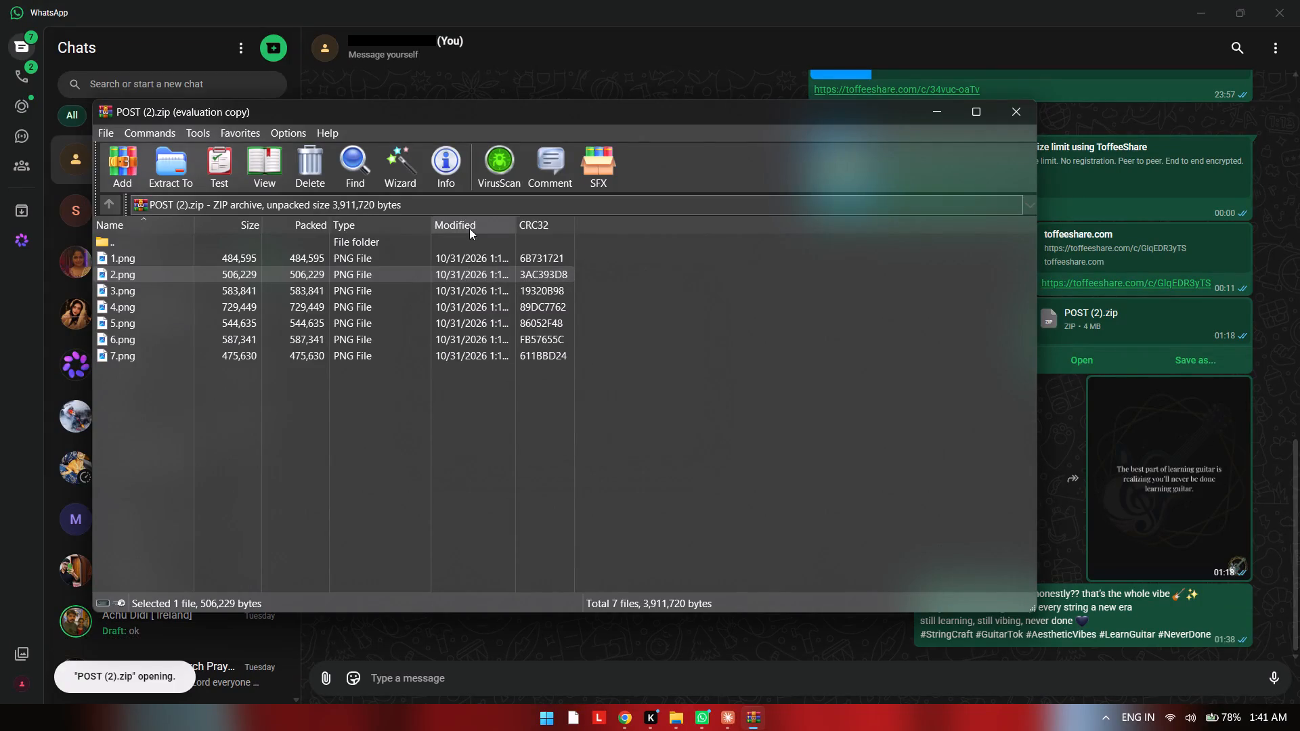
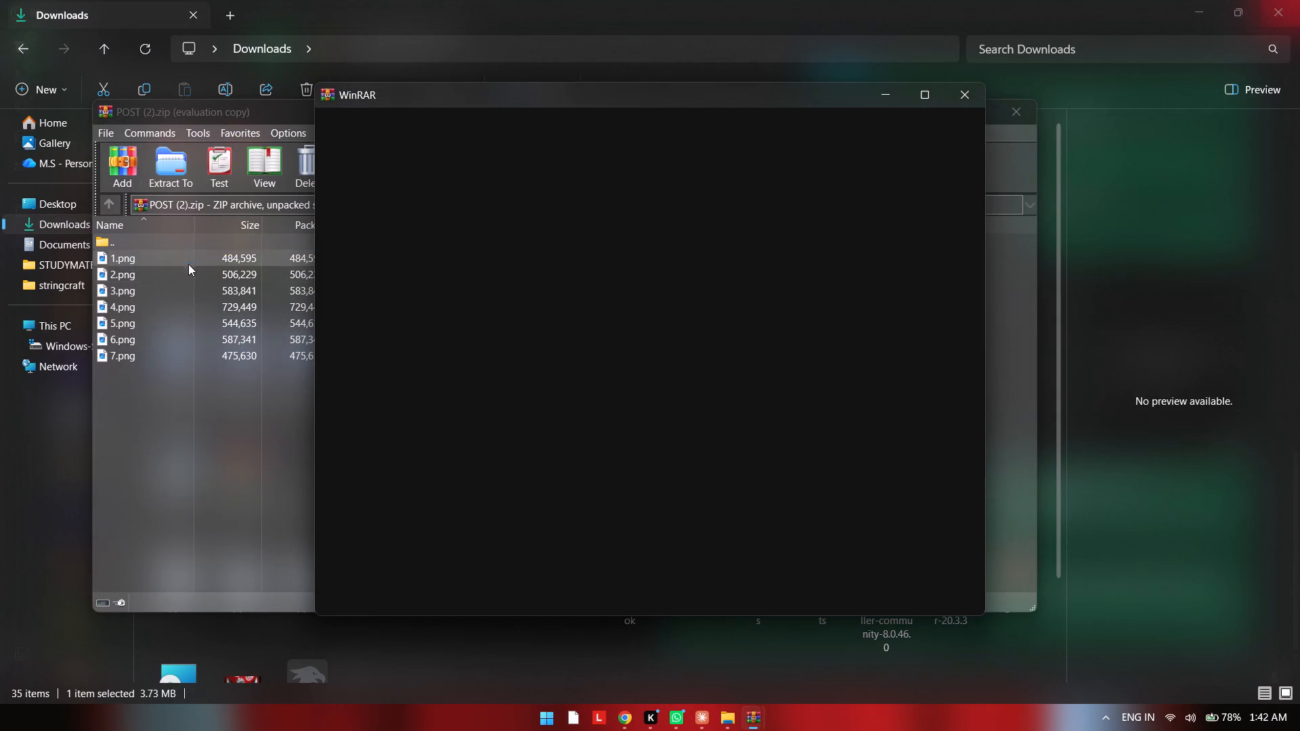
left_click(192, 287)
double_click(192, 287)
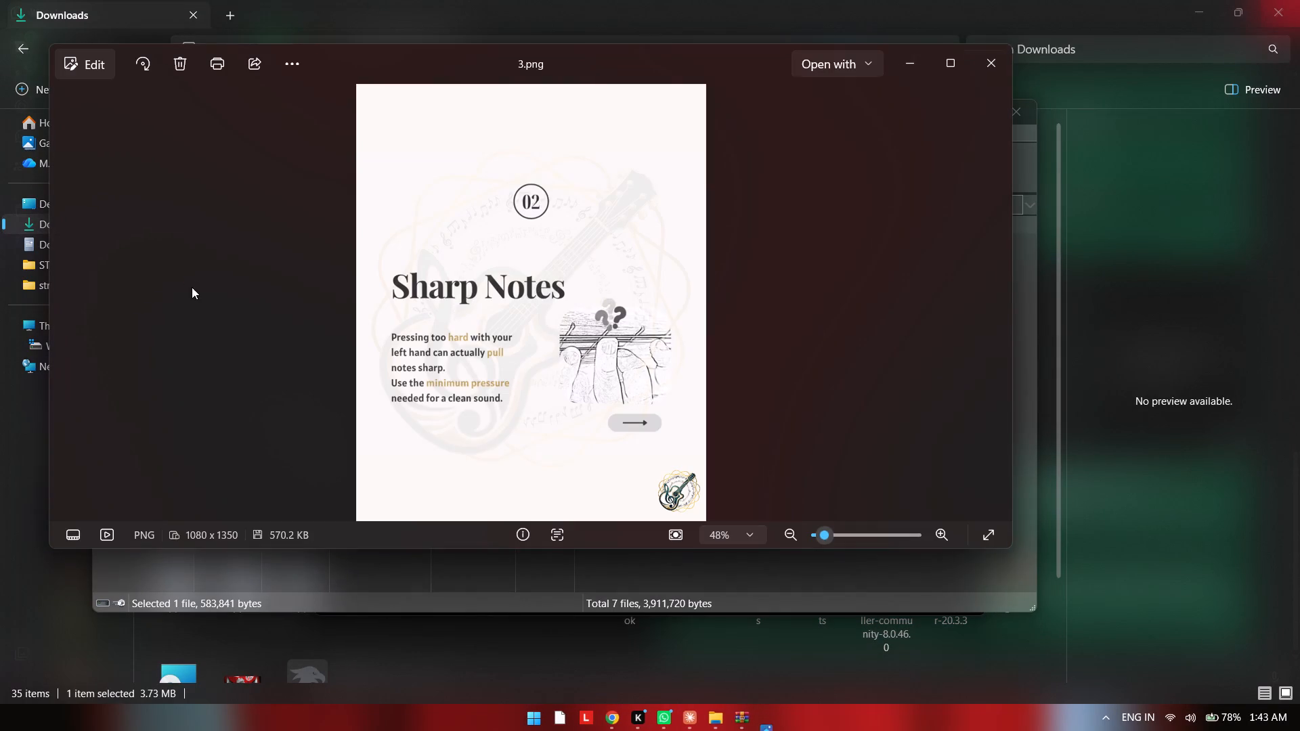
left_click(987, 68)
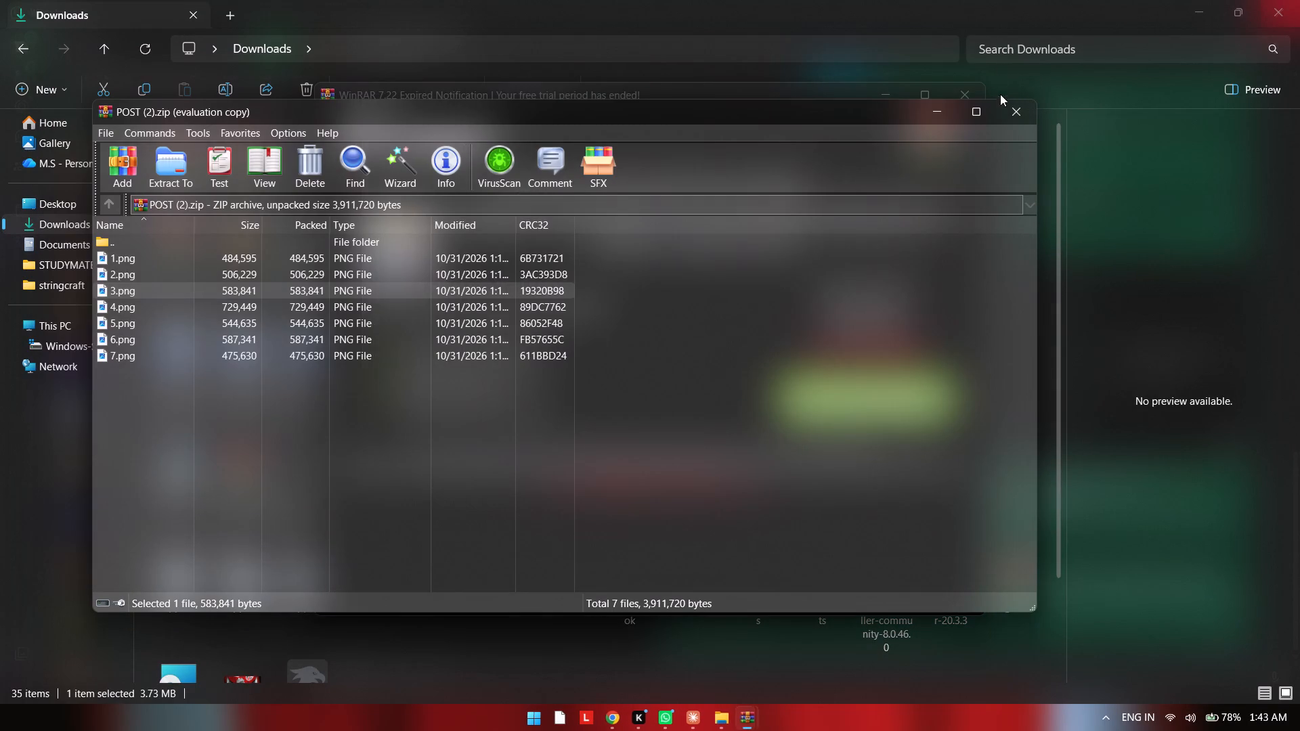
left_click(1012, 105)
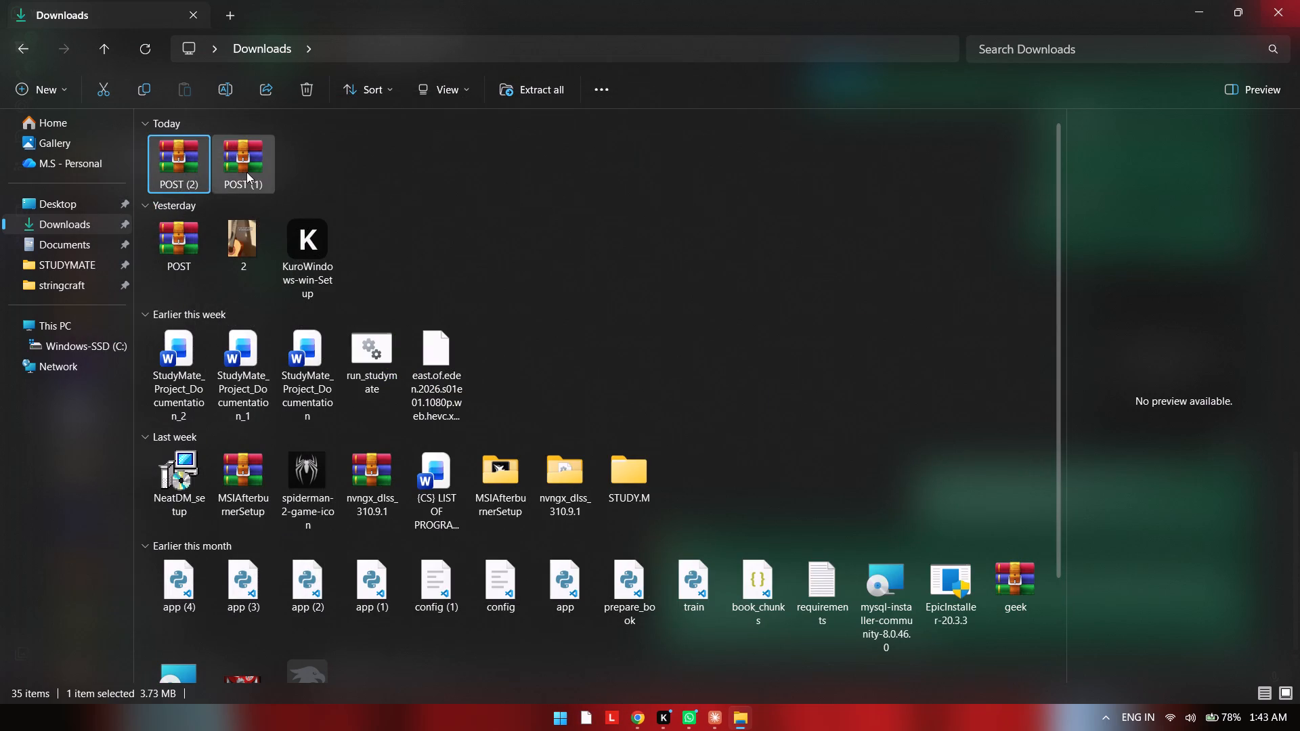
double_click(240, 171)
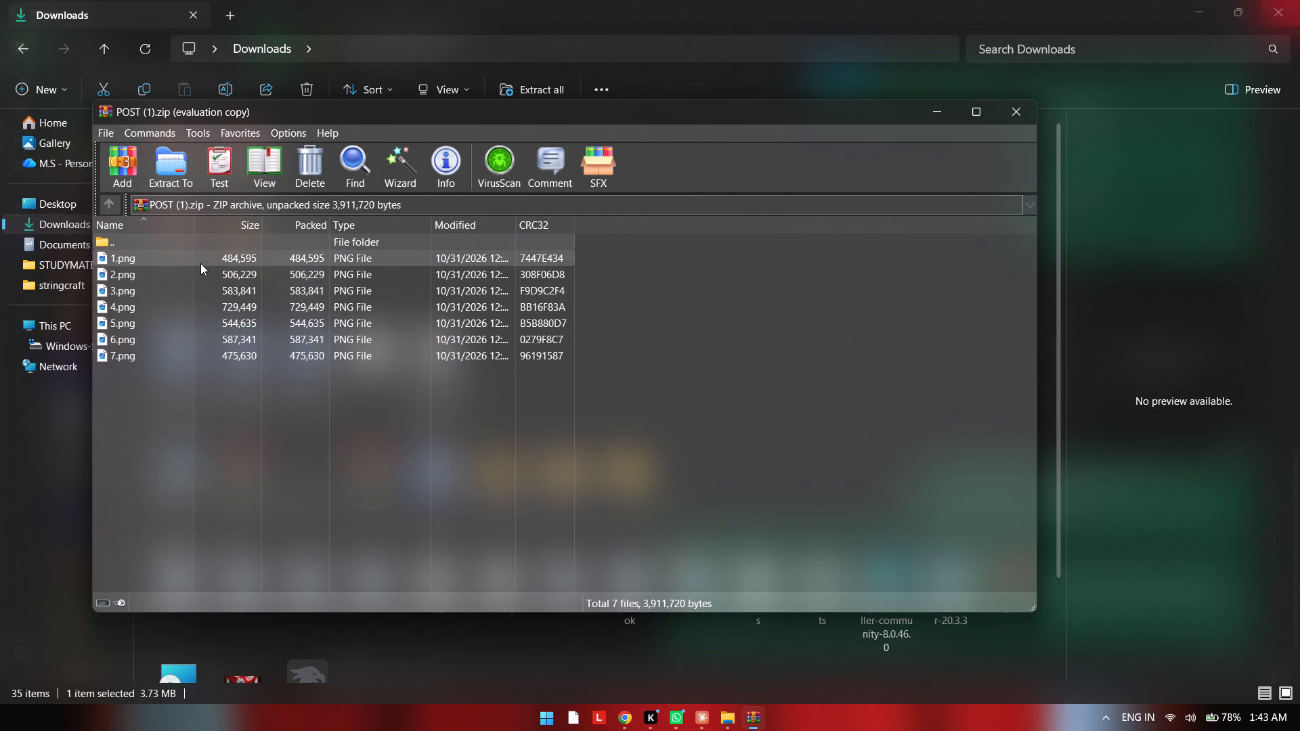
double_click(200, 263)
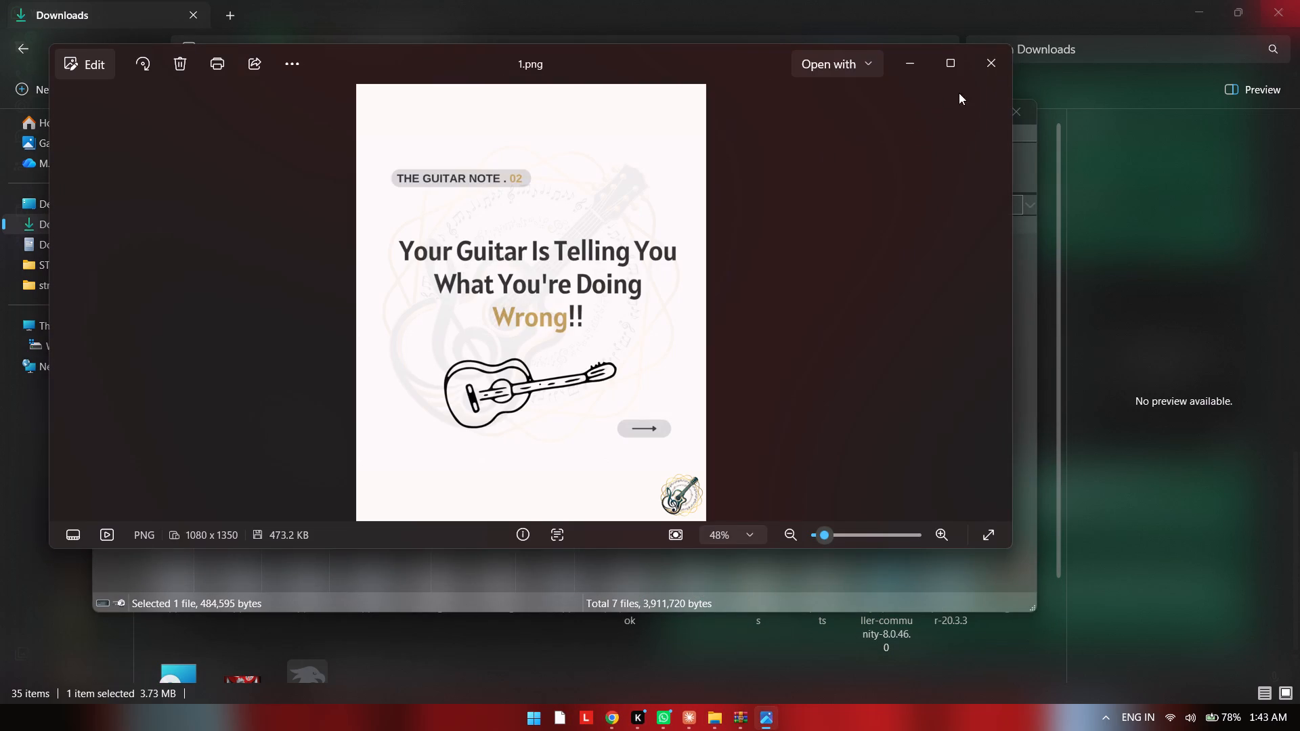
left_click(1000, 62)
left_click(1025, 106)
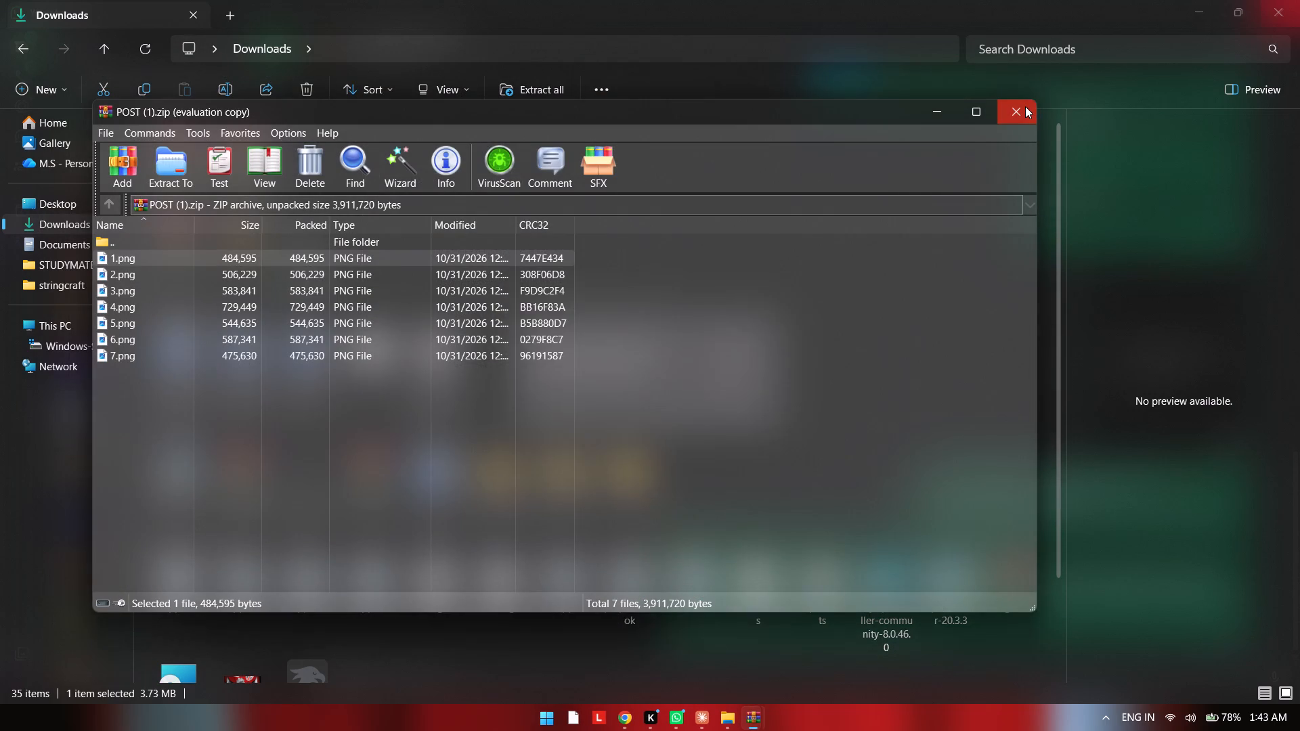
Crop the white strip off the left edge of 1.png in POST.zip to 1055 x 1346, save over it and update the archive.
double_click(163, 258)
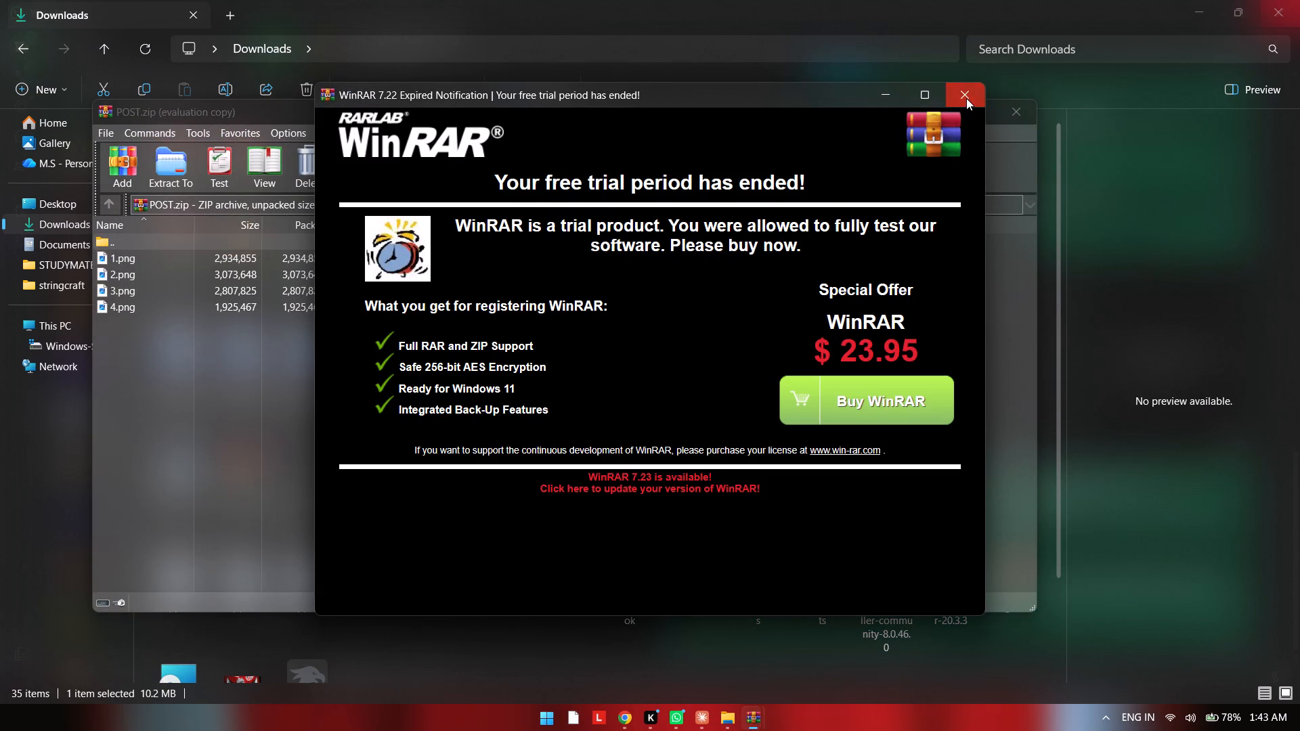
left_click(966, 98)
double_click(261, 261)
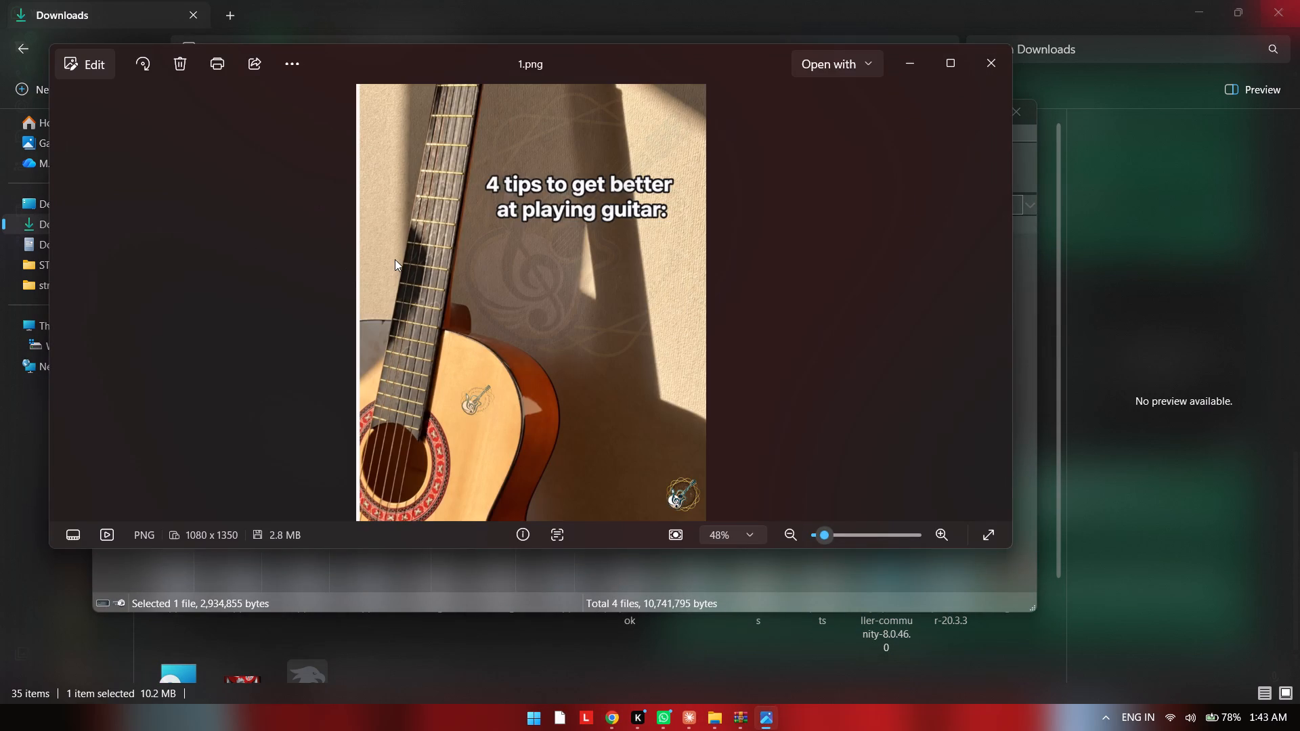
scroll(395, 259, "down", 1, "ctrl")
left_click(88, 64)
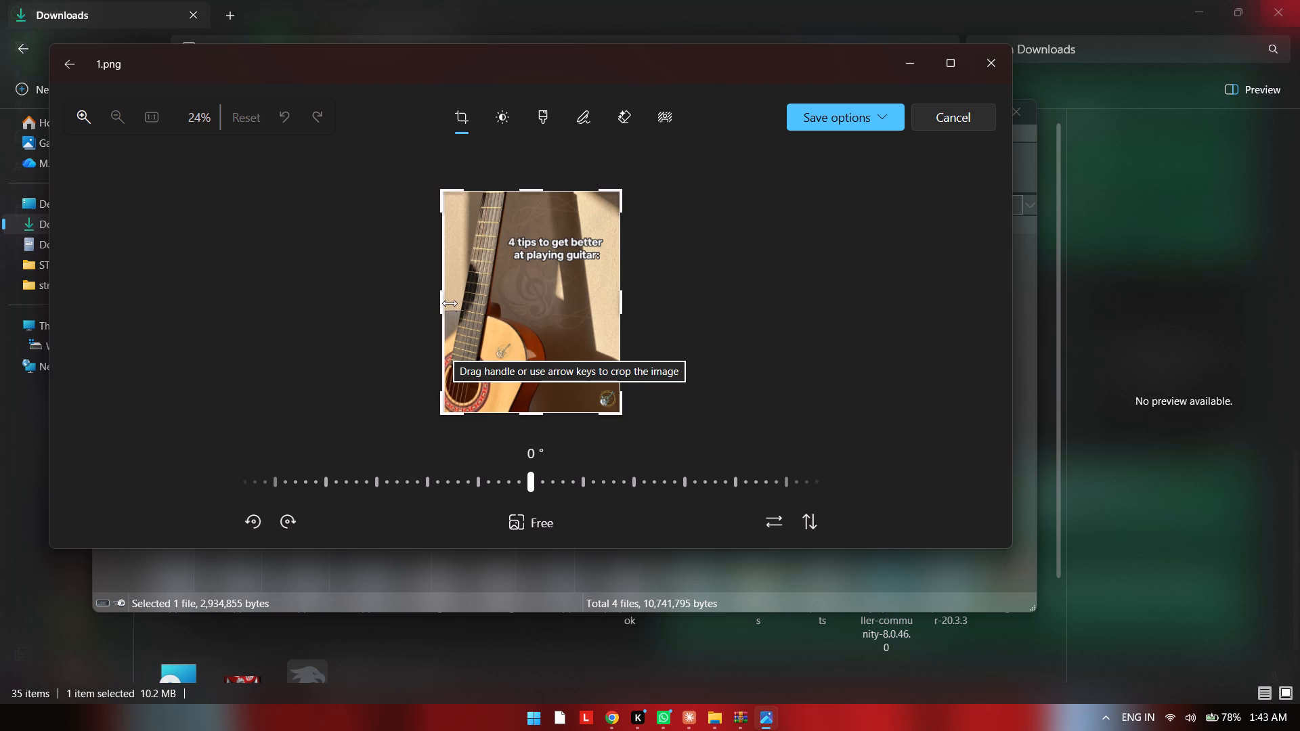
scroll(450, 303, "up", 4)
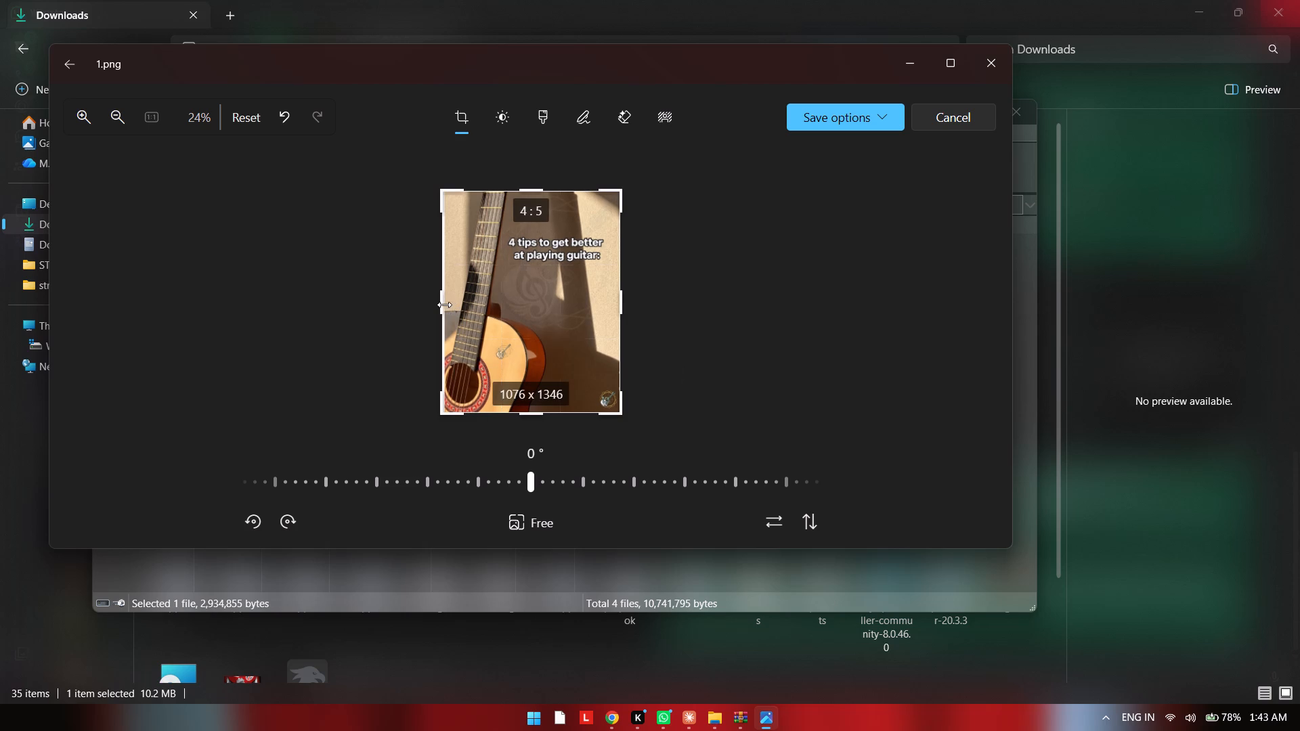
left_click(441, 302)
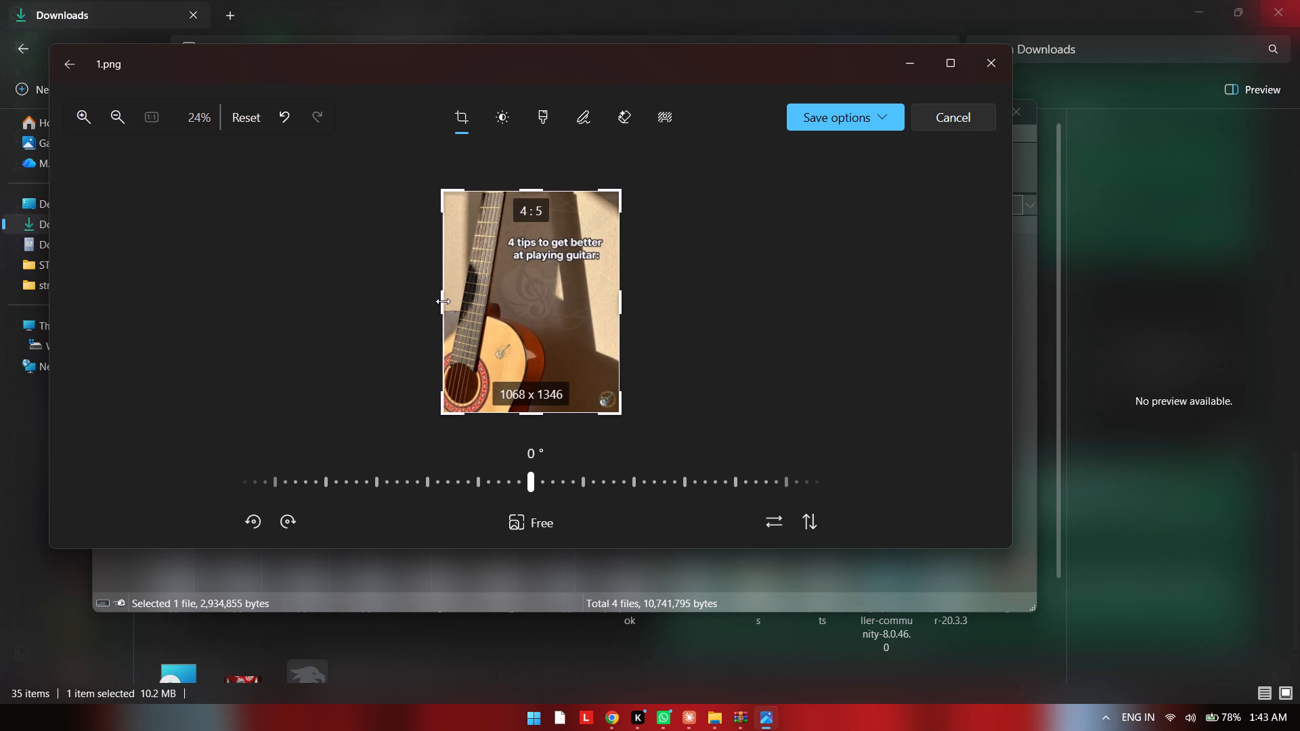
left_click(443, 301)
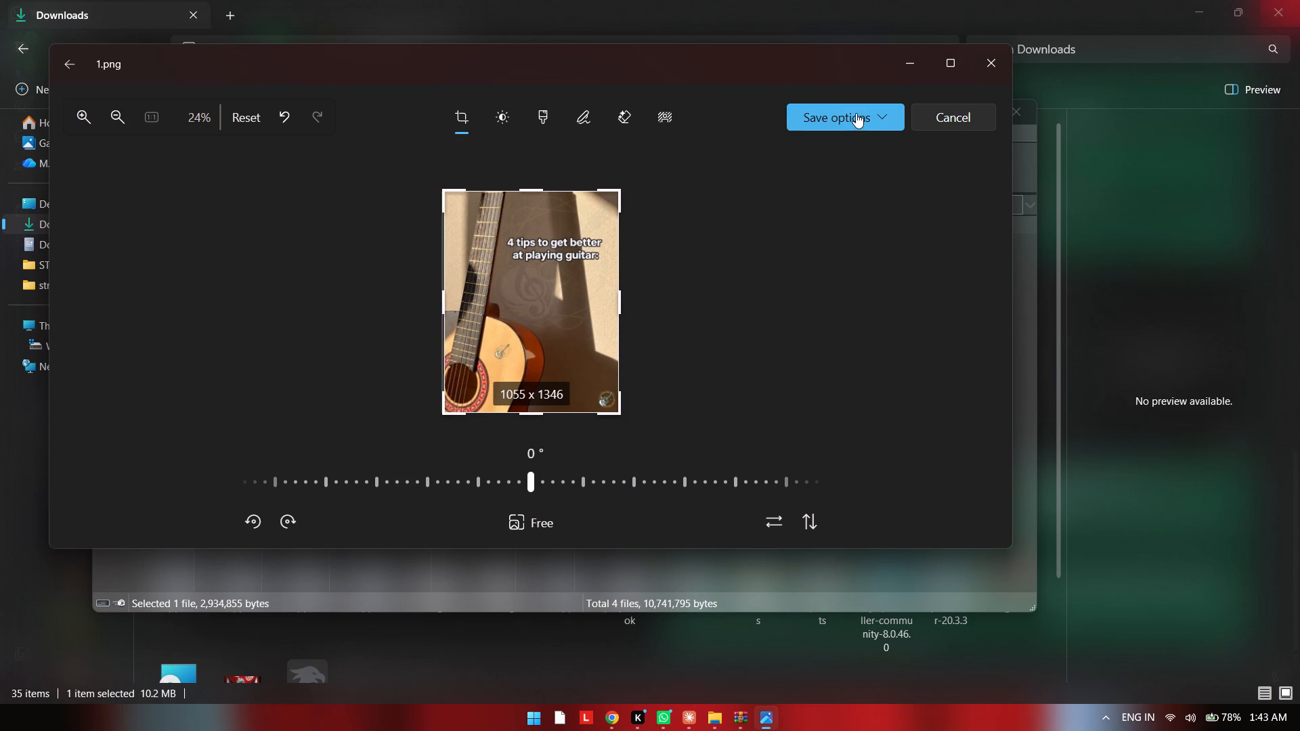
left_click(857, 111)
left_click_drag(847, 158, 844, 171)
left_click(822, 177)
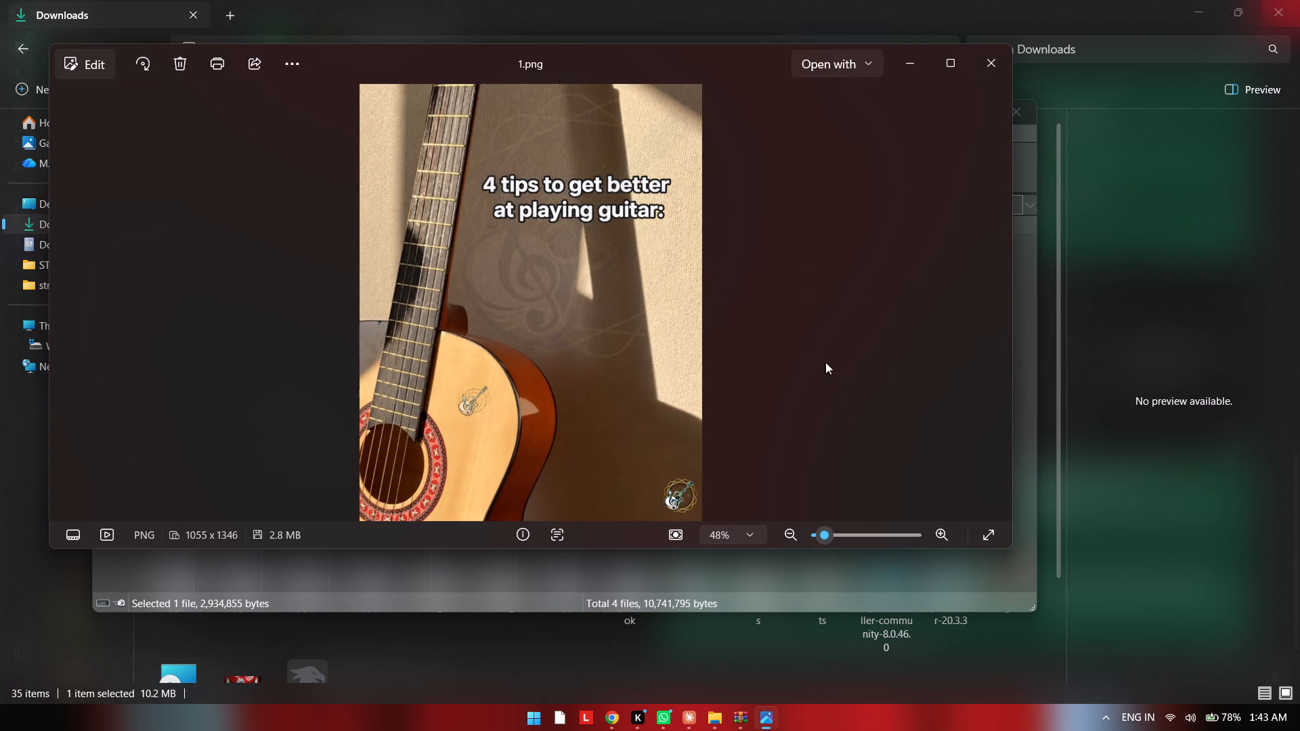
left_click(1006, 64)
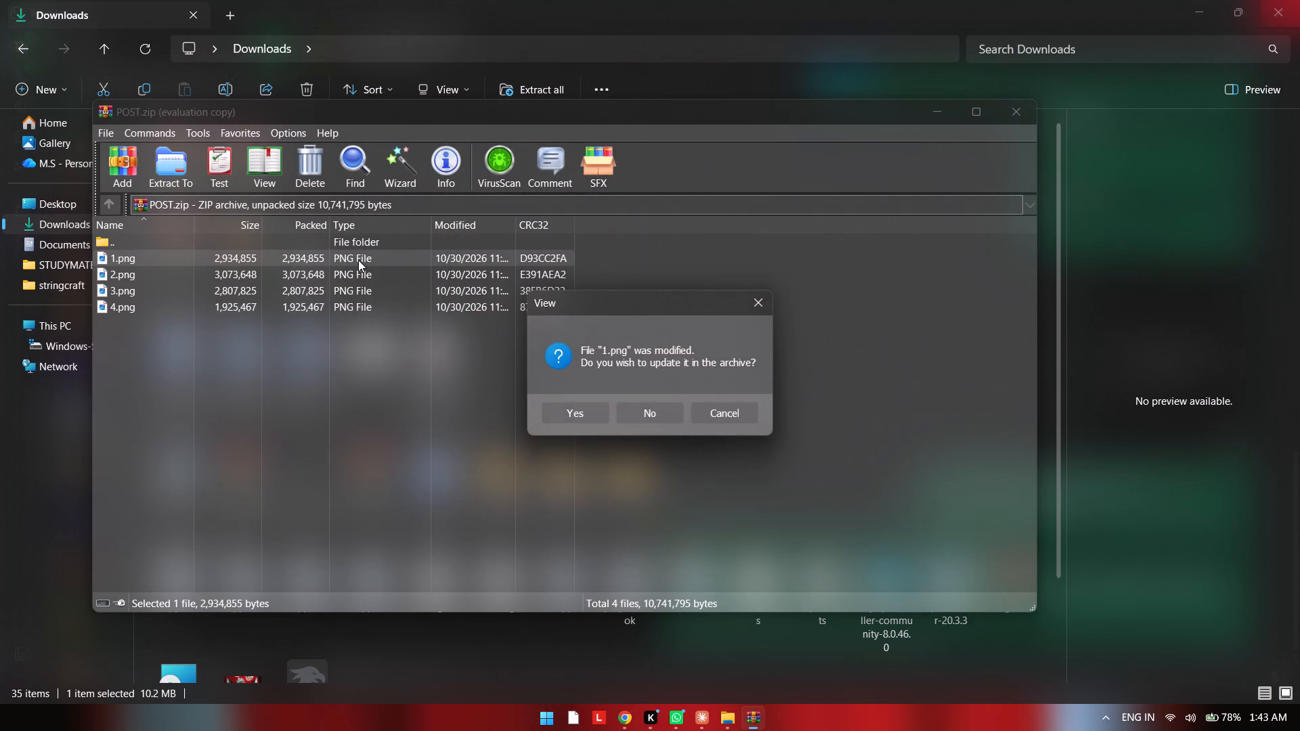
double_click(351, 273)
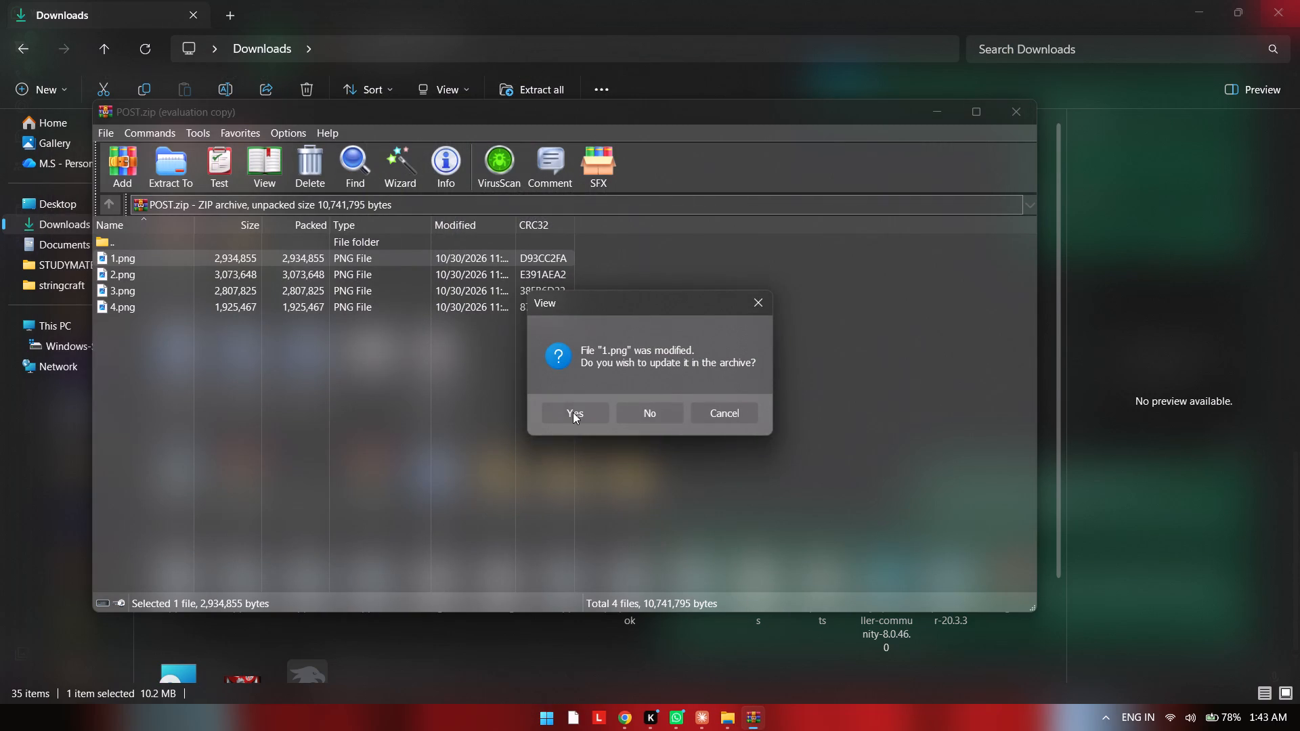
left_click(572, 412)
View 2.png from POST.zip to check its edges.
double_click(260, 274)
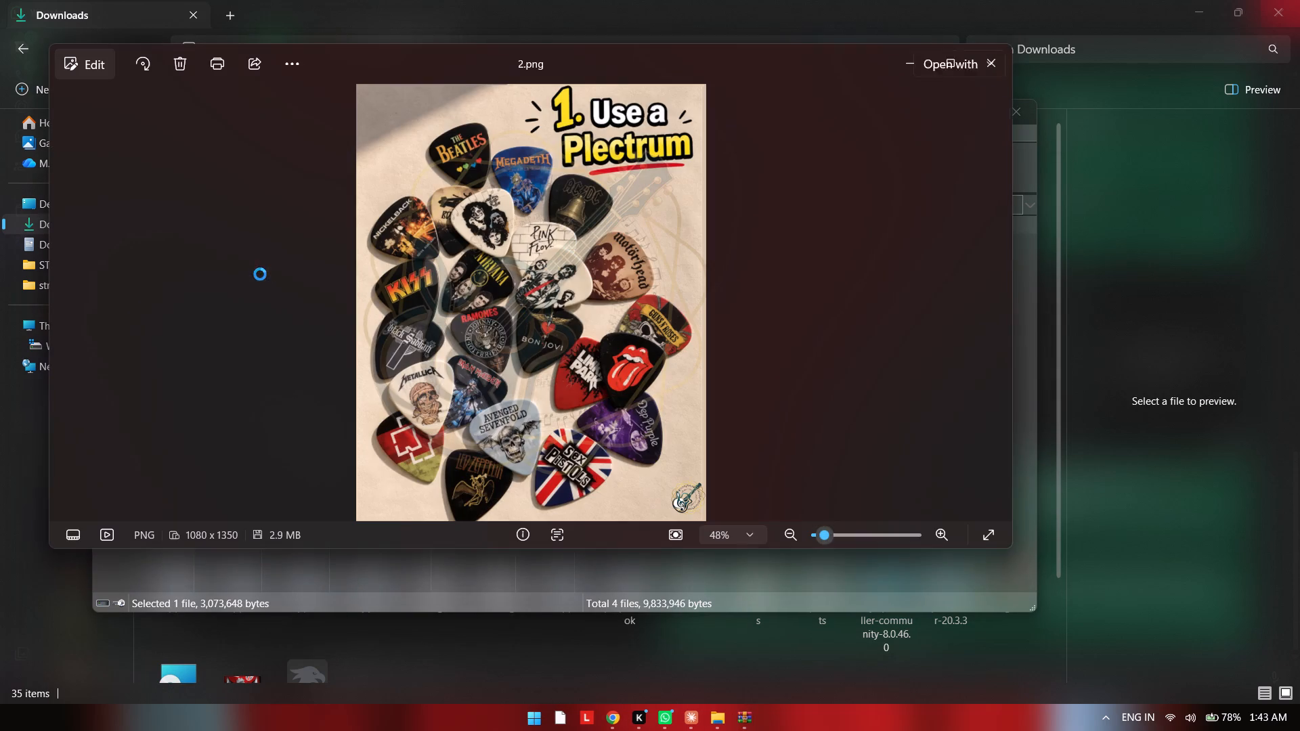
left_click(992, 68)
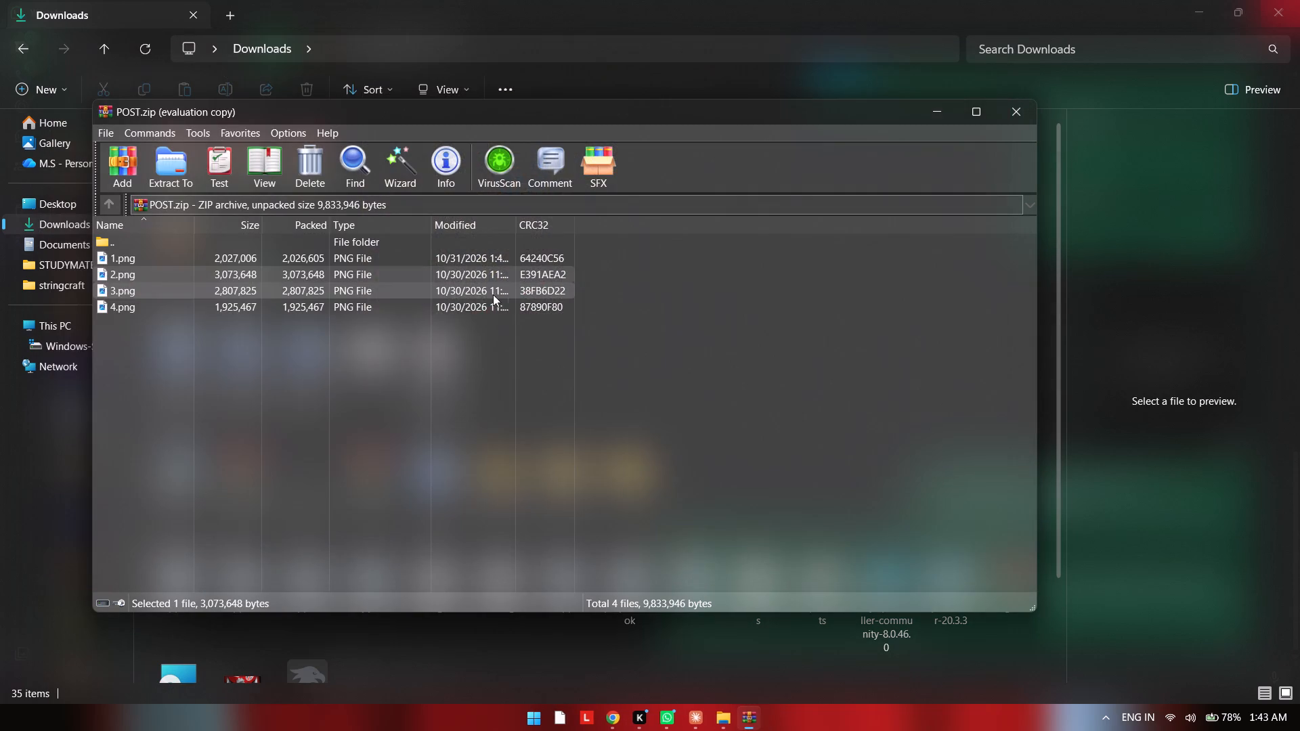
Crop the white strip off the top of 3.png in POST.zip to 1080 x 1309, save over it and update the archive.
double_click(479, 292)
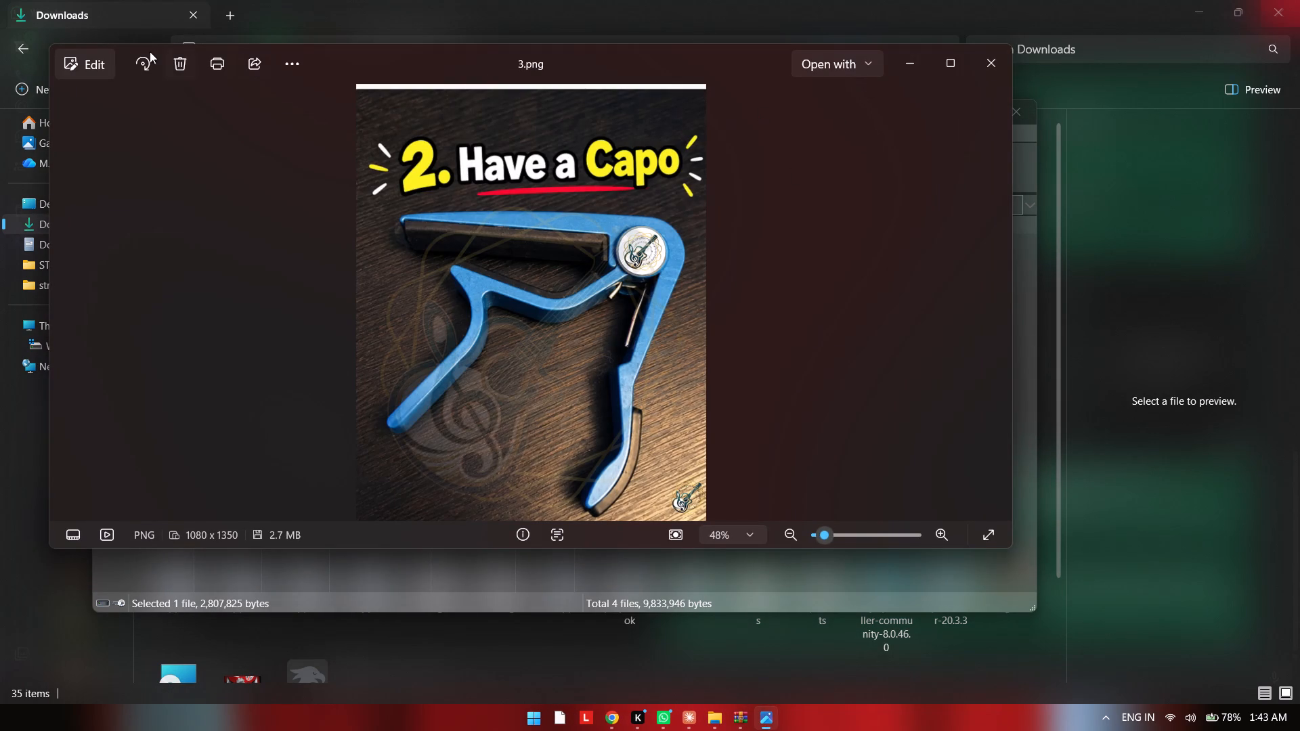
left_click(53, 61)
left_click(79, 64)
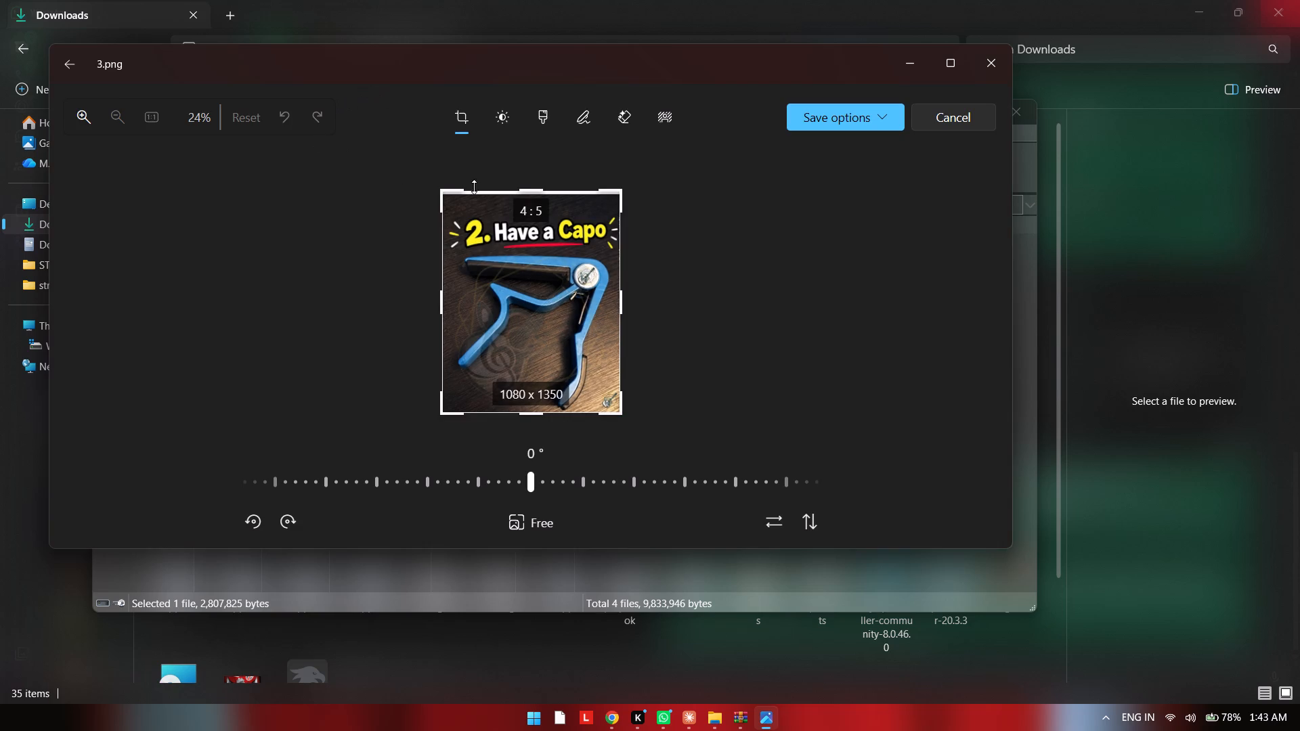
left_click(527, 194)
left_click_drag(532, 190, 532, 189)
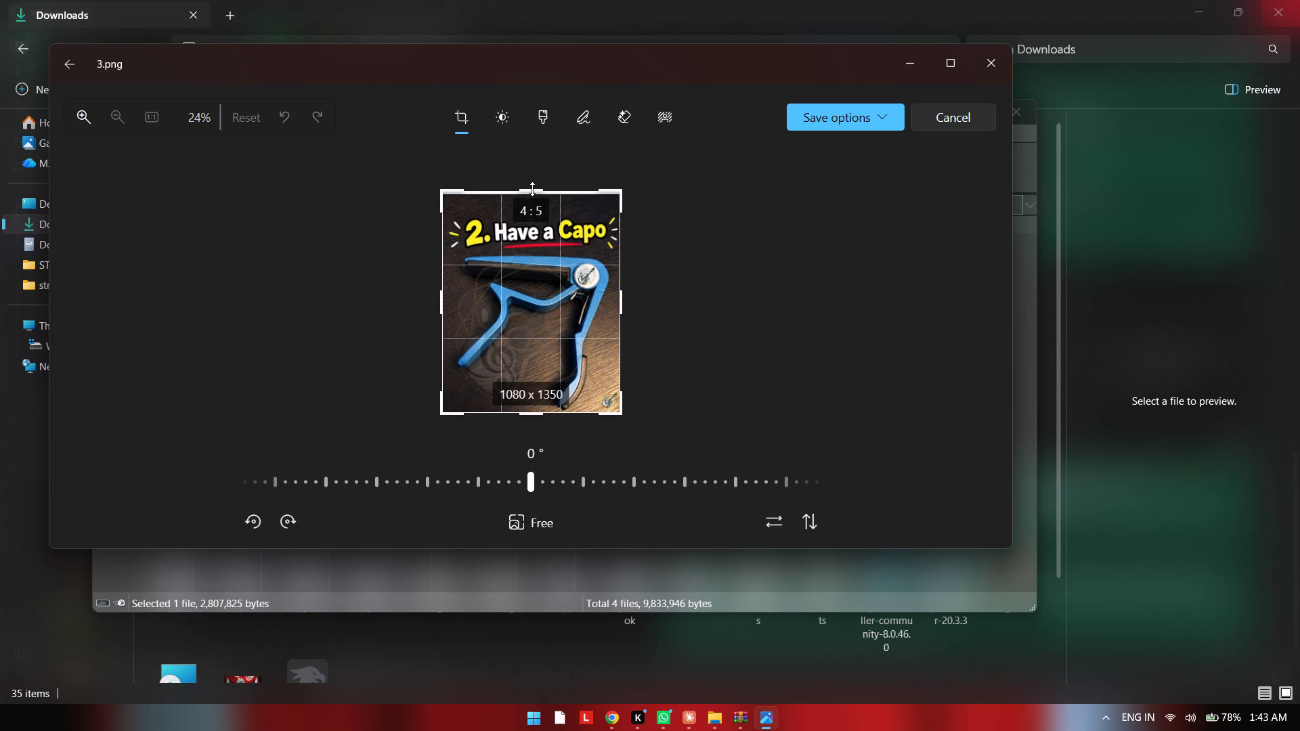
left_click_drag(532, 189, 538, 196)
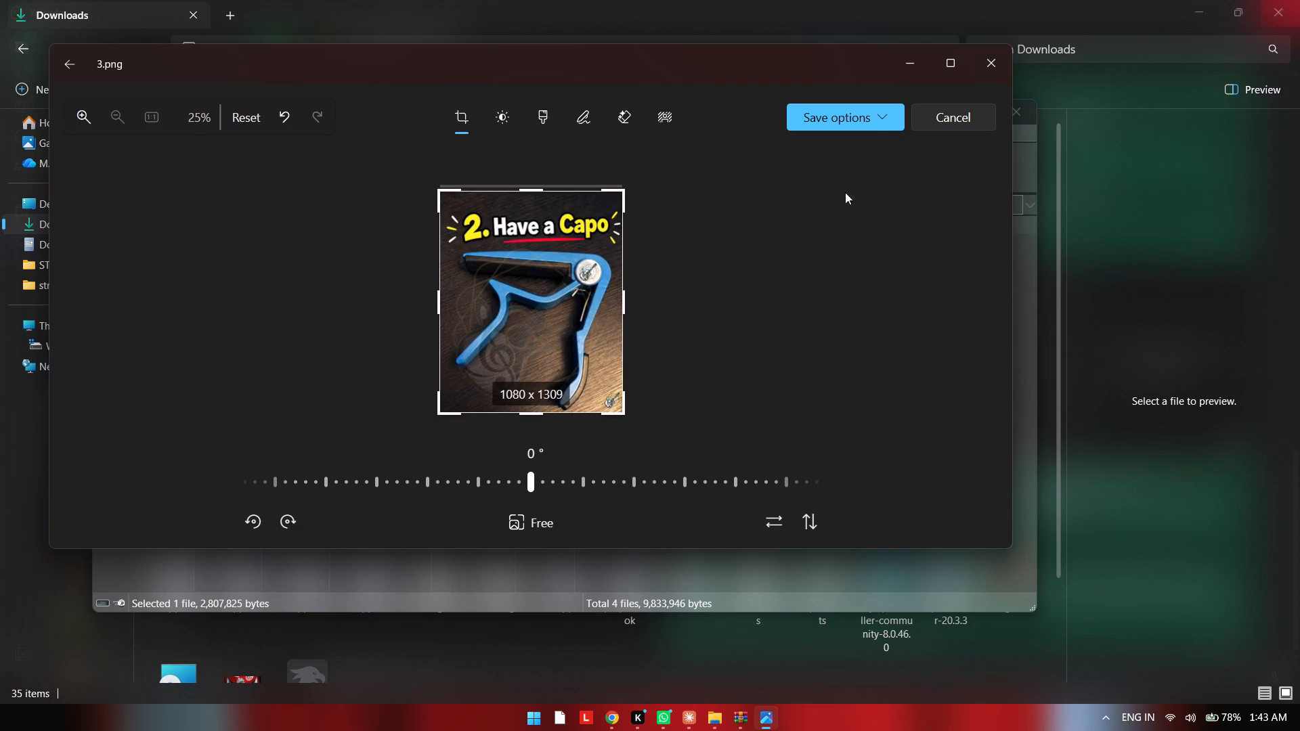
left_click(871, 119)
left_click(819, 179)
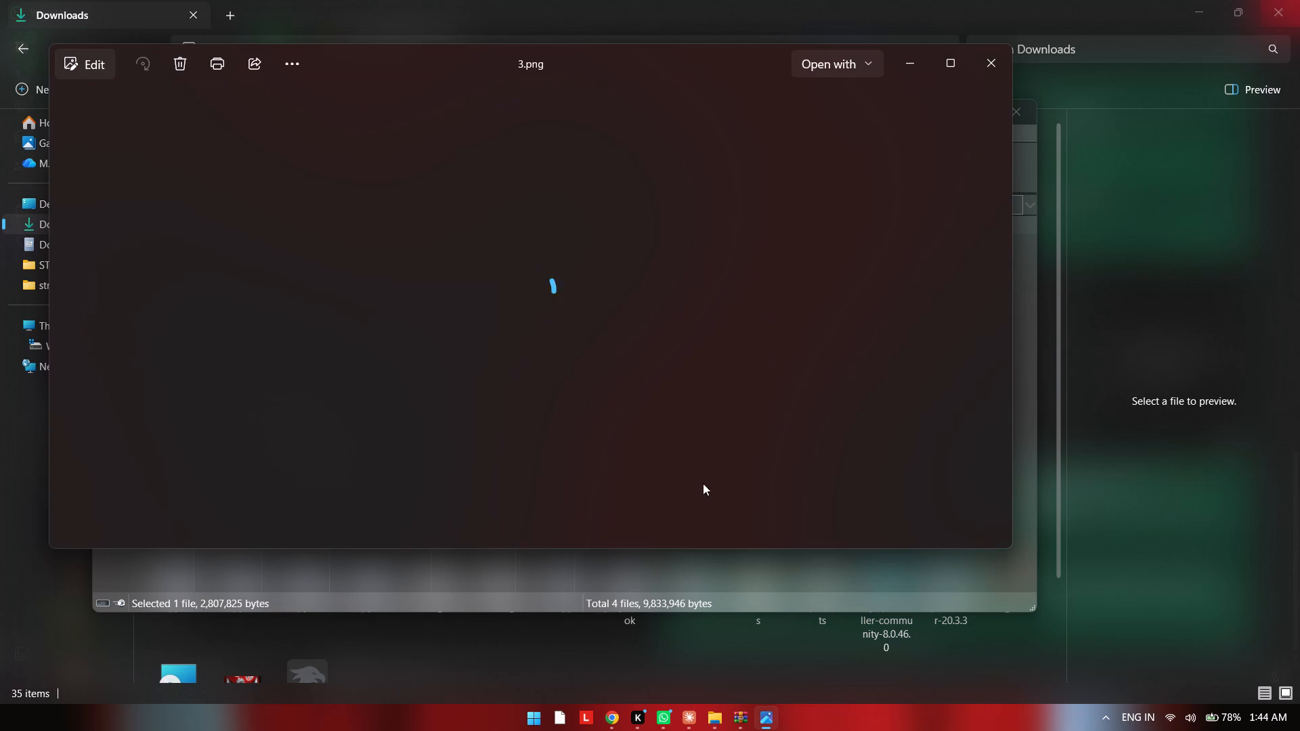
left_click(985, 61)
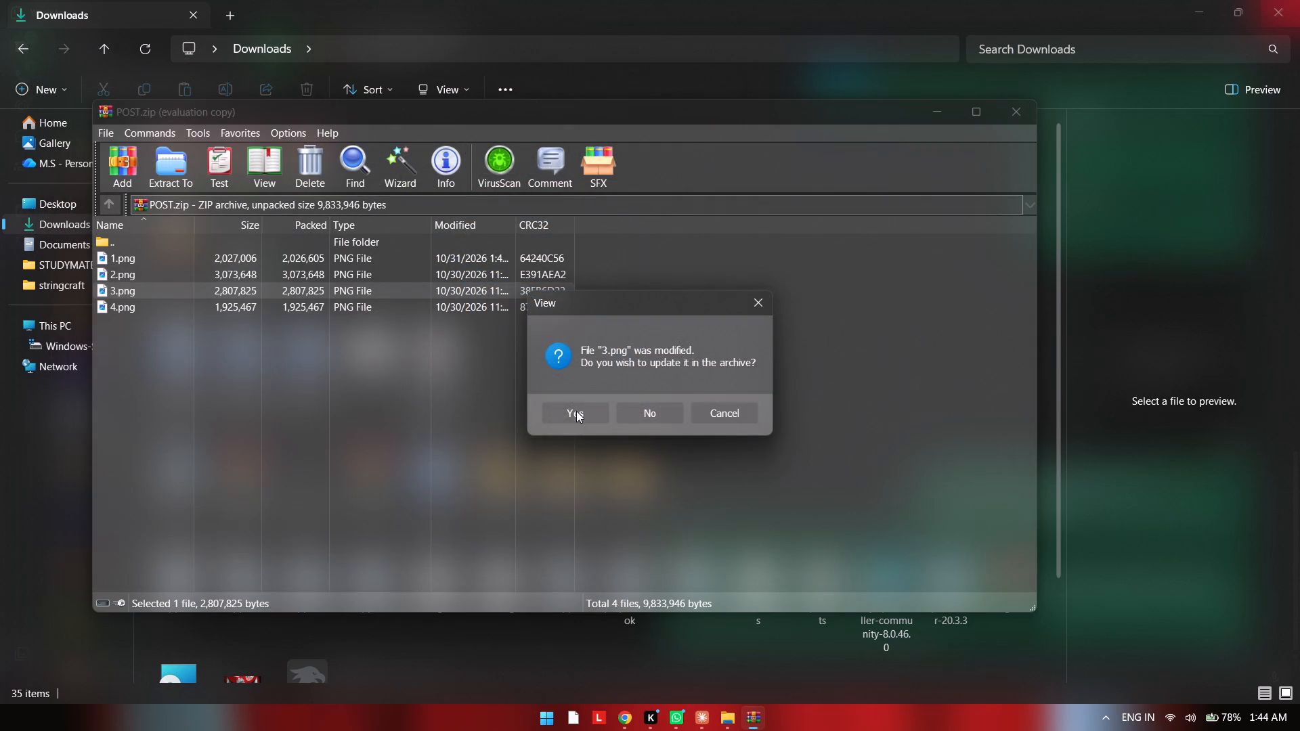
left_click(576, 411)
View 4.png from POST.zip to check its edges, and close the image and the archive.
double_click(295, 303)
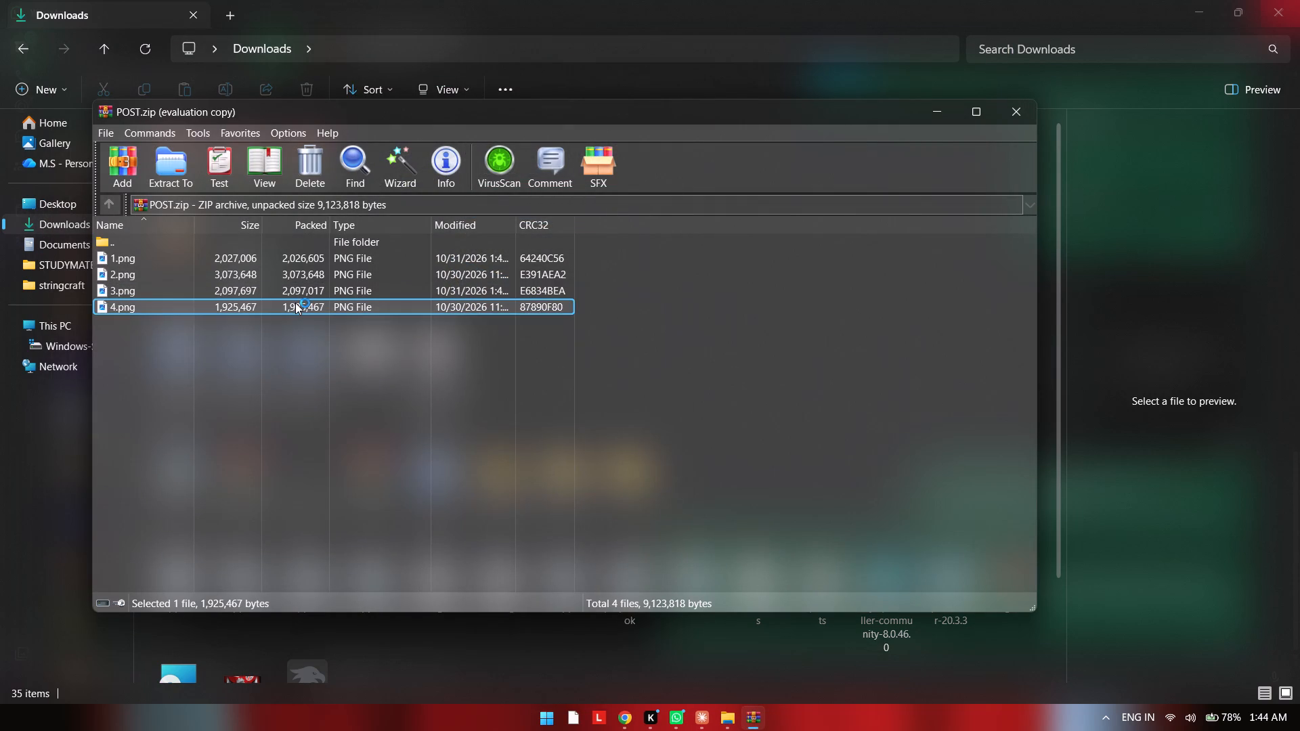
left_click(993, 77)
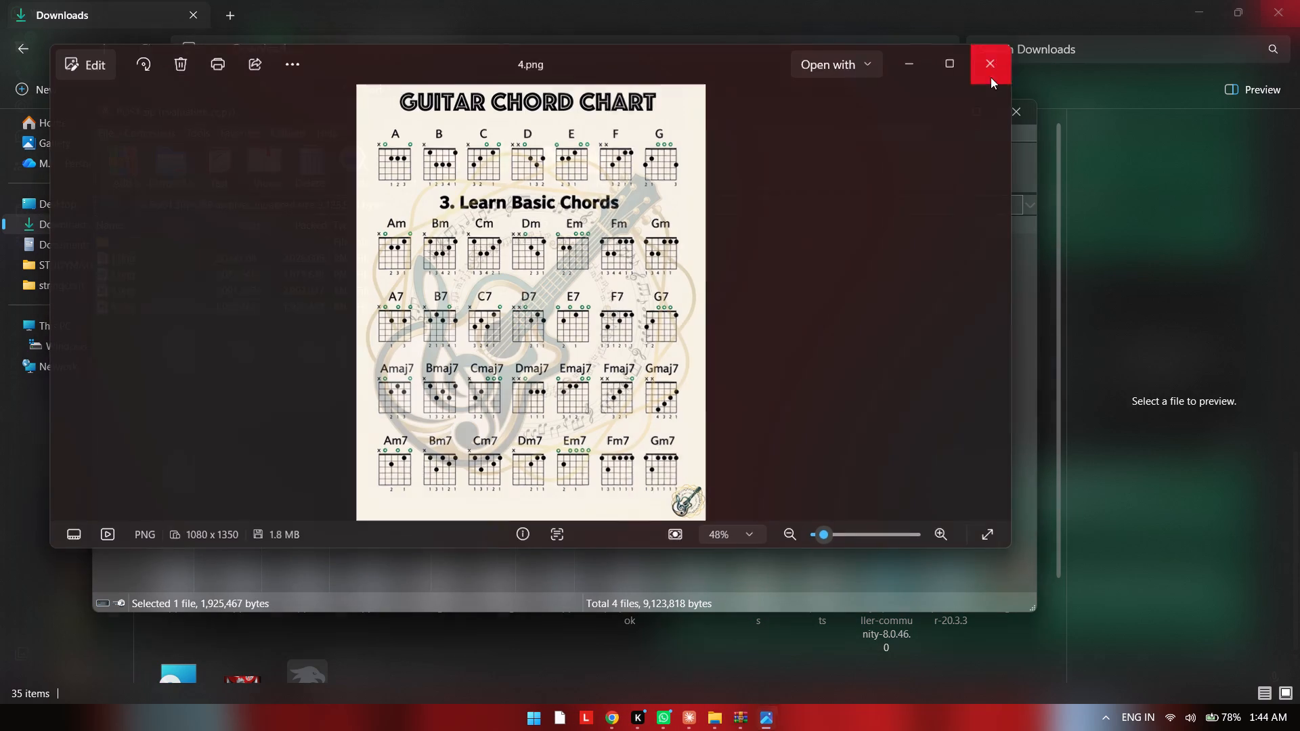
left_click(1014, 112)
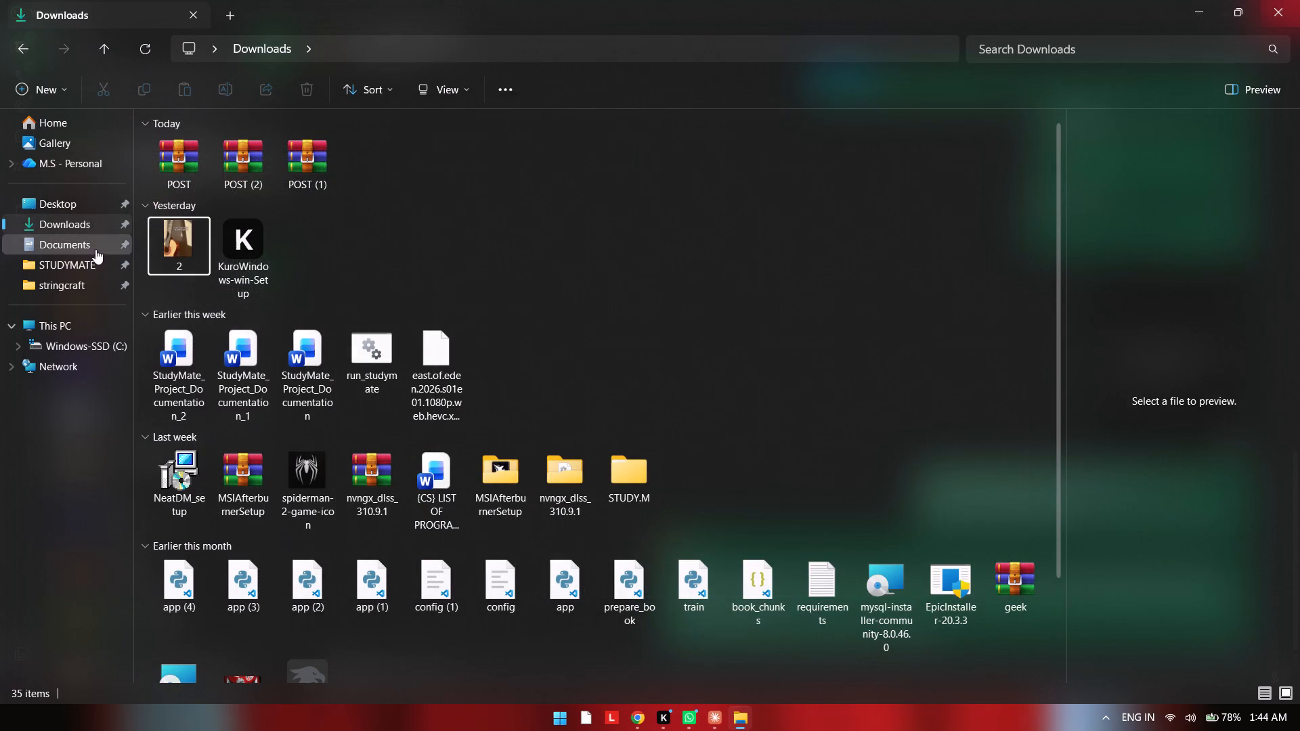
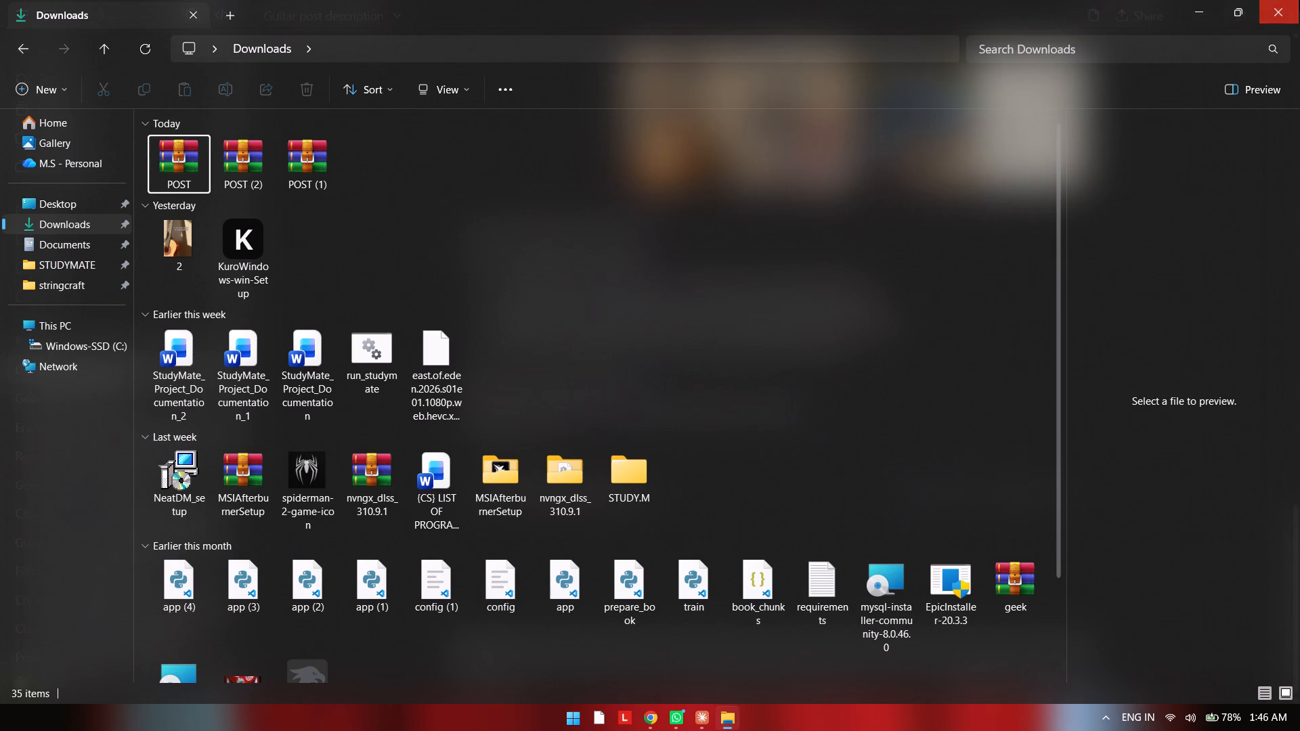
Switch to the POST design in Canva and delete the faint guitar watermark graphic behind the page 1 title.
left_click(663, 711)
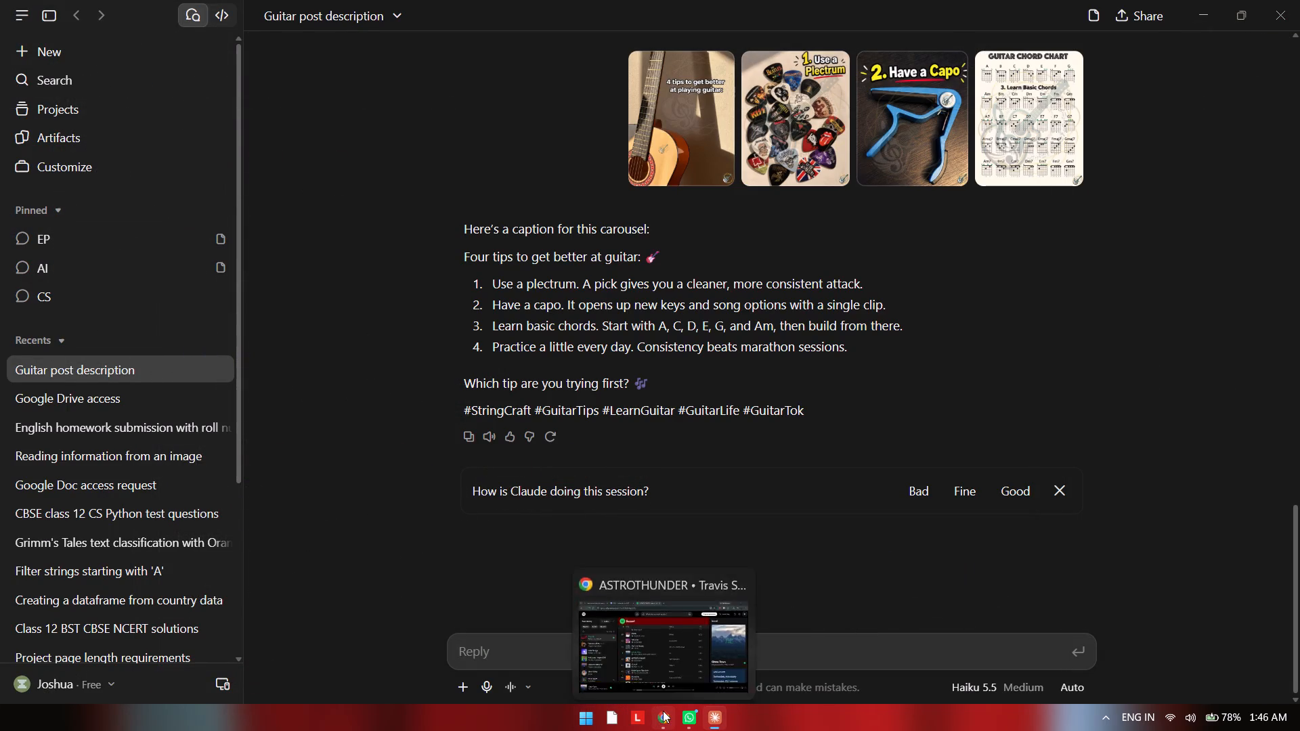
left_click(370, 7)
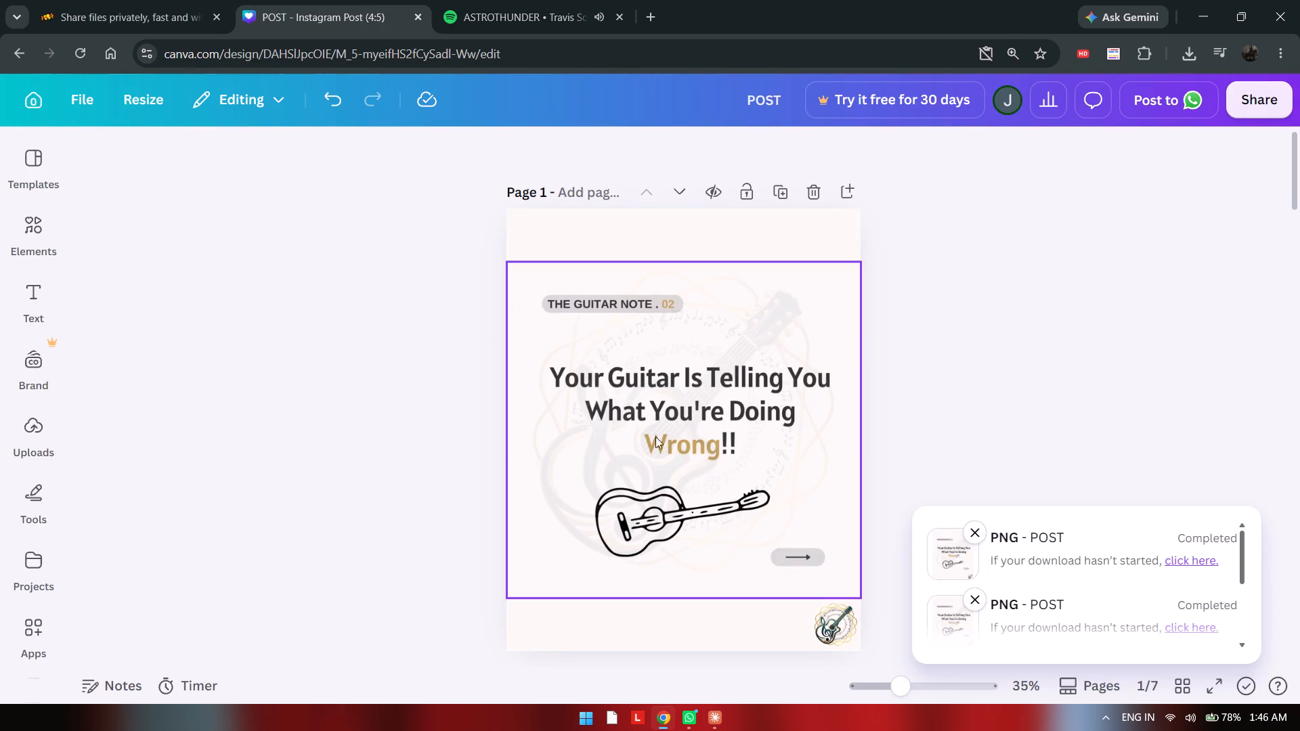
scroll(805, 446, "up", 2)
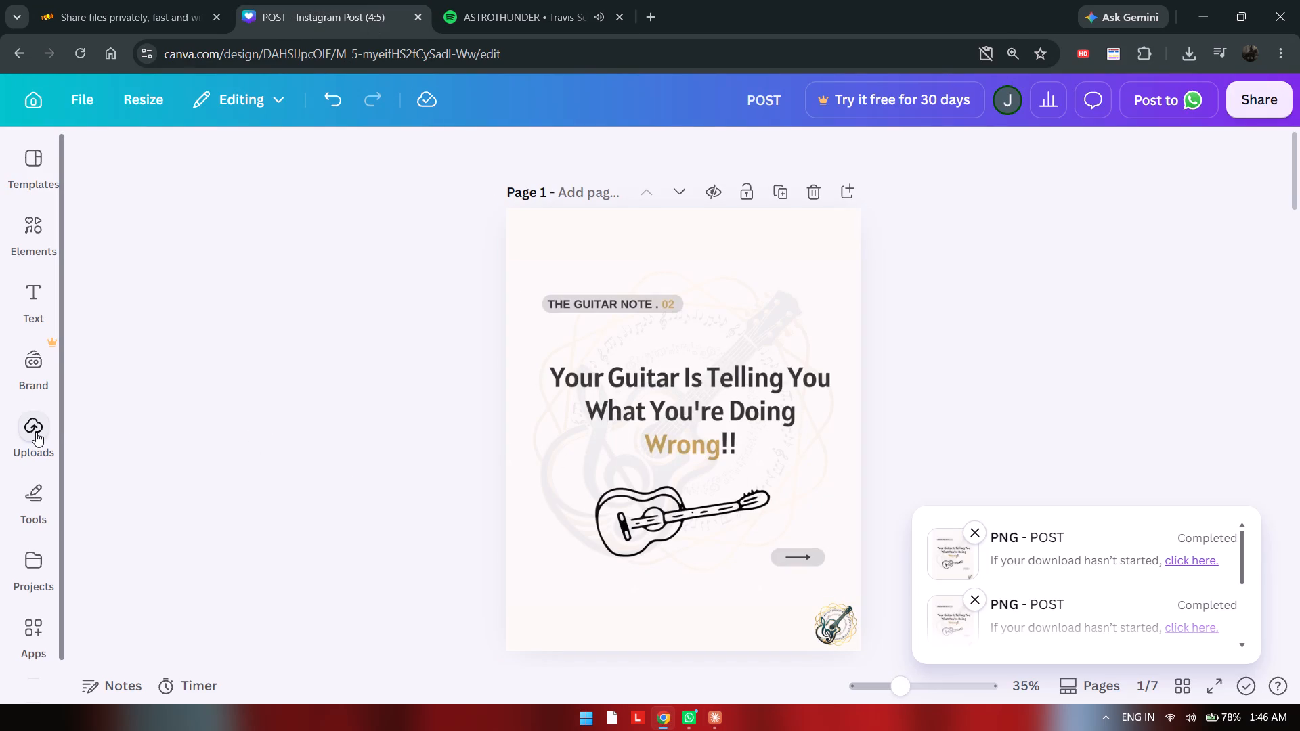
scroll(622, 484, "up", 4)
left_click(788, 414)
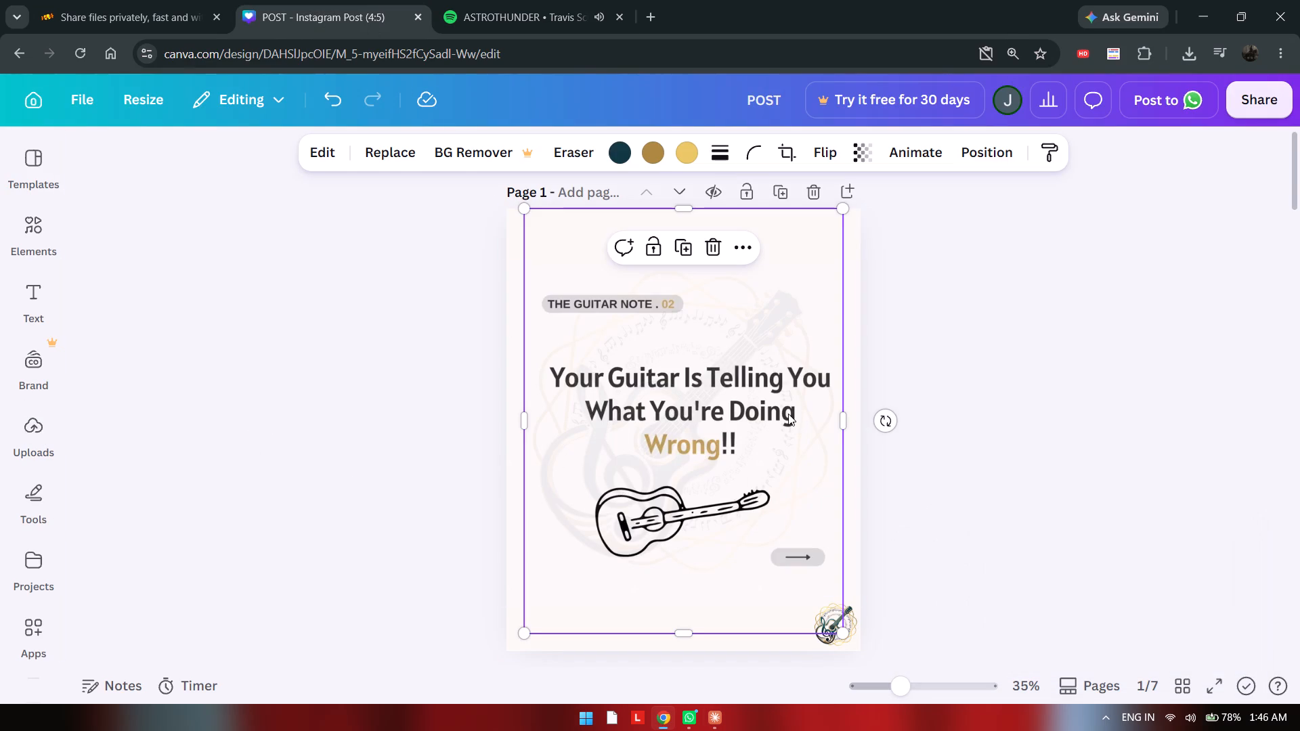
key("Delete")
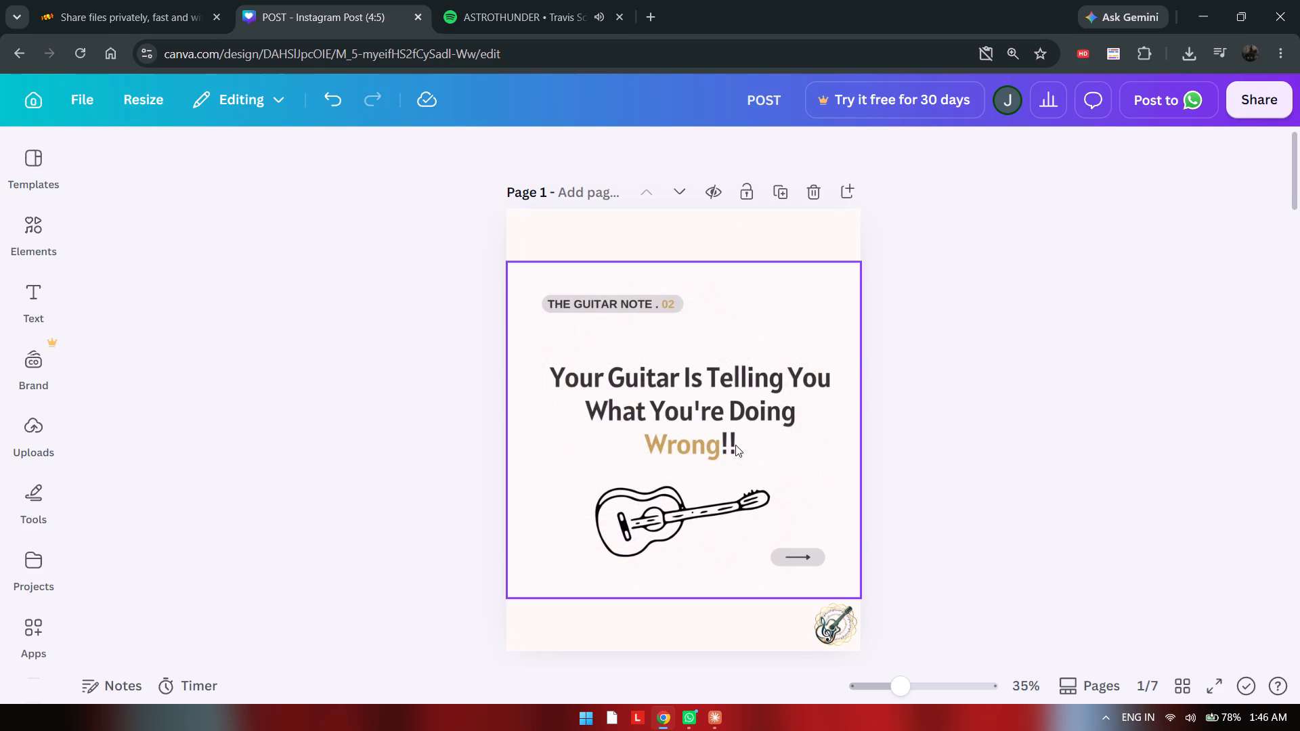
Delete the old post images and faded guitar watermarks from pages 1 to 3, keeping the small guitar logo.
left_click(735, 445)
key("Delete")
scroll(729, 445, "down", 1)
double_click(729, 445)
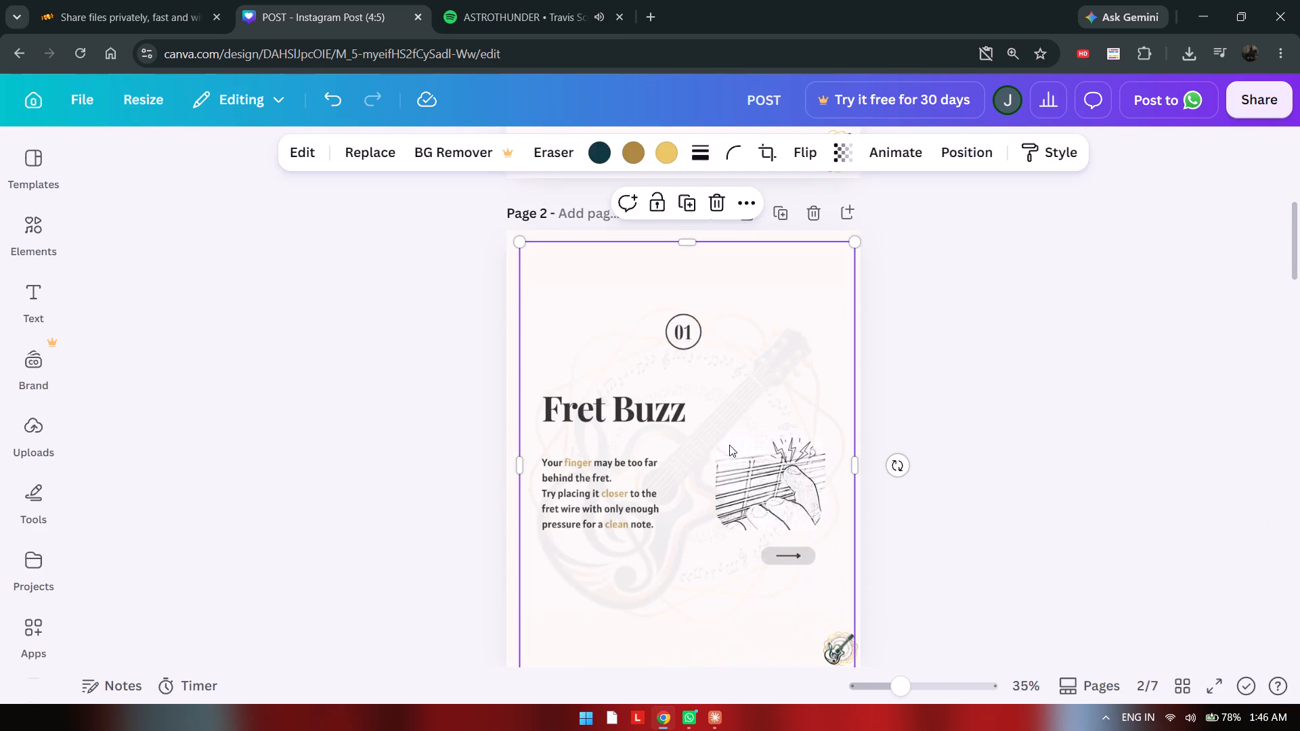
key("Delete")
left_click(729, 445)
key("Delete")
scroll(729, 445, "down", 1)
left_click(729, 445)
key("Delete")
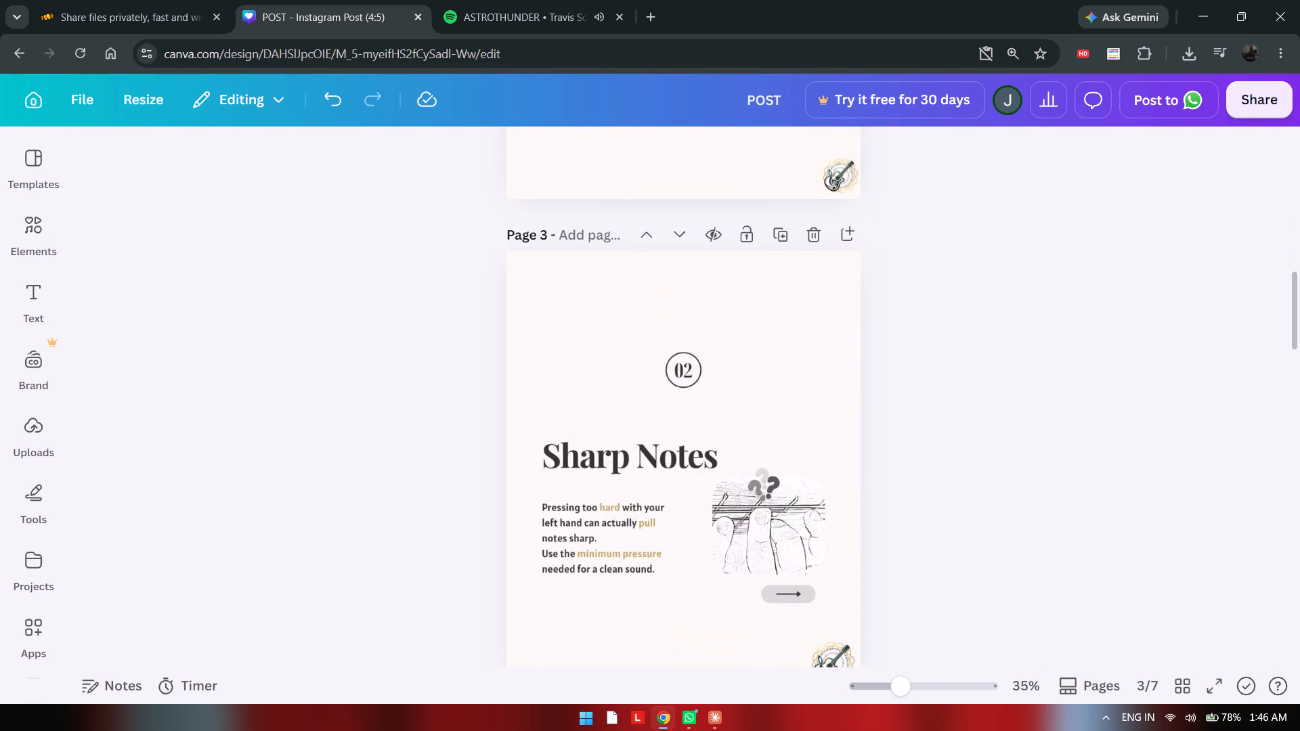
left_click(729, 445)
key("Delete")
Delete the faded guitar watermark and old post image from pages 4 and 5, "Uneven Volume" and "Harsh Tone".
scroll(729, 445, "down", 1)
left_click(729, 445)
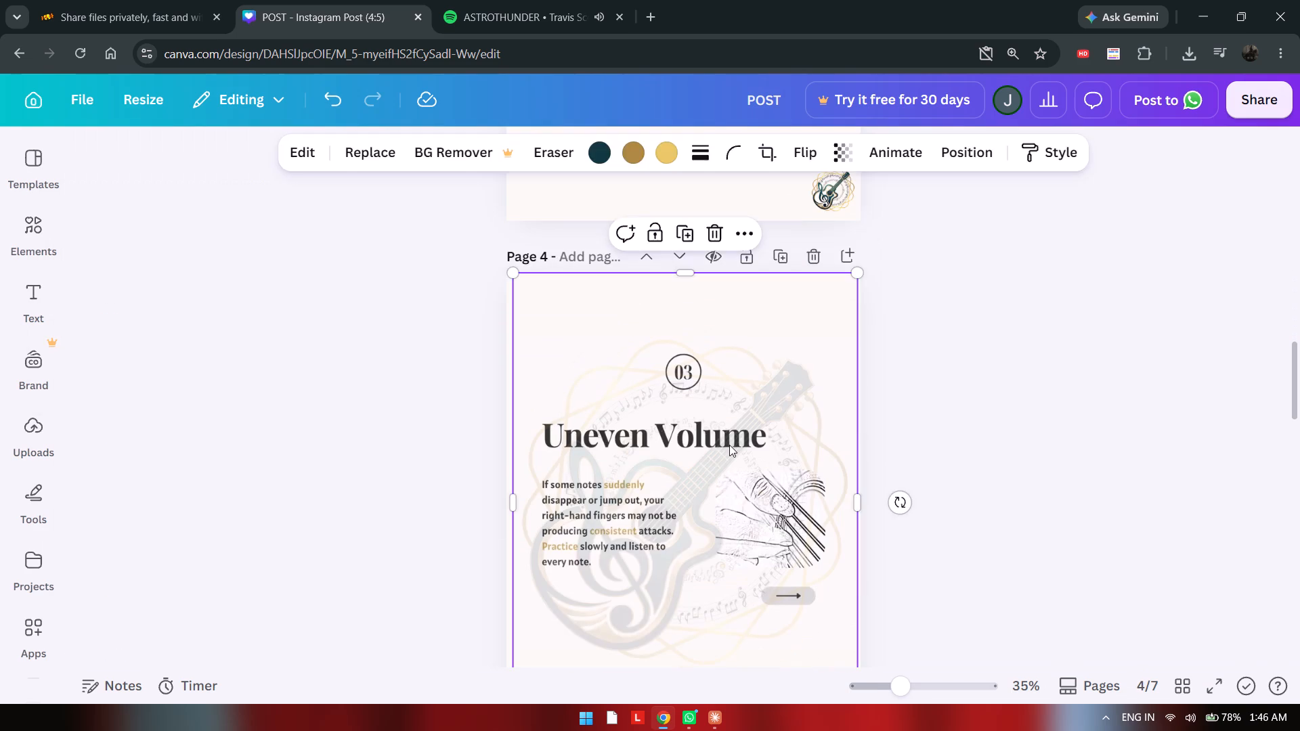
key("Delete")
left_click(729, 445)
key("Delete")
scroll(729, 445, "down", 2)
scroll(729, 445, "up", 1)
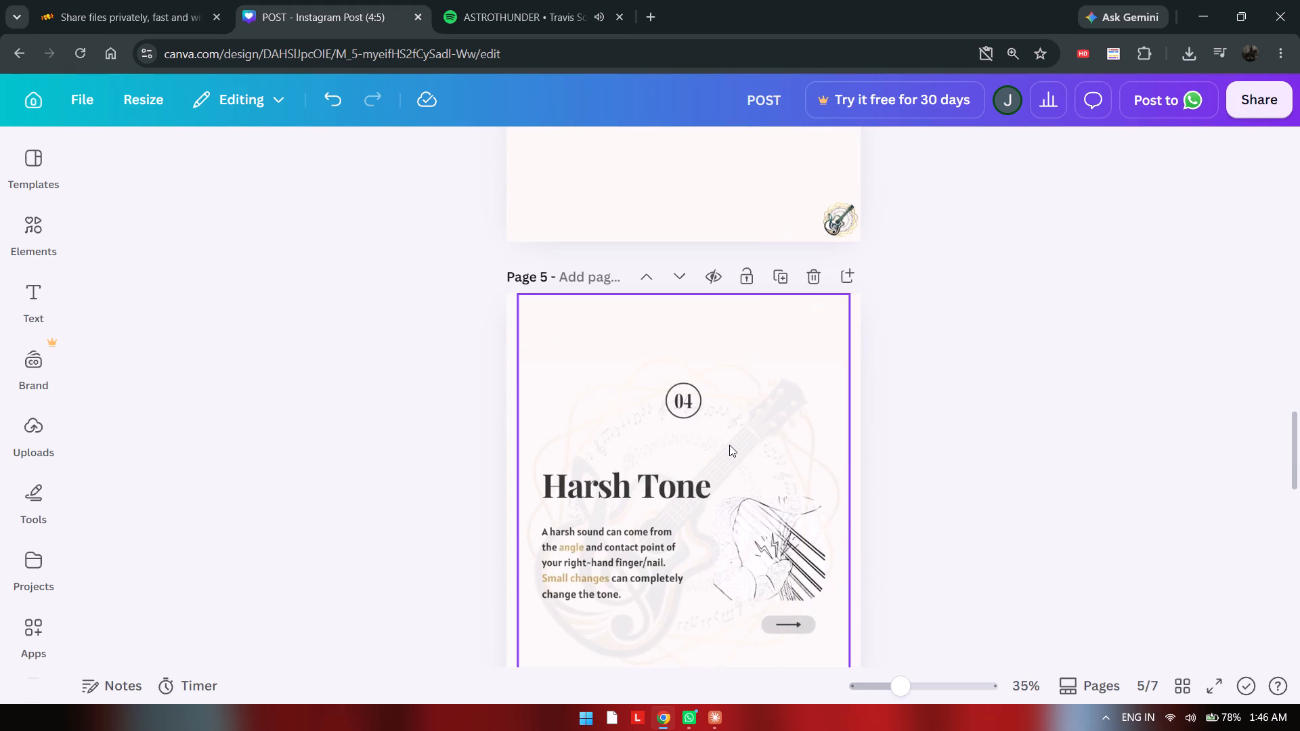
left_click(729, 445)
key("Delete")
left_click(729, 445)
key("Delete")
Delete the faded guitar watermark and old post image from pages 6 and 7, keeping the small guitar logo.
scroll(729, 445, "down", 1)
left_click(729, 445)
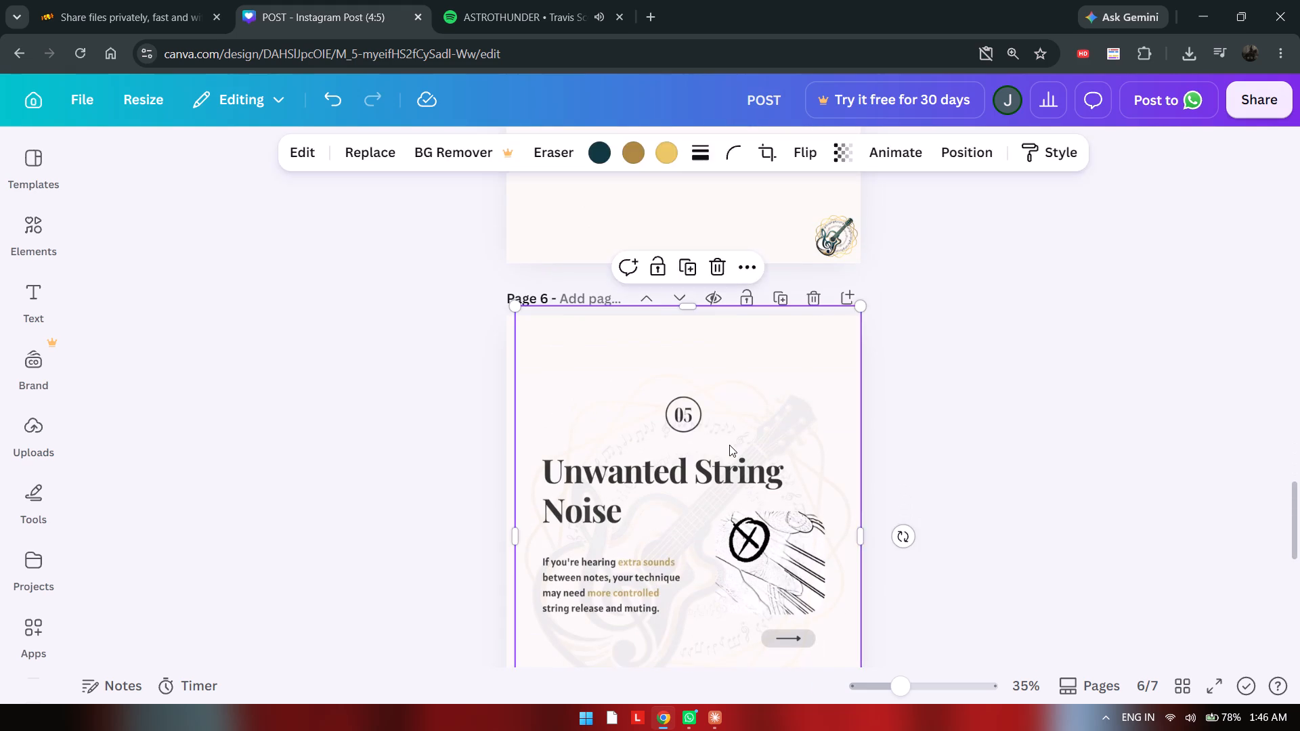
key("Delete")
left_click(729, 445)
key("Delete")
scroll(729, 445, "down", 1)
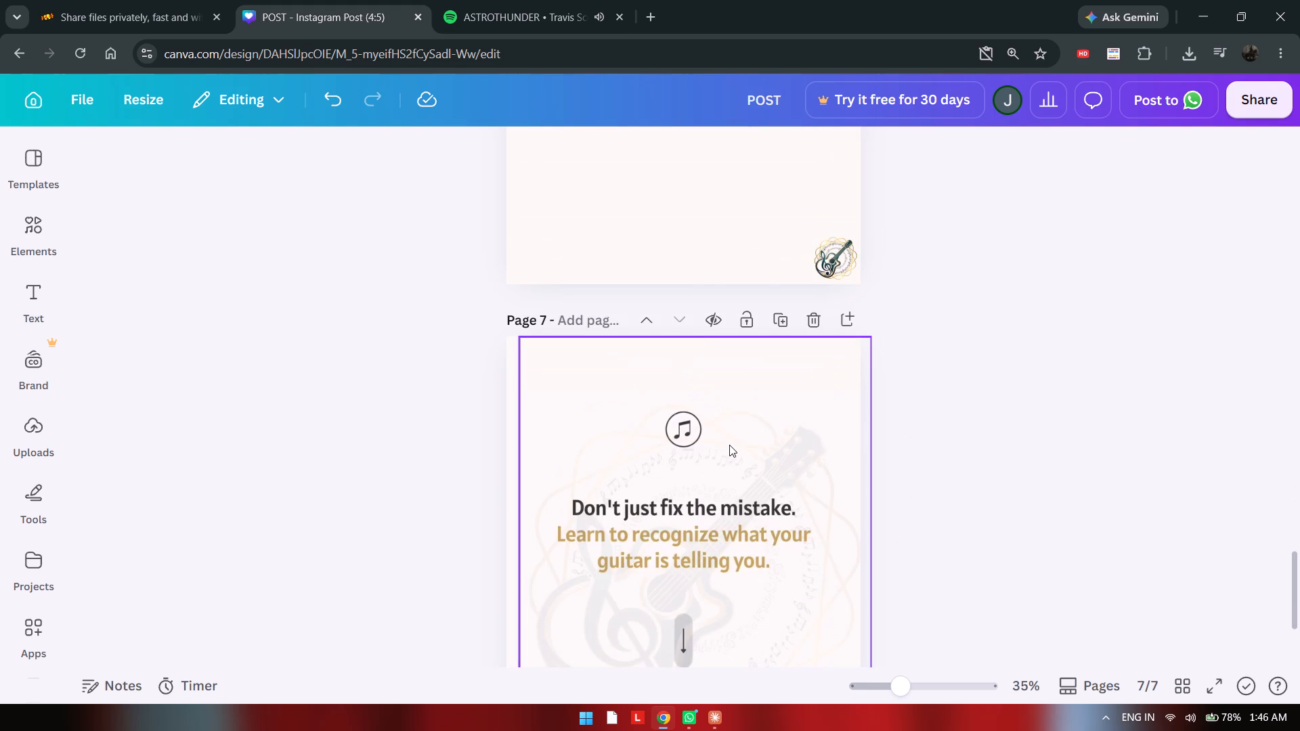
left_click(729, 445)
key("Delete")
left_click(714, 485)
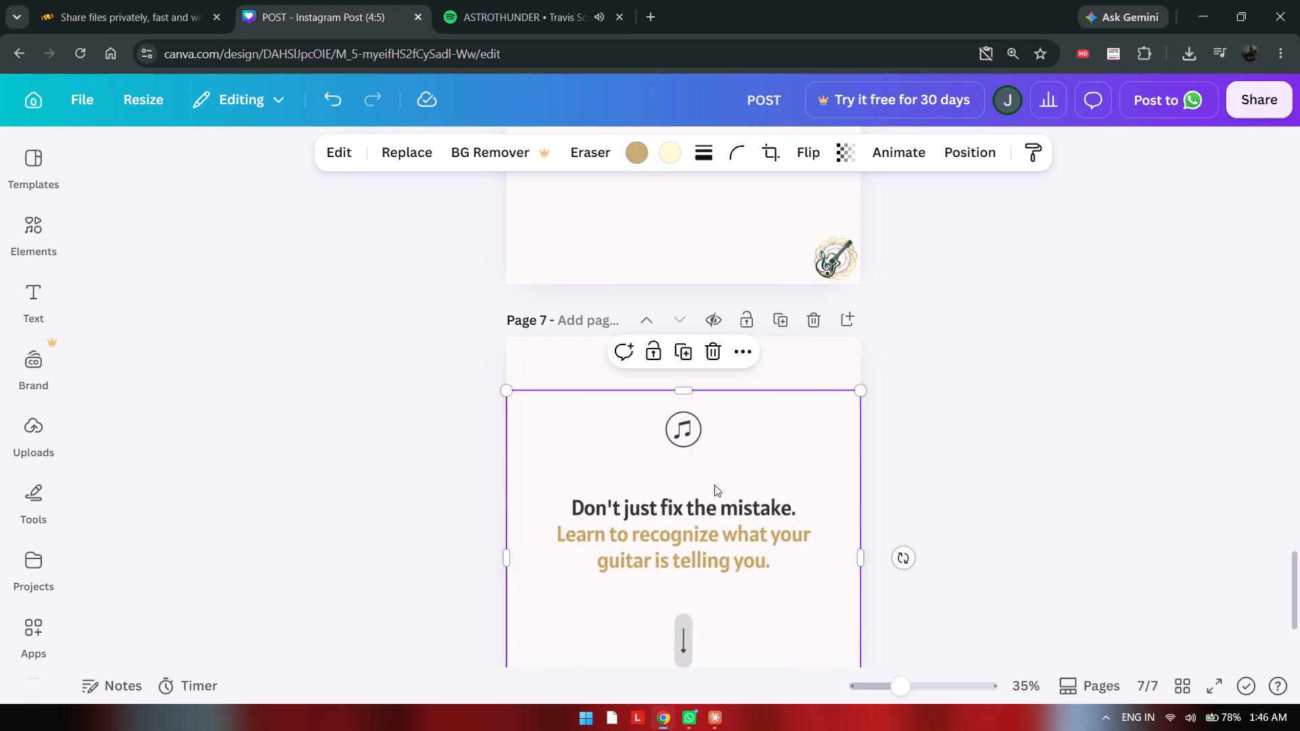
key("Delete")
scroll(714, 485, "down", 1)
scroll(714, 484, "up", 8)
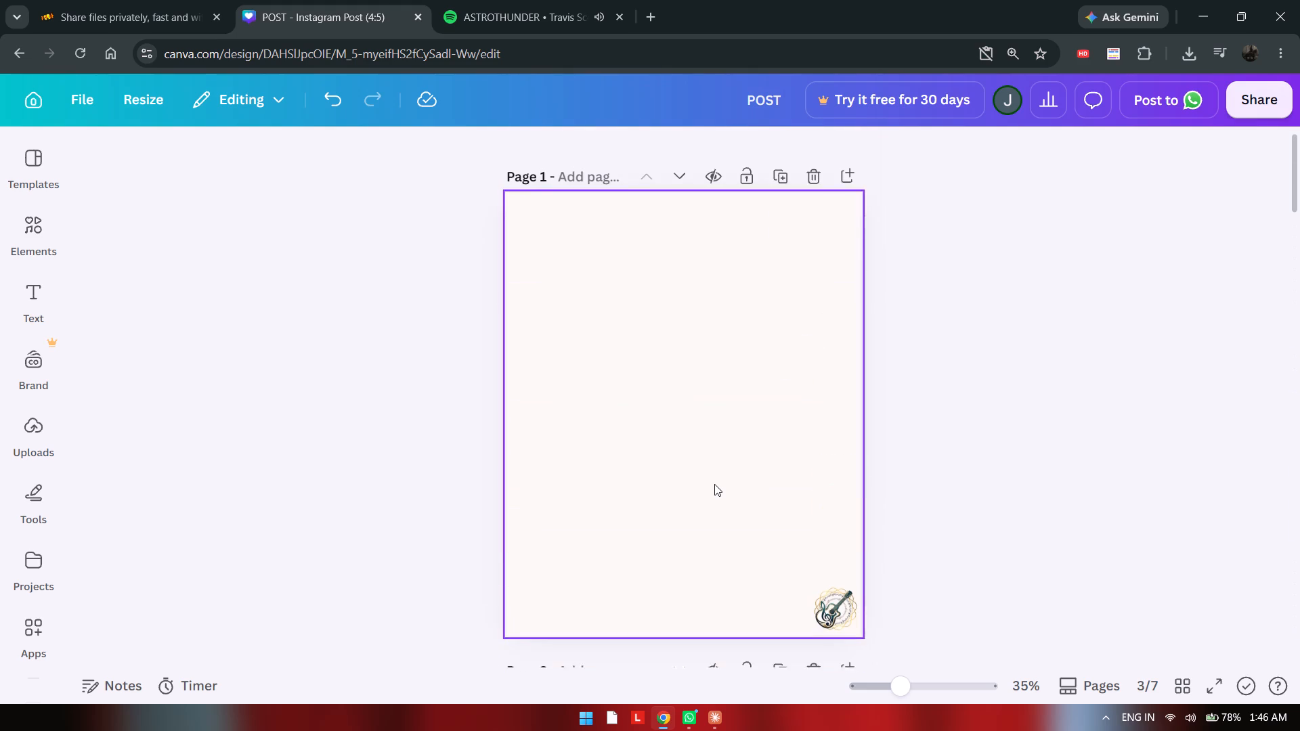
scroll(714, 484, "up", 2)
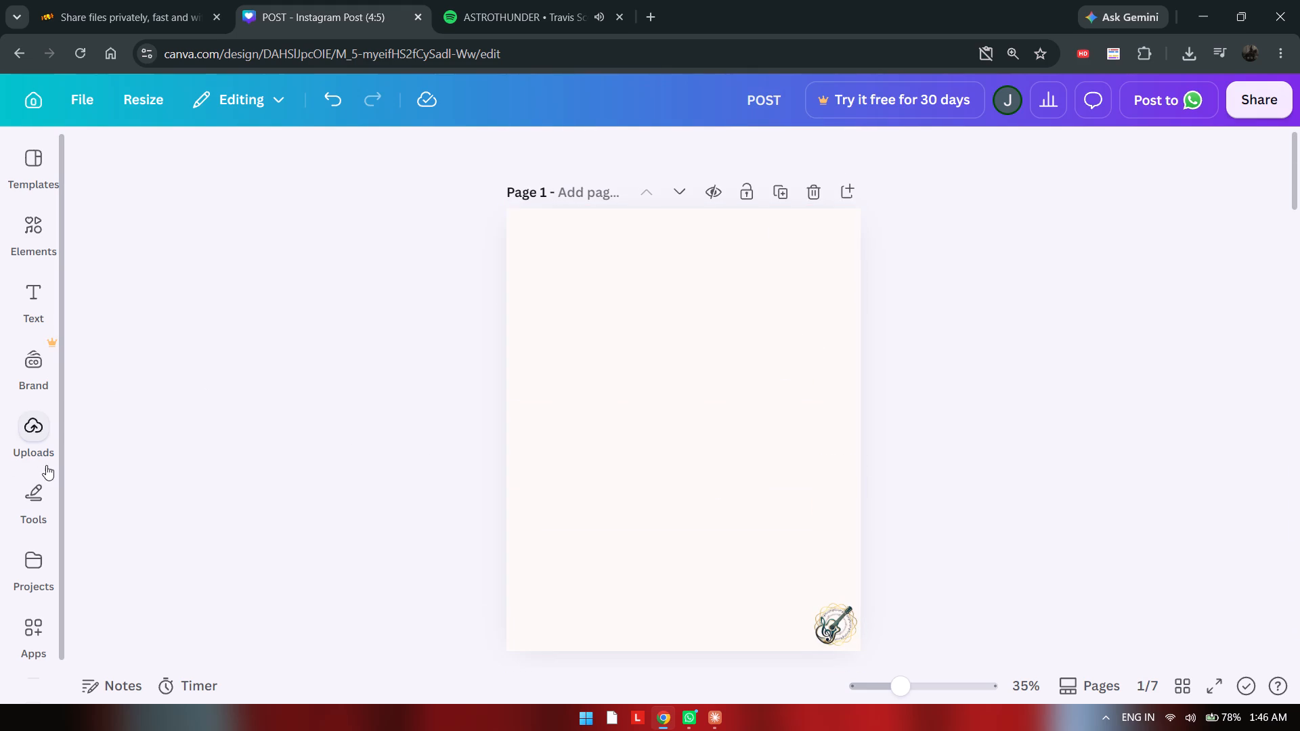
Upload the "Every Guitarist" cover and the seven "12 Times" chord charts from the stringcraft folder to the design.
key("super+e")
left_click(69, 149)
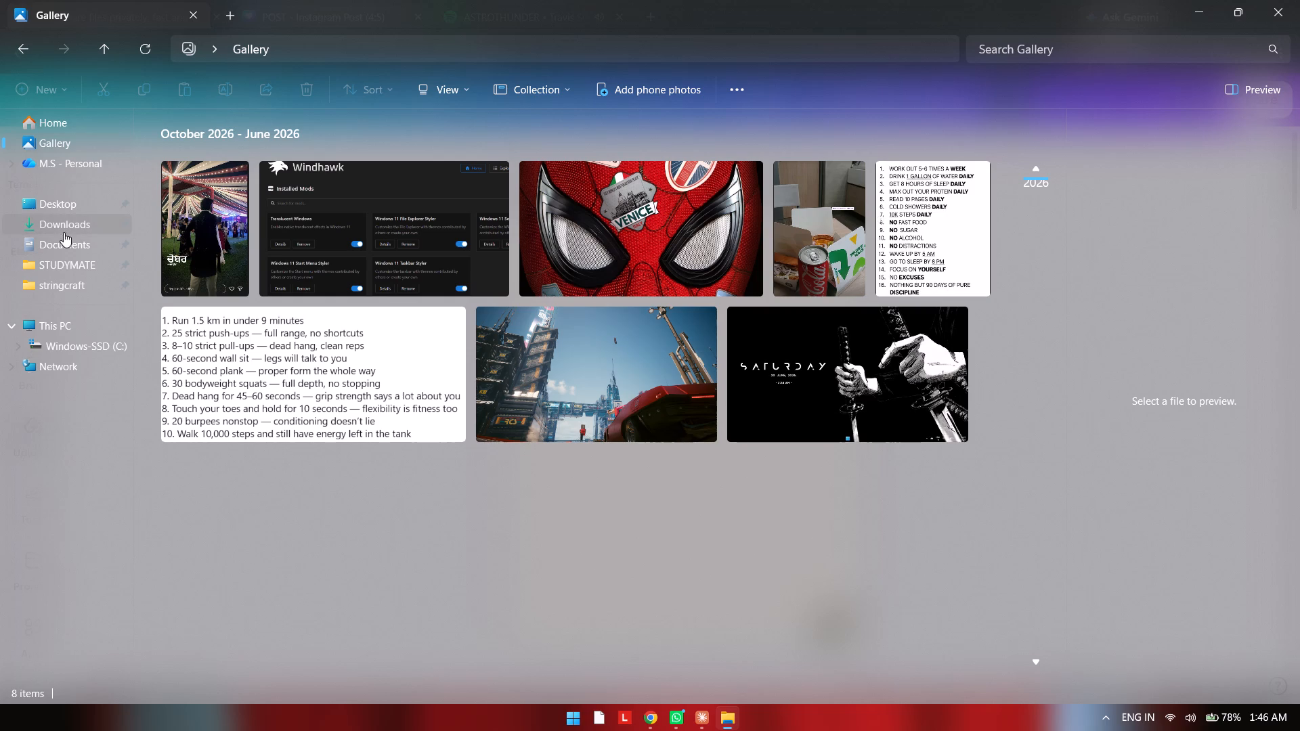
left_click(64, 232)
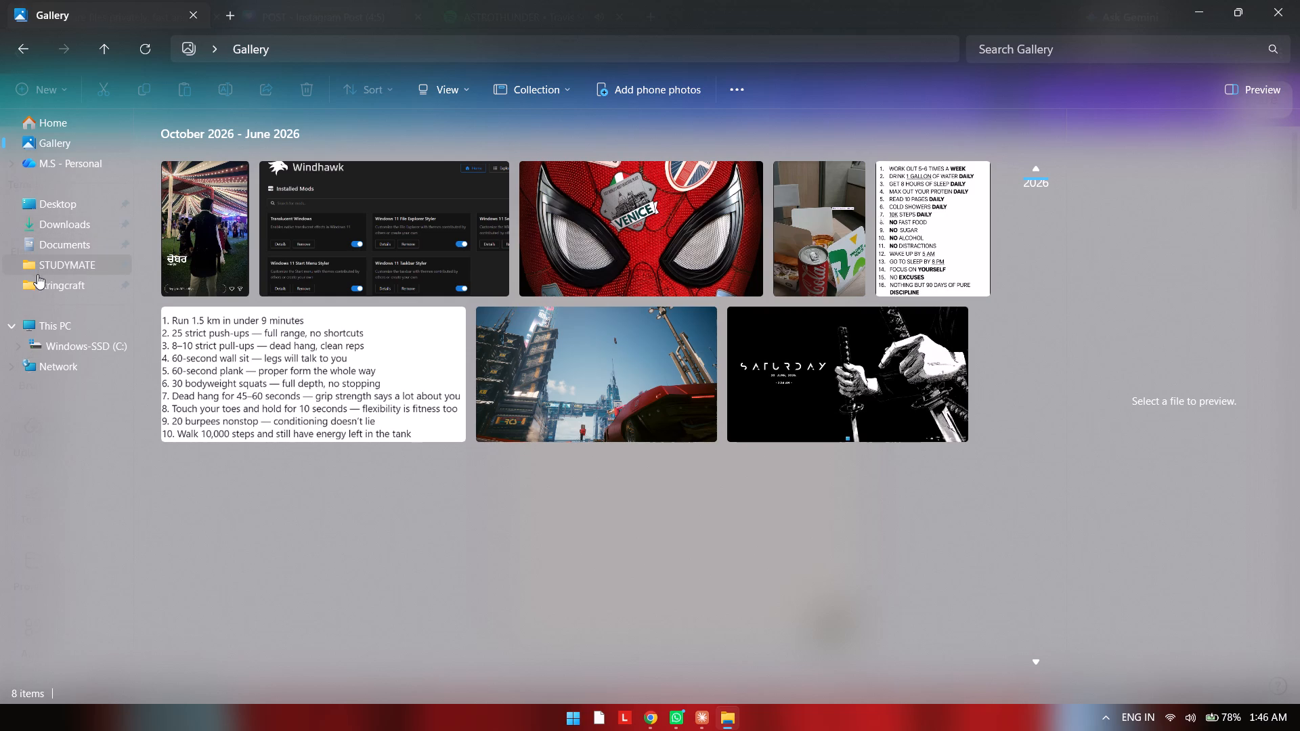
left_click(37, 274)
left_click(35, 284)
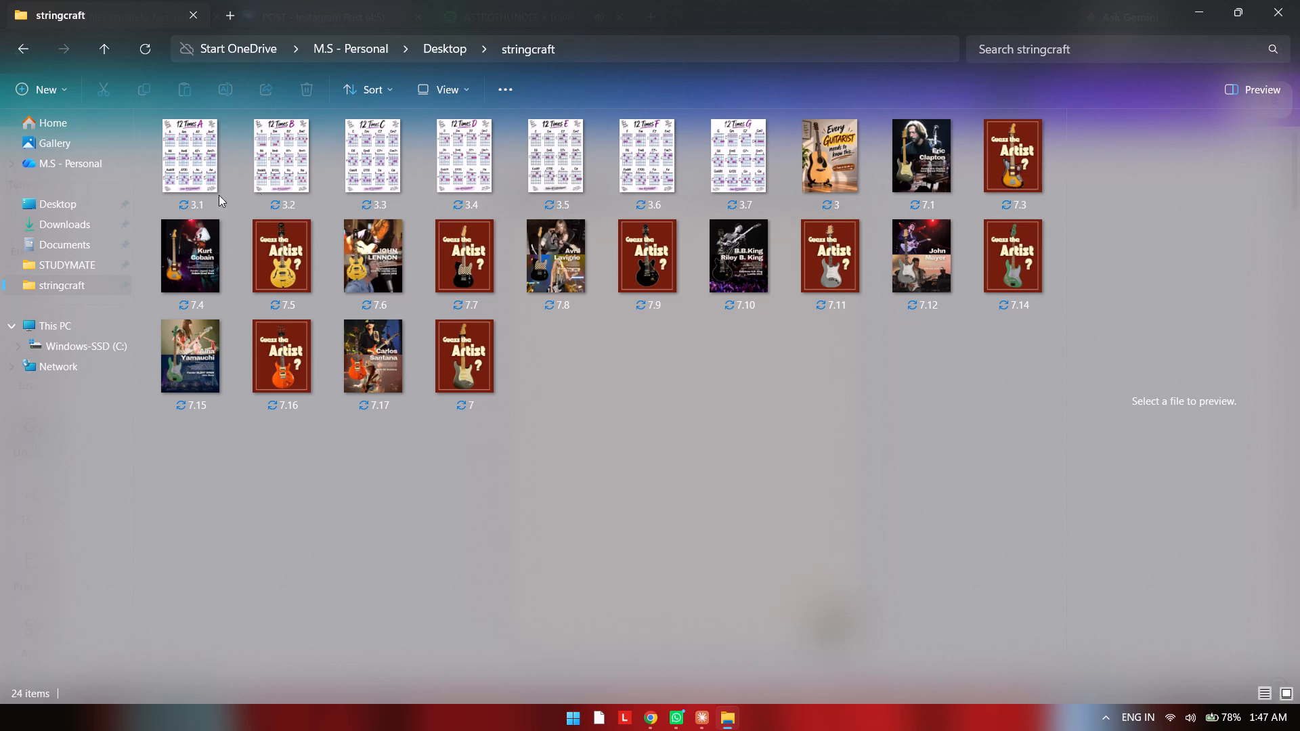
key("alt+Tab")
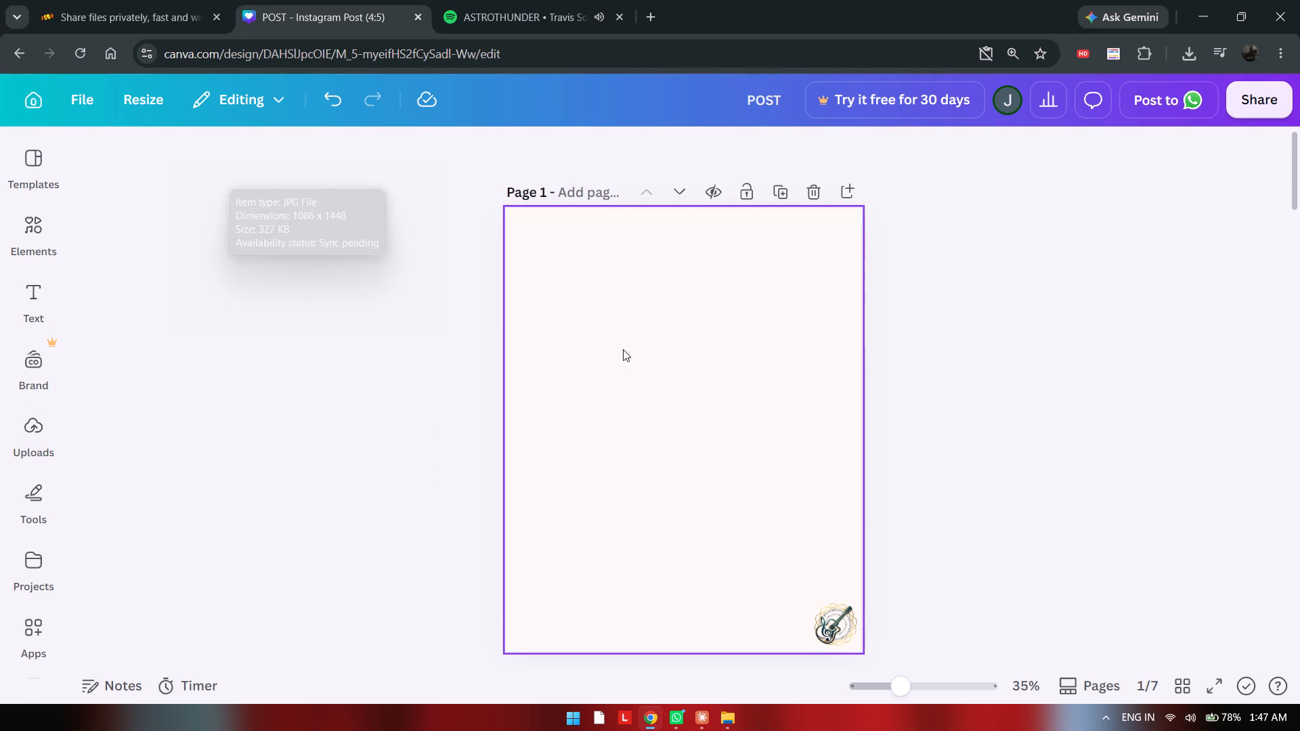
Add a new blank page after page 7 at the end of the design.
scroll(635, 351, "down", 14)
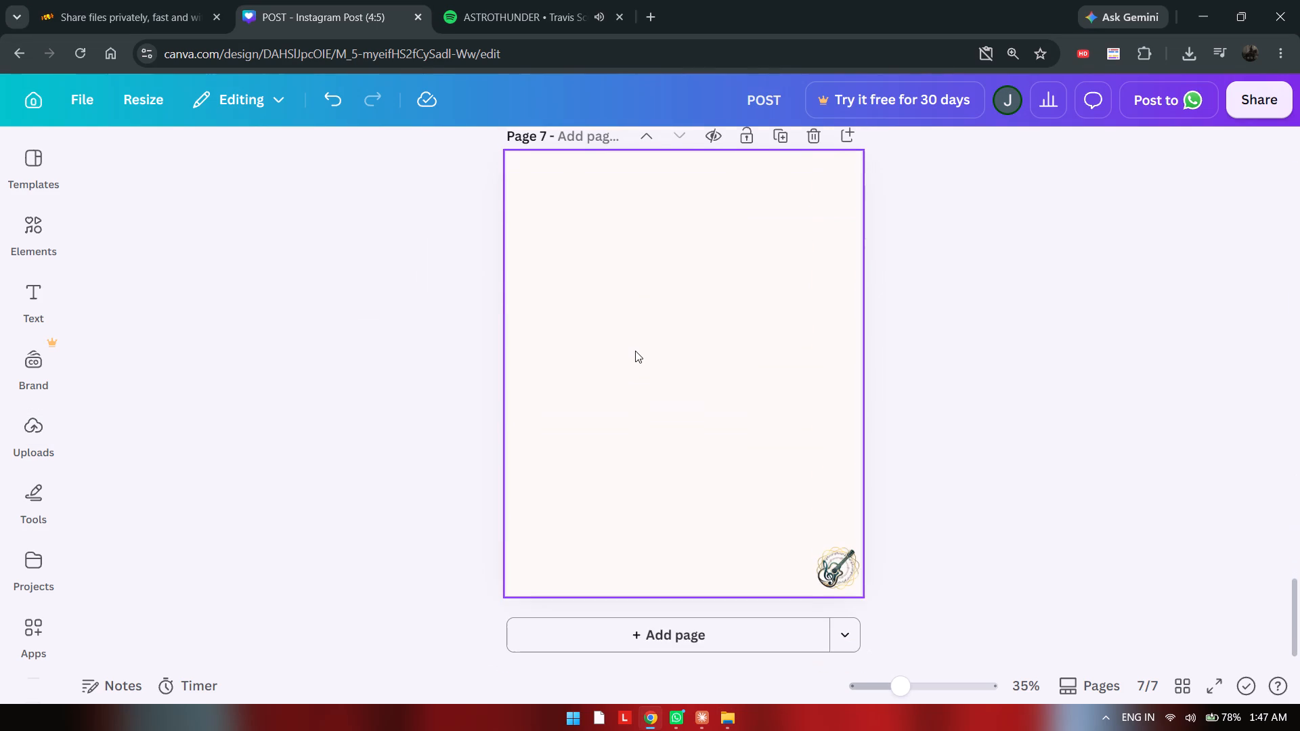
scroll(635, 351, "down", 1)
left_click(709, 644)
Upload the "Every Guitarist" cover (3) and the seven "12 Times" chord charts (3.1 to 3.7) from the stringcraft folder.
scroll(712, 627, "up", 16)
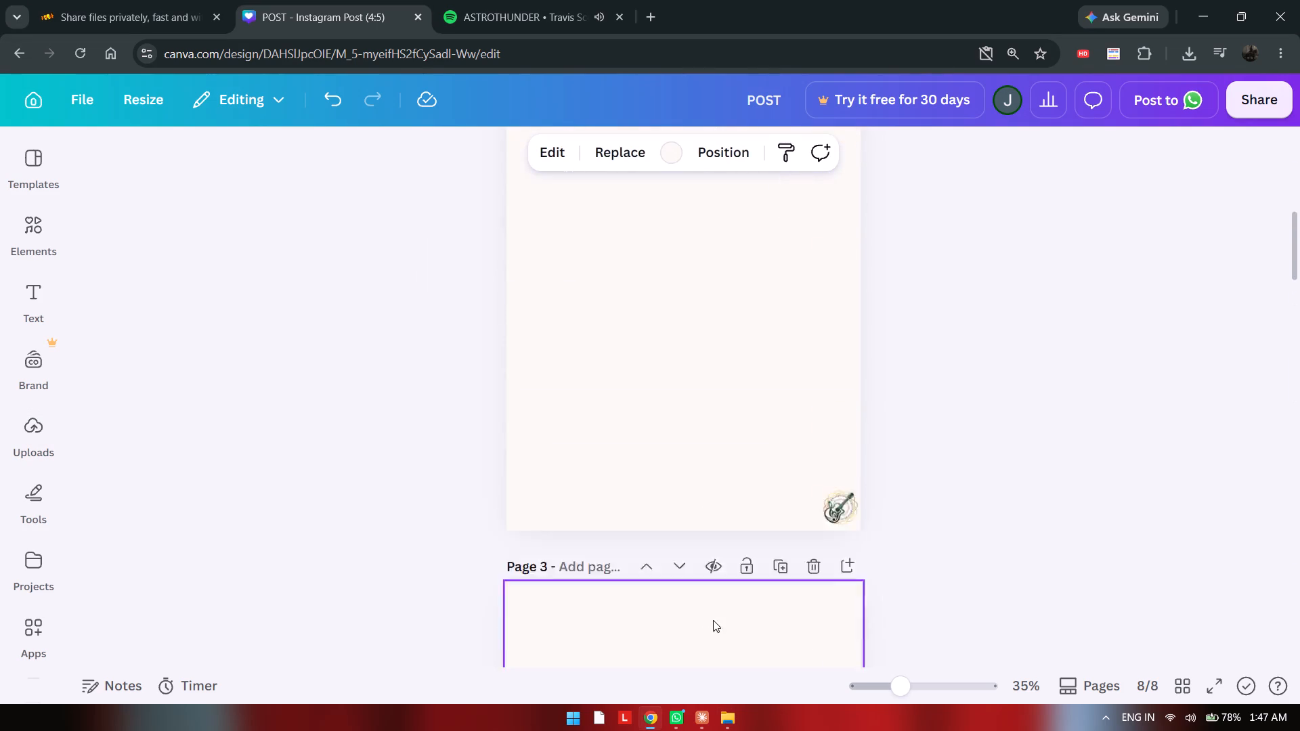
scroll(713, 620, "up", 5)
left_click(705, 506)
key("alt+Tab")
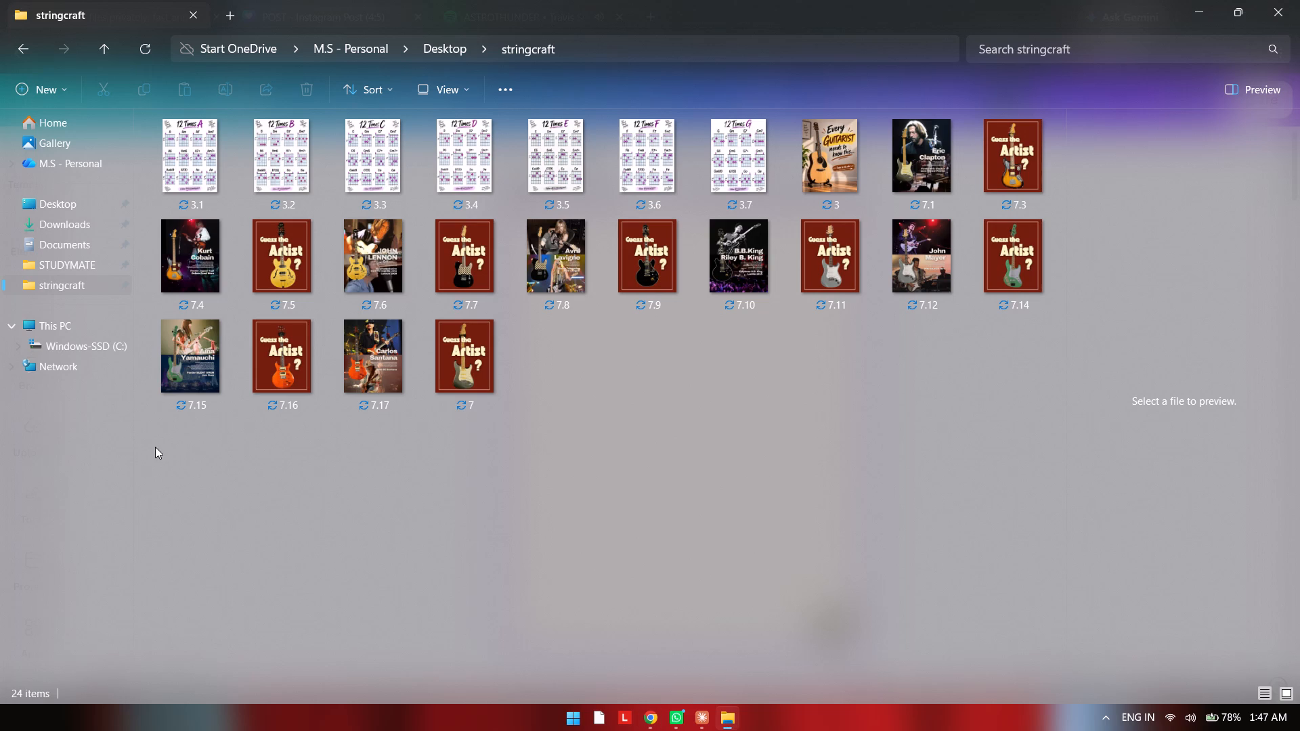
key("alt+Tab")
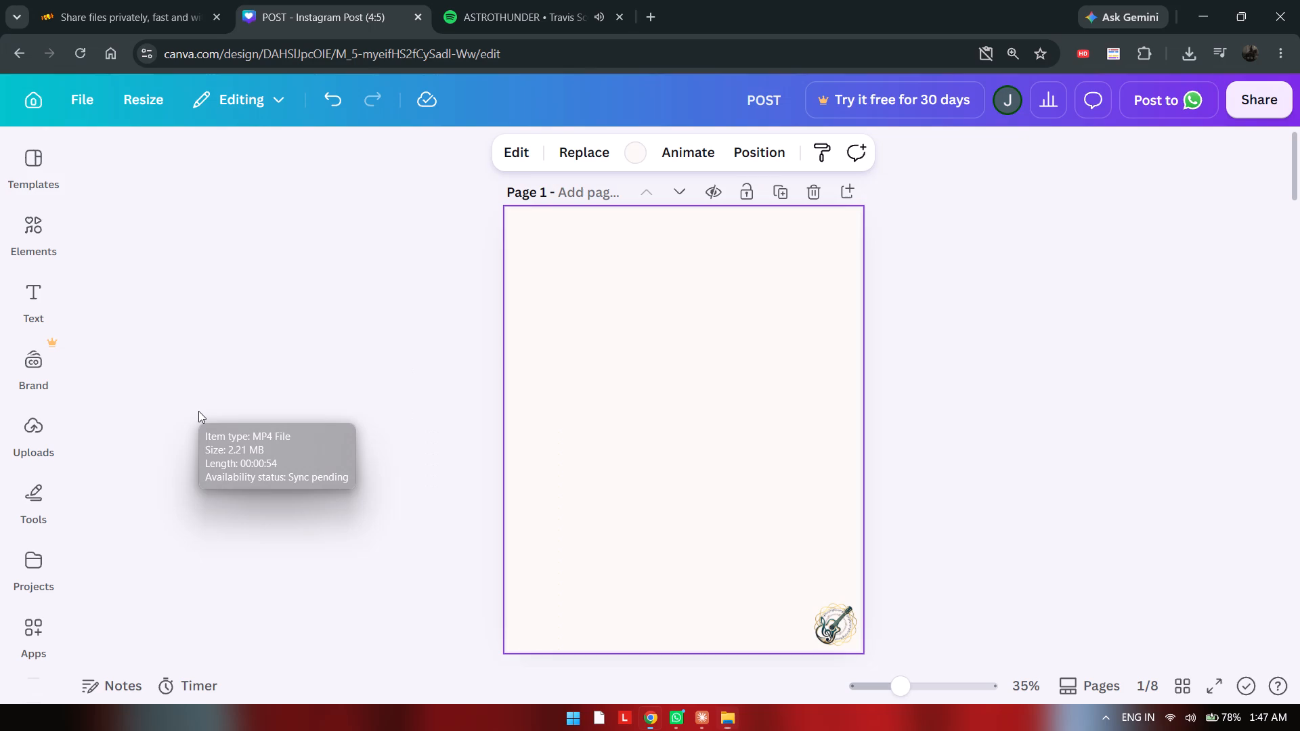
left_click(35, 416)
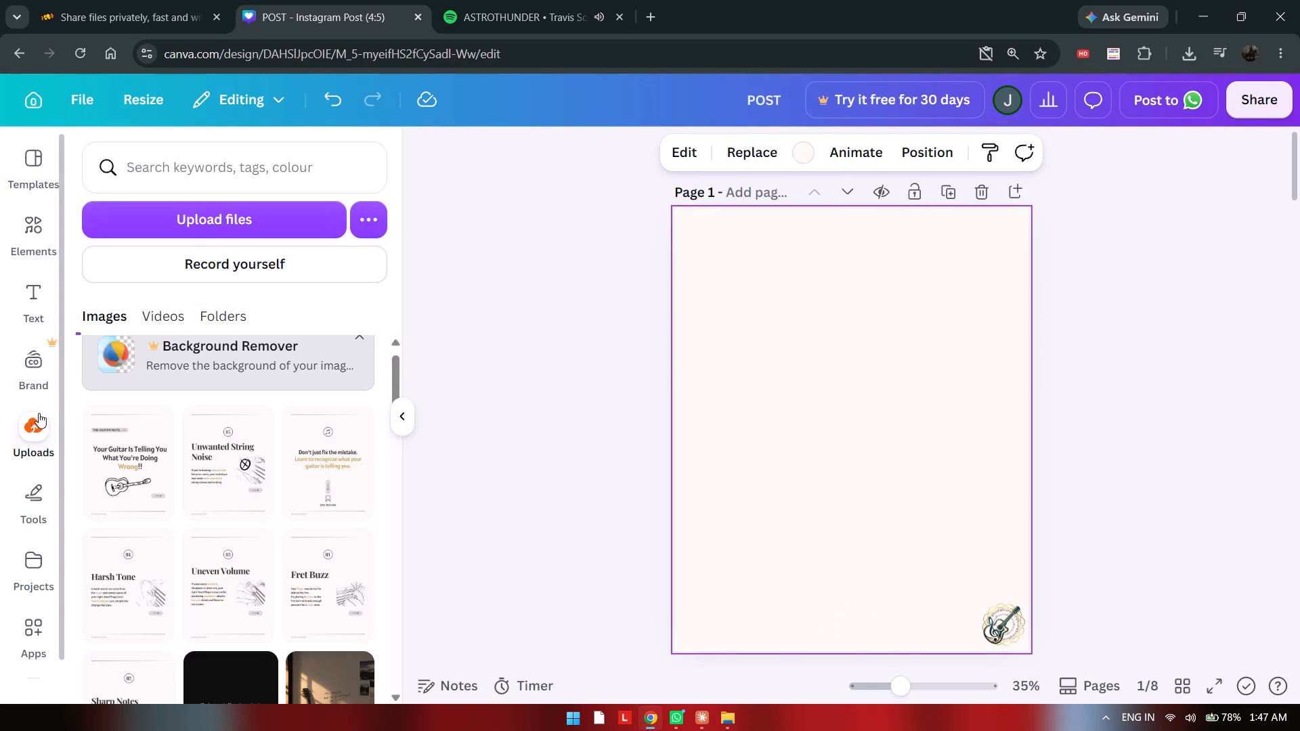
left_click(198, 219)
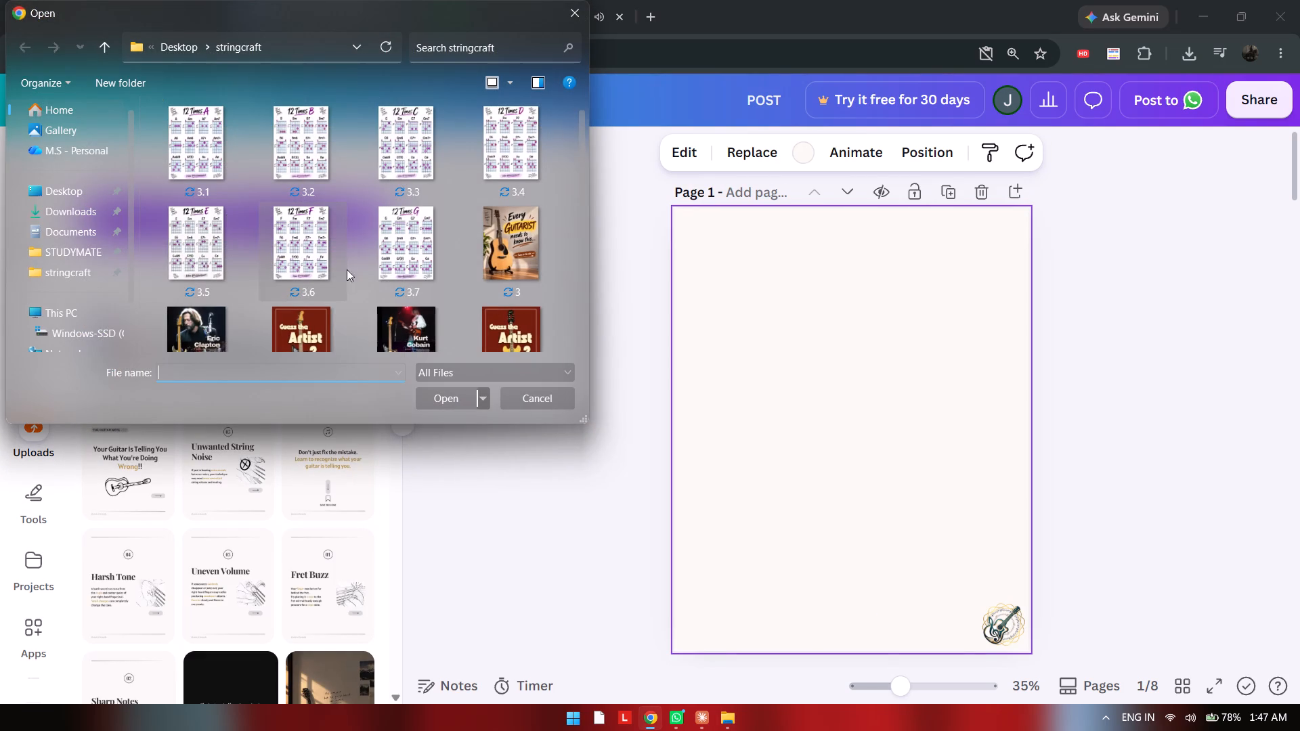
left_click(515, 263)
scroll(514, 263, "up", 1)
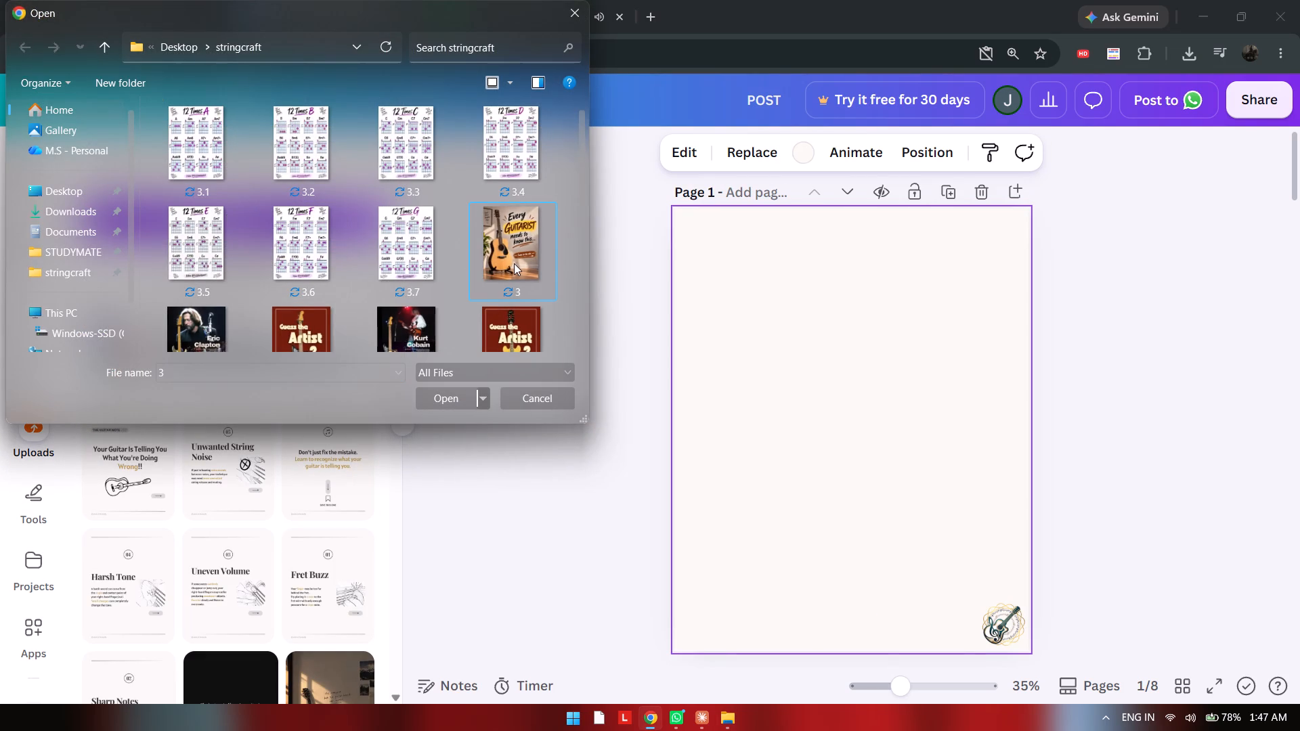
scroll(514, 263, "up", 1)
key("shift+Left")
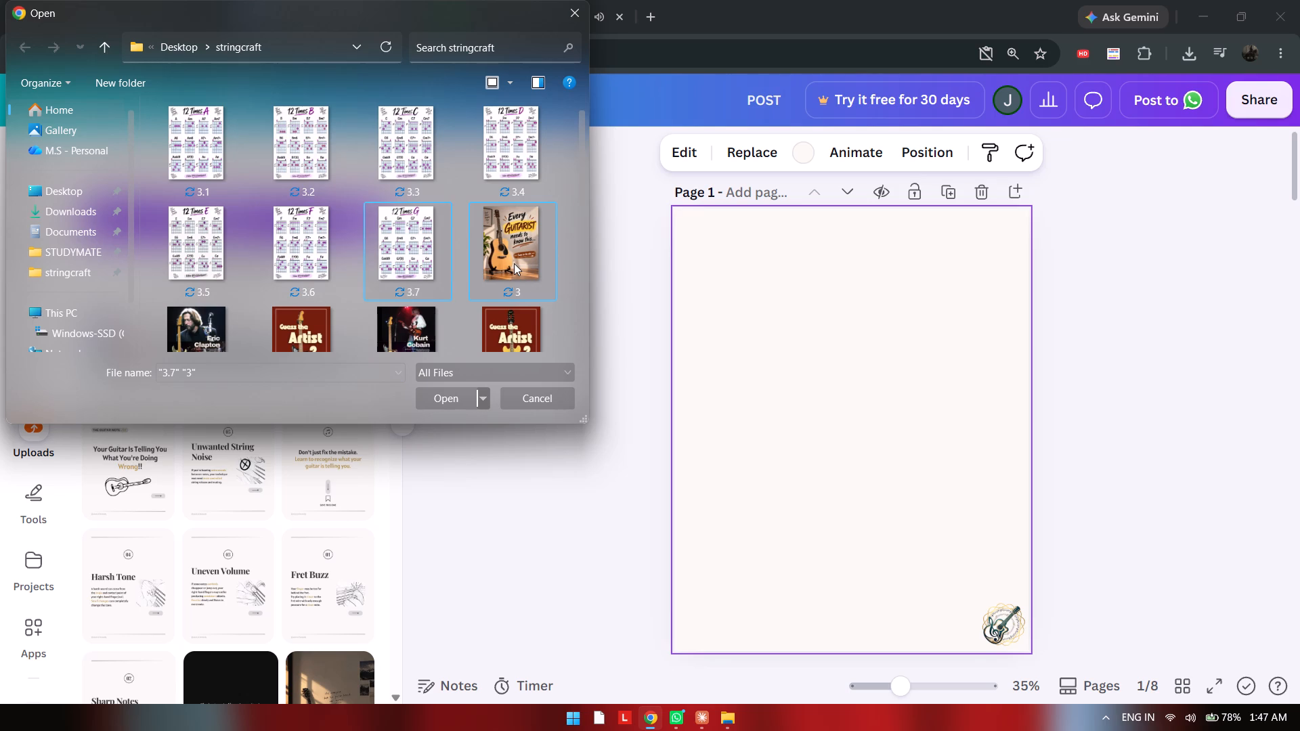
key("shift+Left")
key("shift+Left")
key("shift+Left")
key("shift+Left")
key("shift+Left")
key("shift+Left")
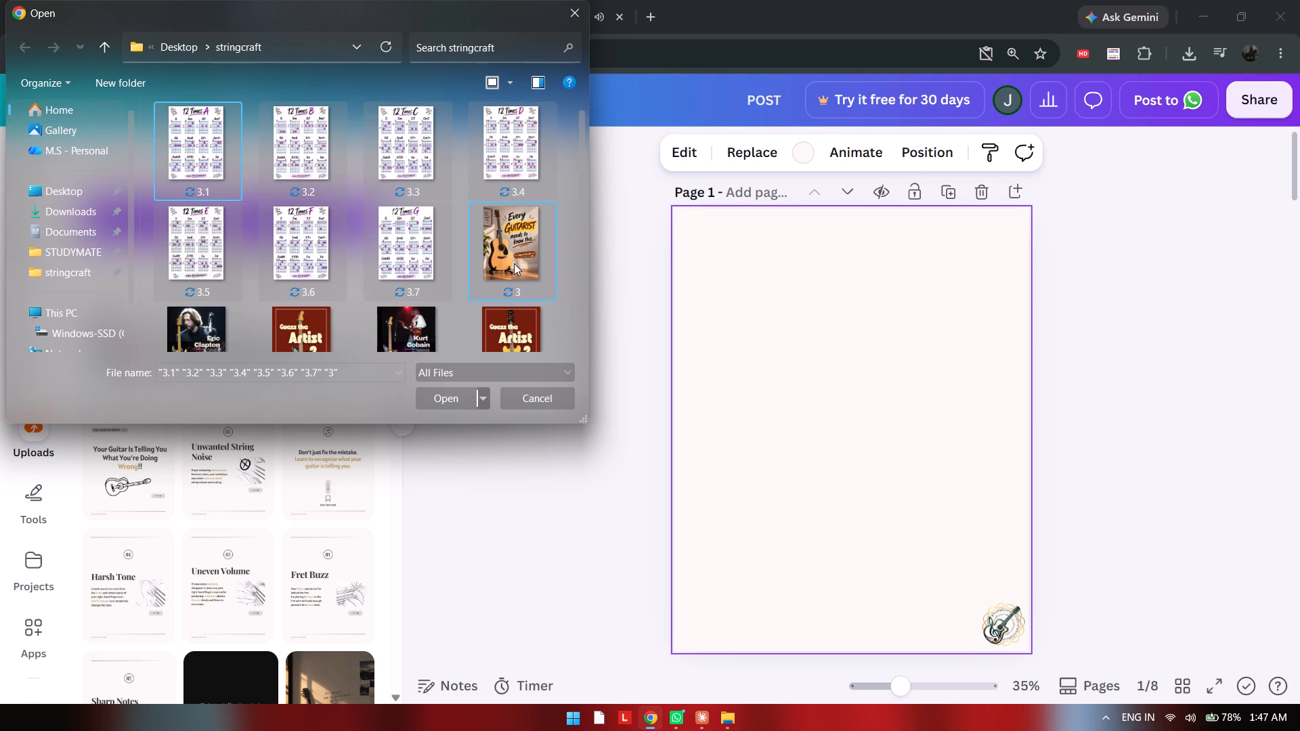
key("Return")
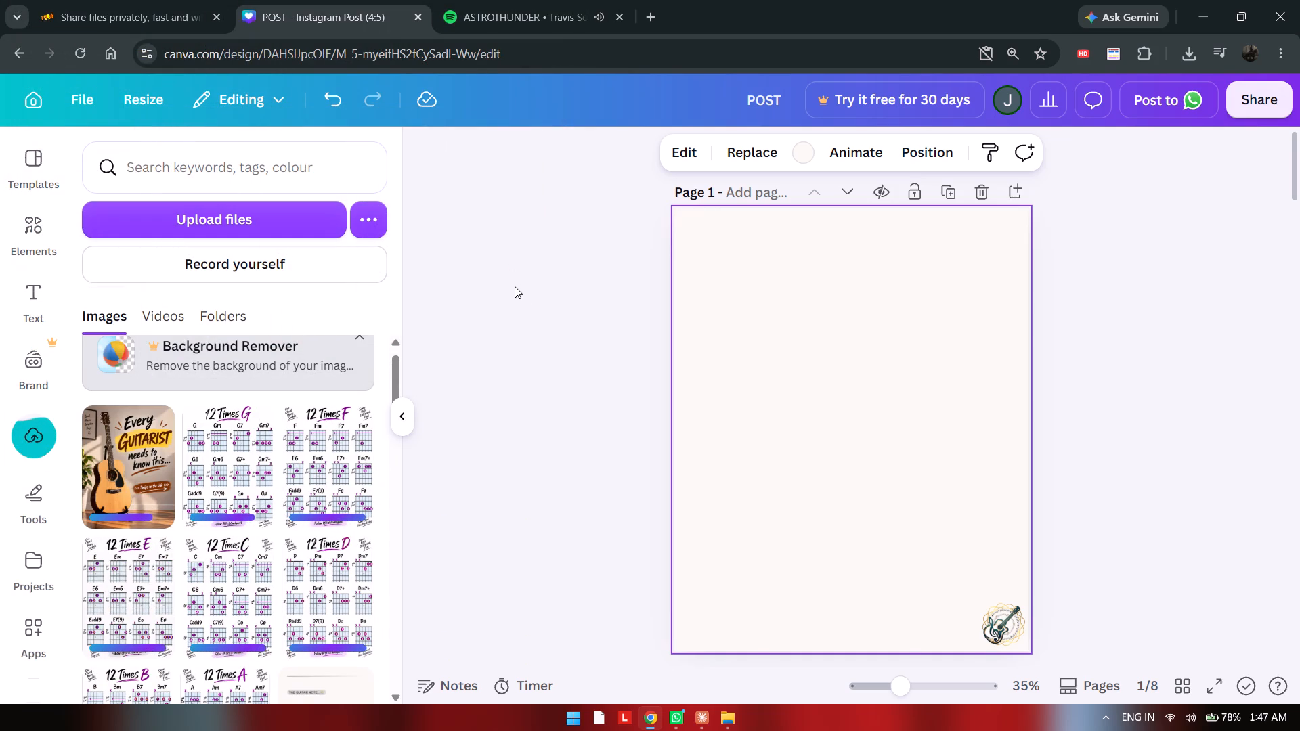
Place the uploaded "Every Guitarist needs to know this" cover image on page 1.
scroll(515, 286, "down", 1)
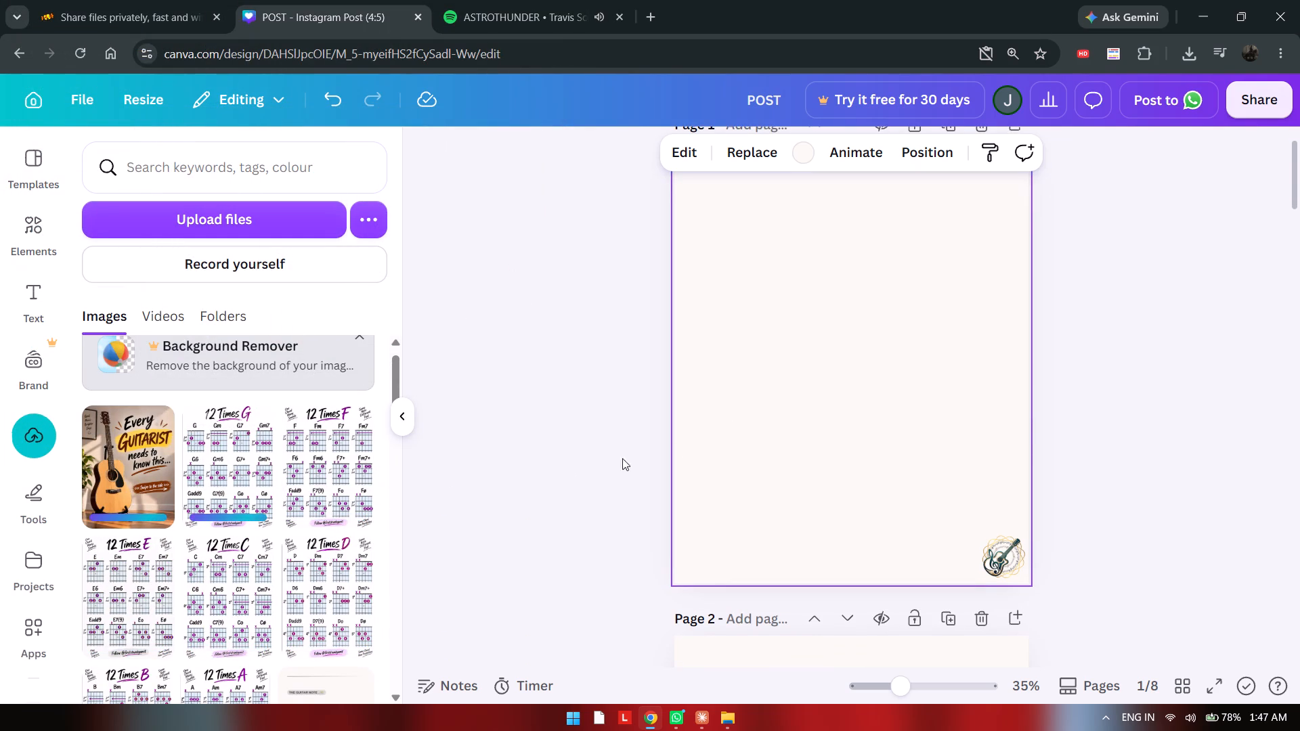
scroll(744, 416, "down", 6)
scroll(727, 442, "up", 16)
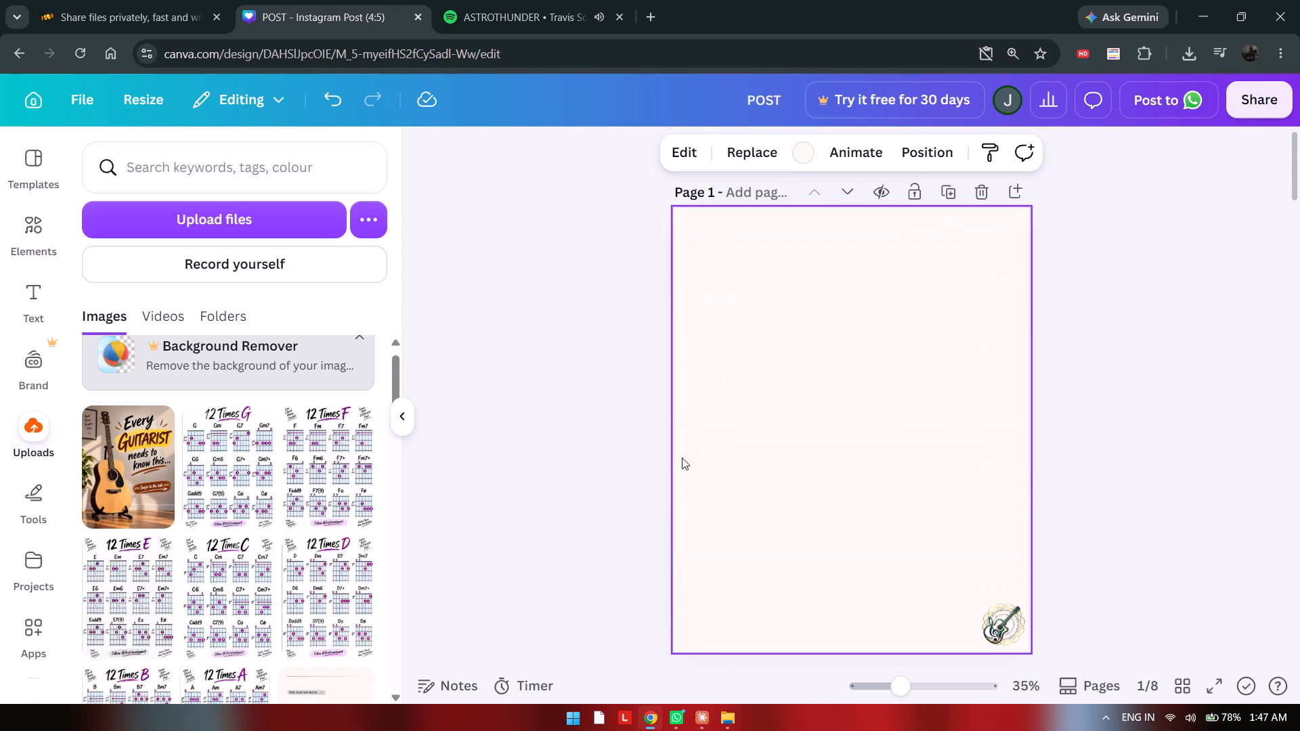
left_click(792, 466)
left_click(88, 487)
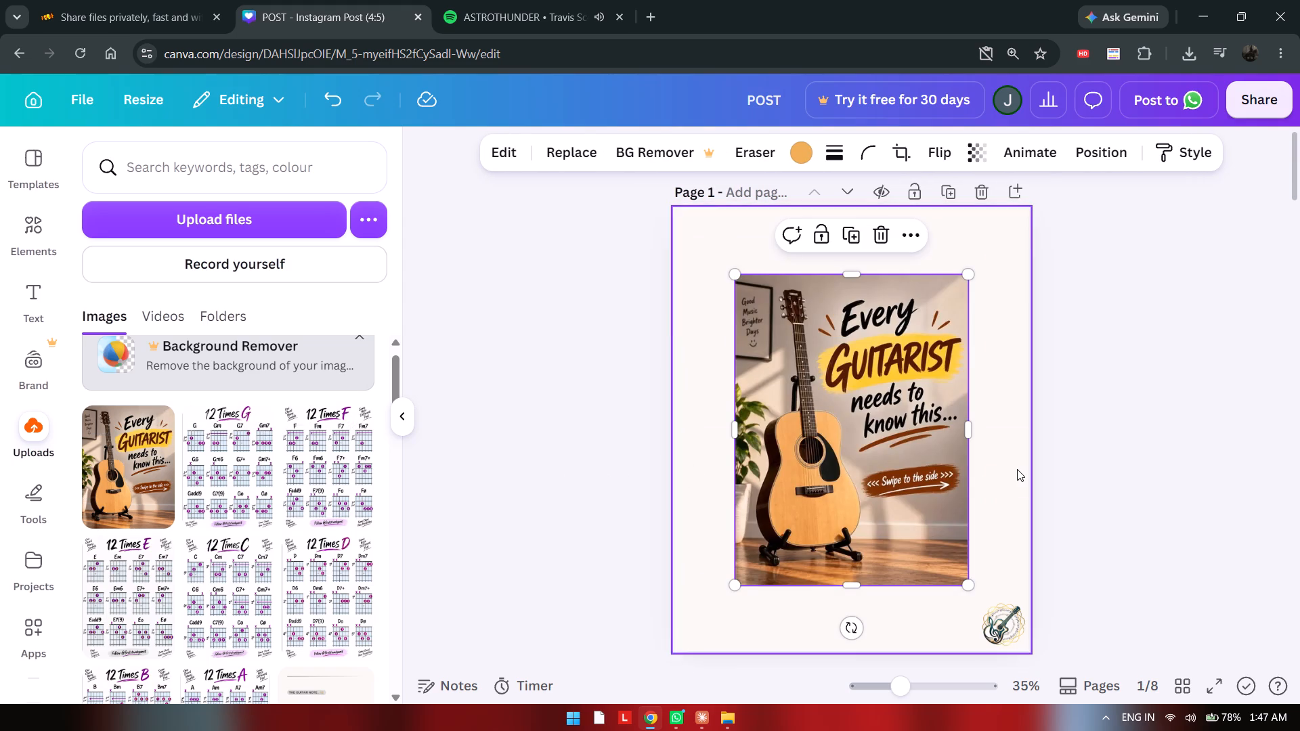
Place the "12 Times A" chord chart on page 2 and the "12 Times B" chart on page 3.
scroll(1017, 469, "down", 1)
left_click(915, 513)
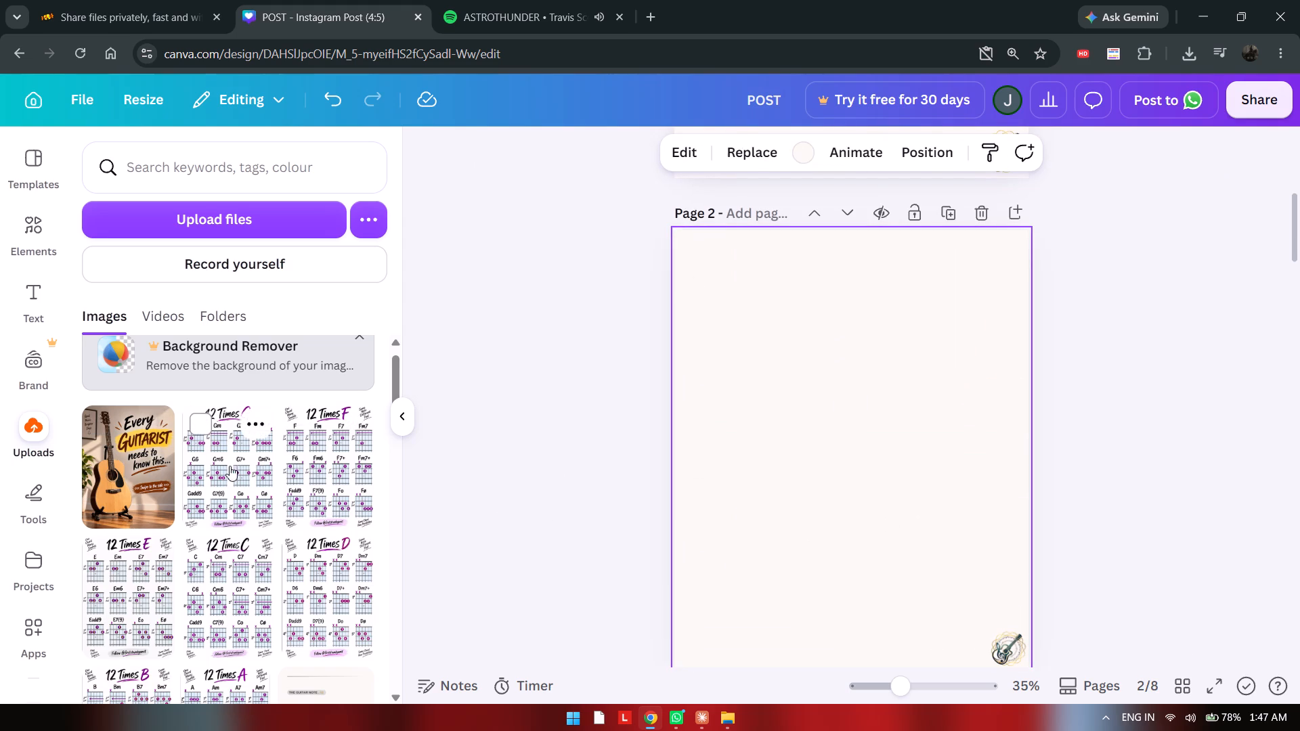
scroll(257, 539, "down", 1)
left_click(222, 597)
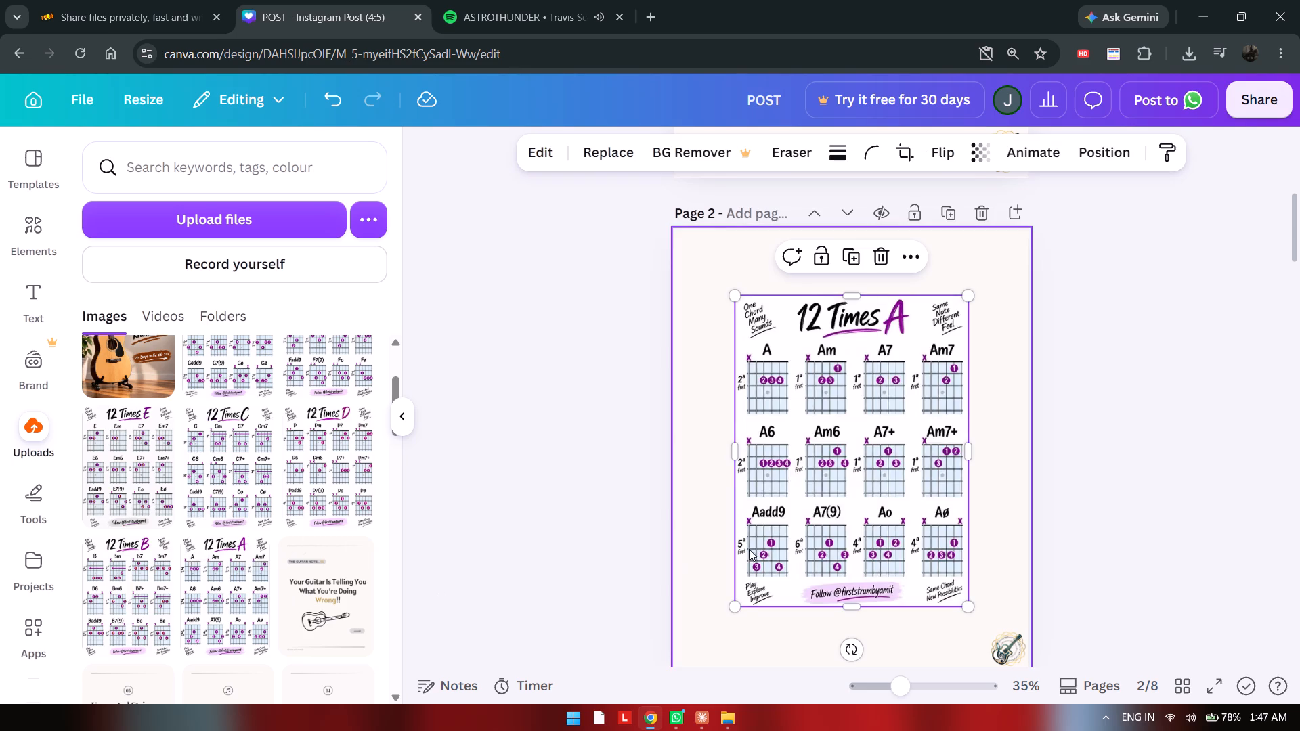
scroll(838, 525, "down", 1)
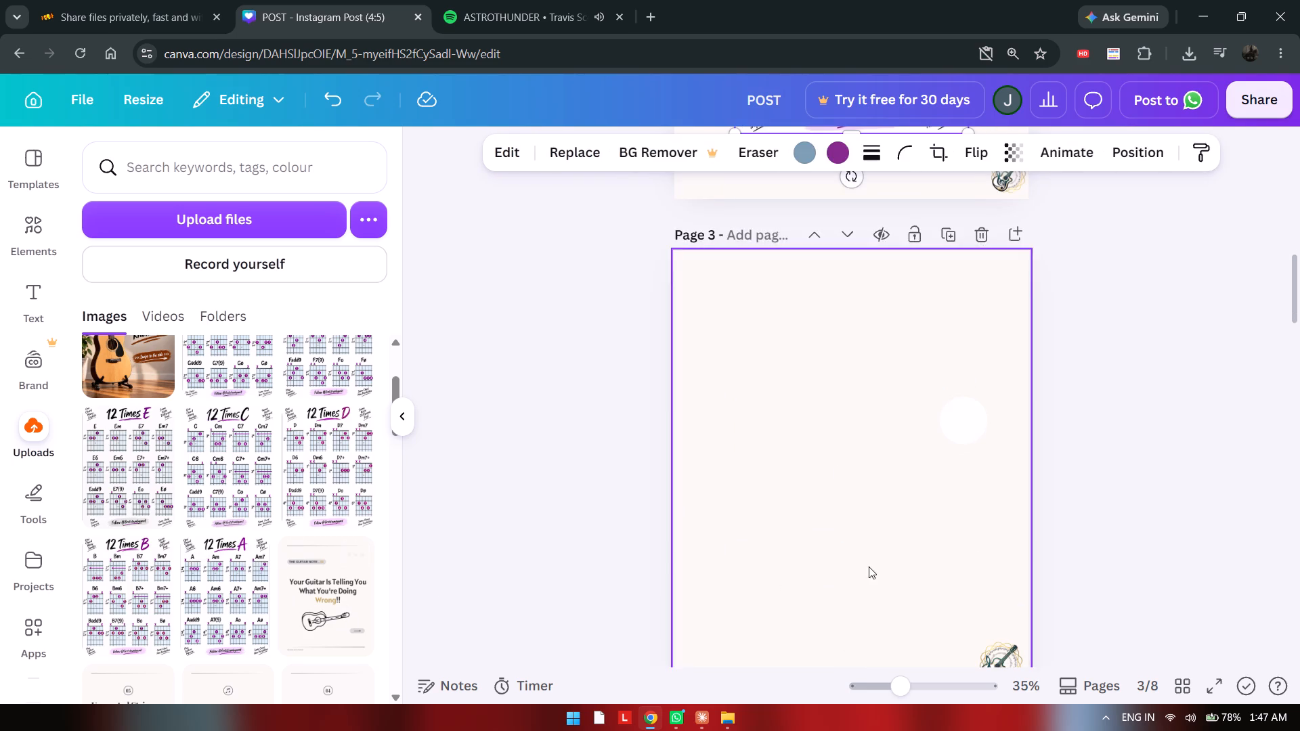
left_click_drag(869, 567, 850, 585)
left_click(789, 505)
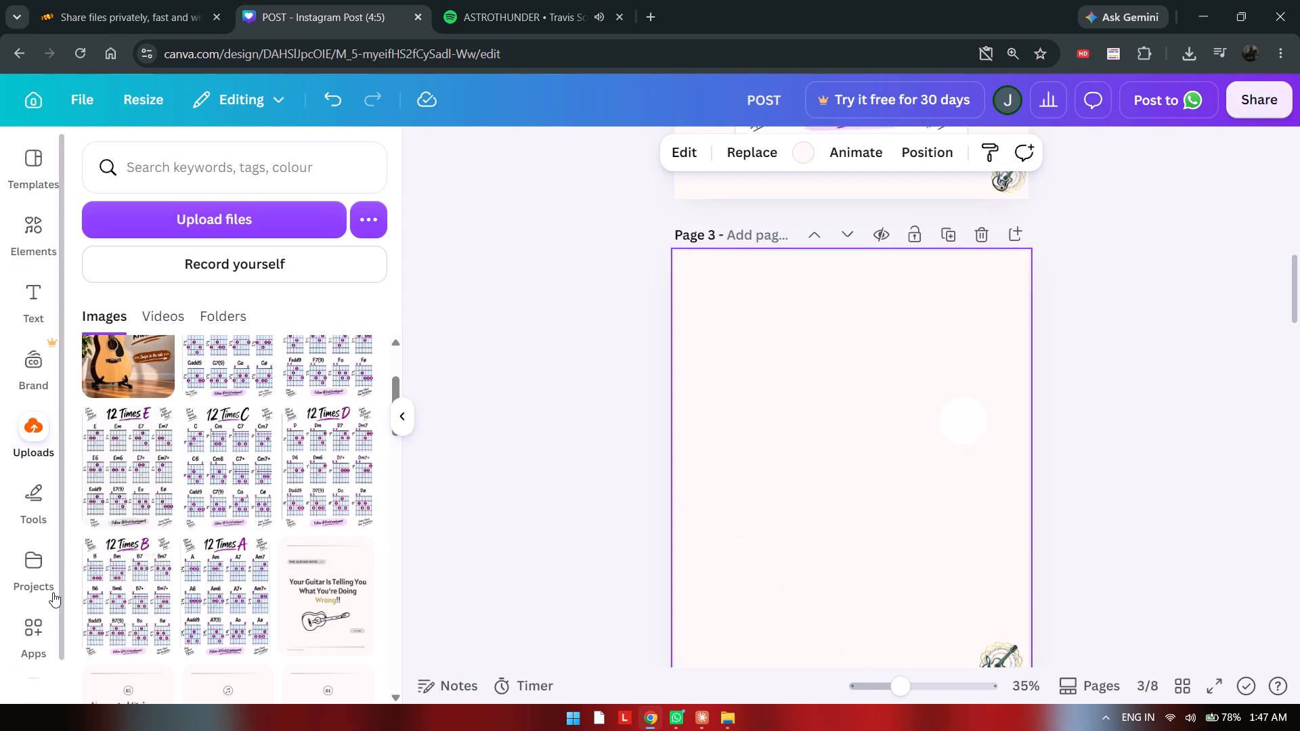
left_click(137, 589)
Place the "12 Times C" chord chart on page 4 and the "12 Times D" chart on page 5.
scroll(750, 511, "down", 1)
left_click(750, 511)
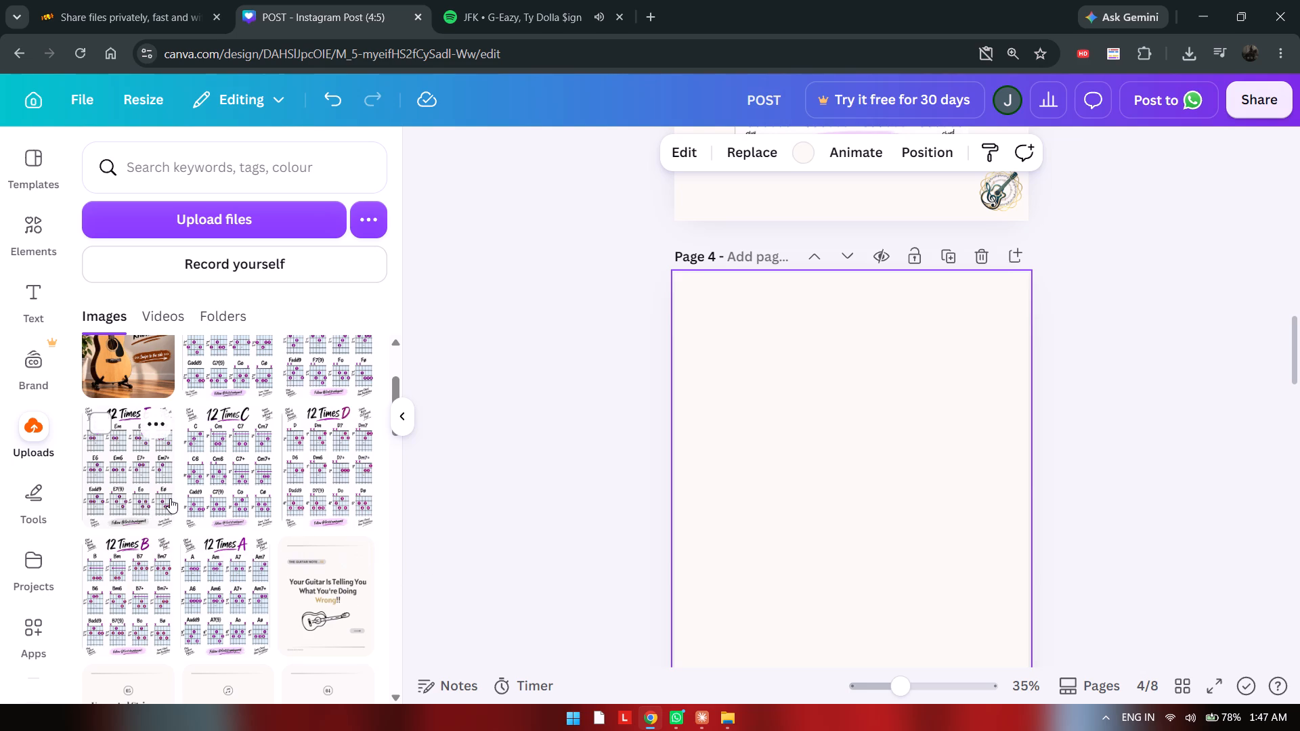
key("alt+Tab")
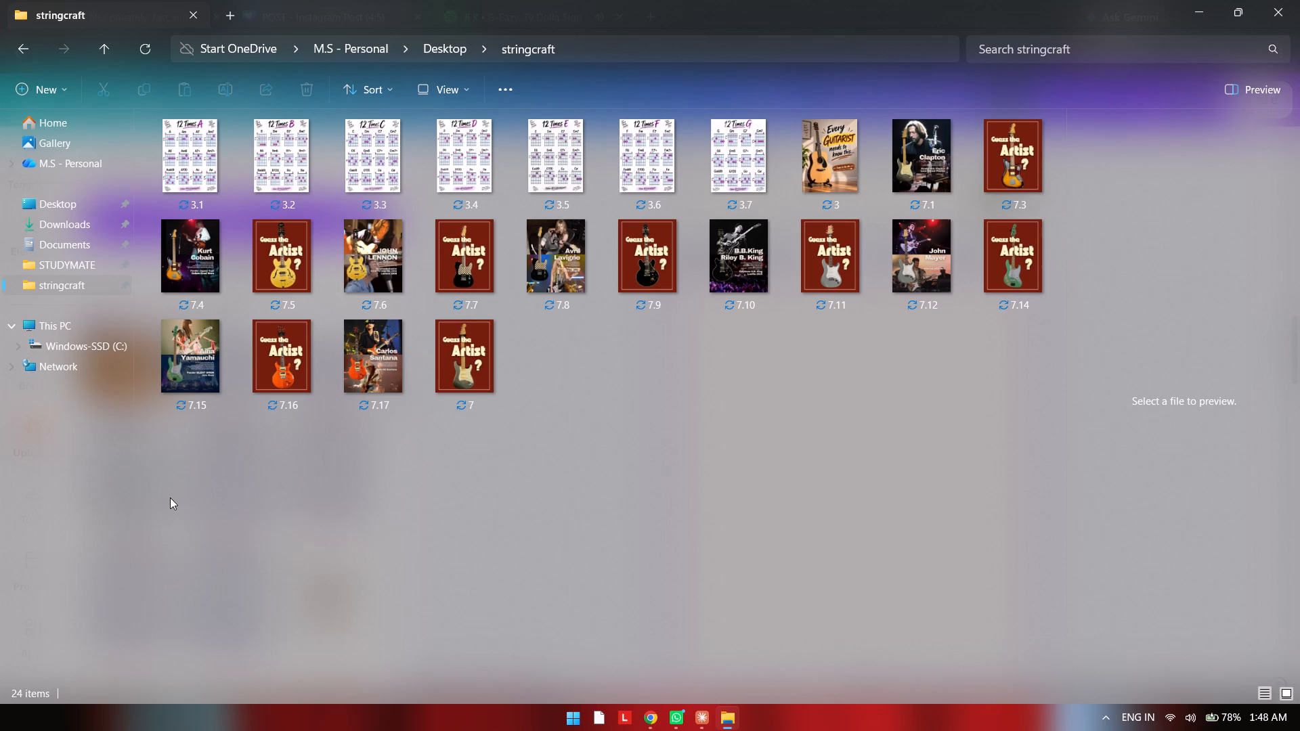
key("alt+Tab")
left_click(248, 475)
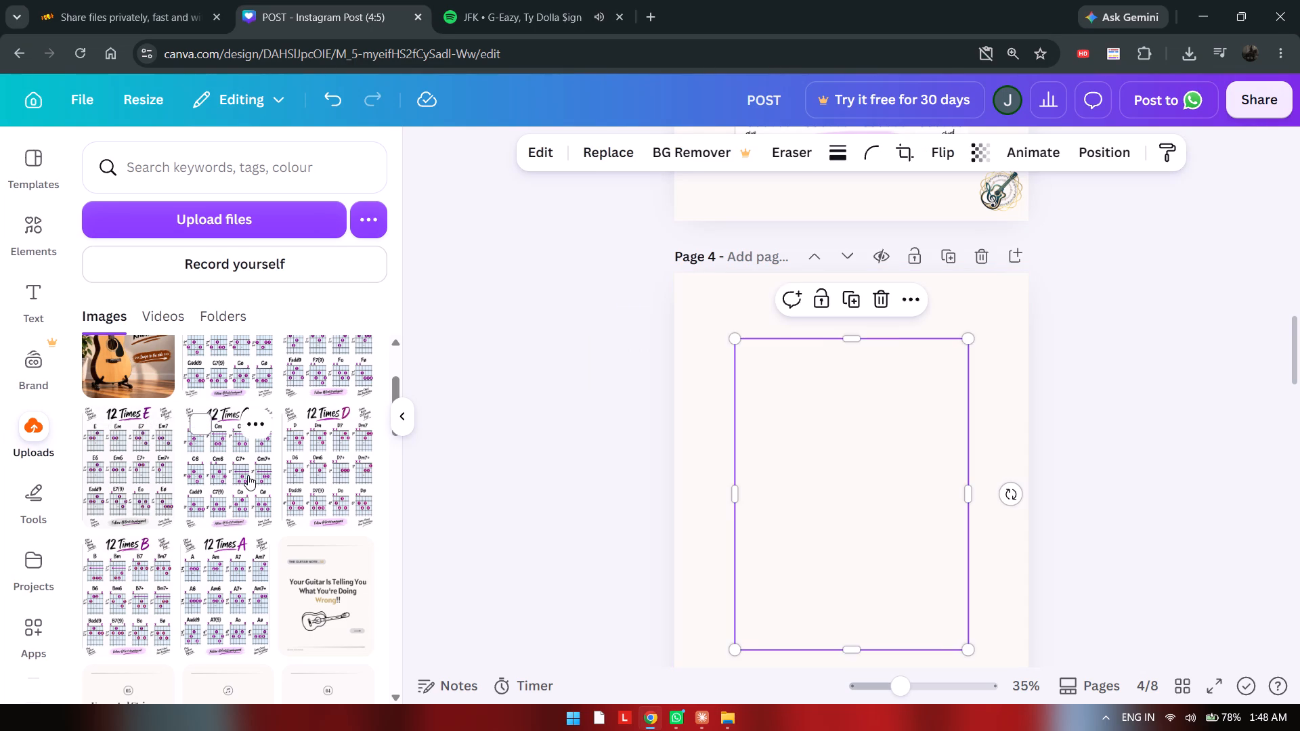
scroll(650, 500, "down", 5)
left_click(744, 498)
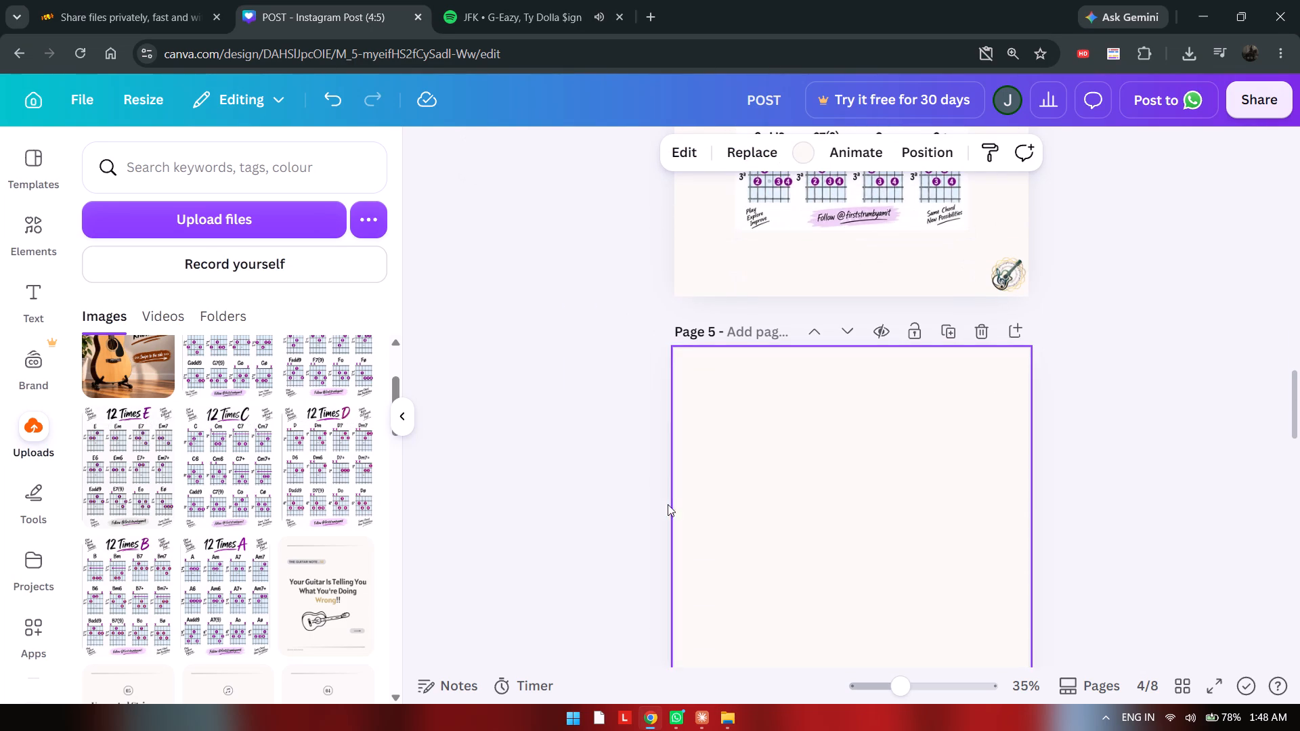
left_click(348, 478)
Place the "12 Times E" chord chart on page 6 and the "12 Times F" chart on page 7.
scroll(391, 483, "down", 4)
scroll(712, 504, "up", 2)
scroll(285, 414, "up", 4)
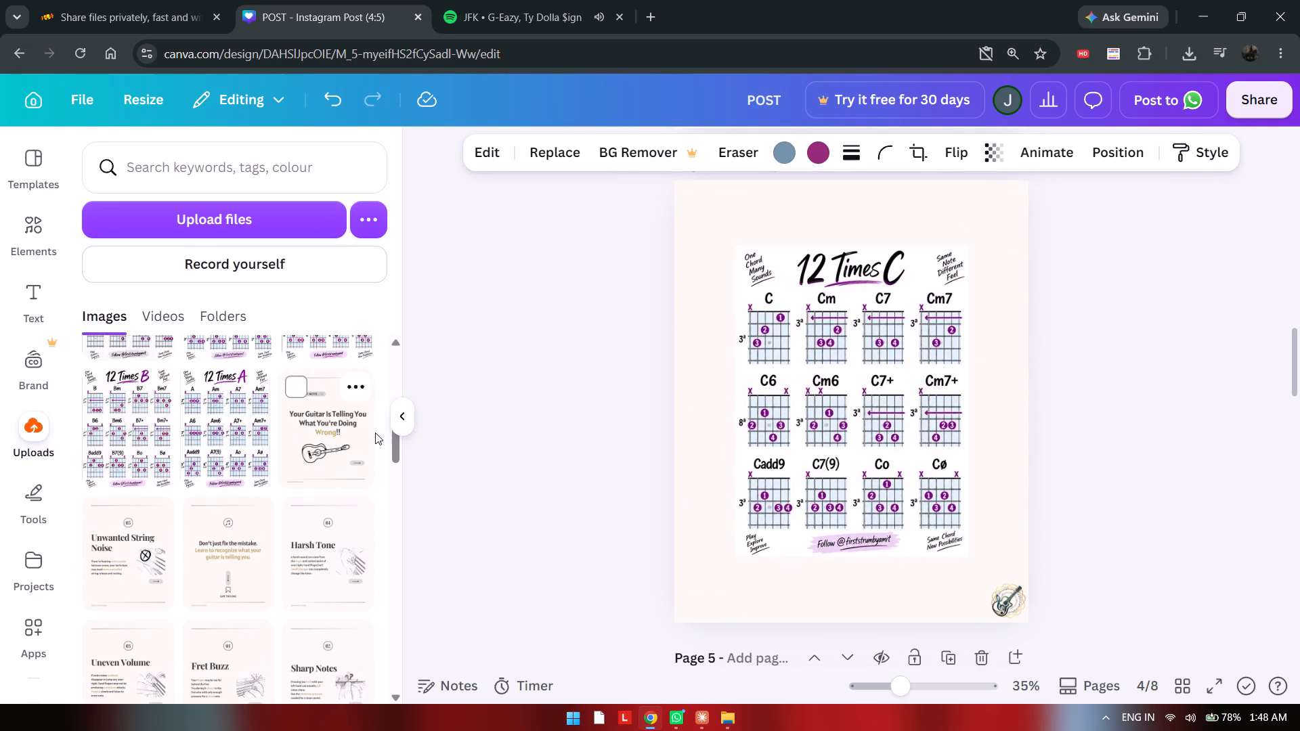
scroll(375, 433, "up", 2)
scroll(904, 496, "down", 3)
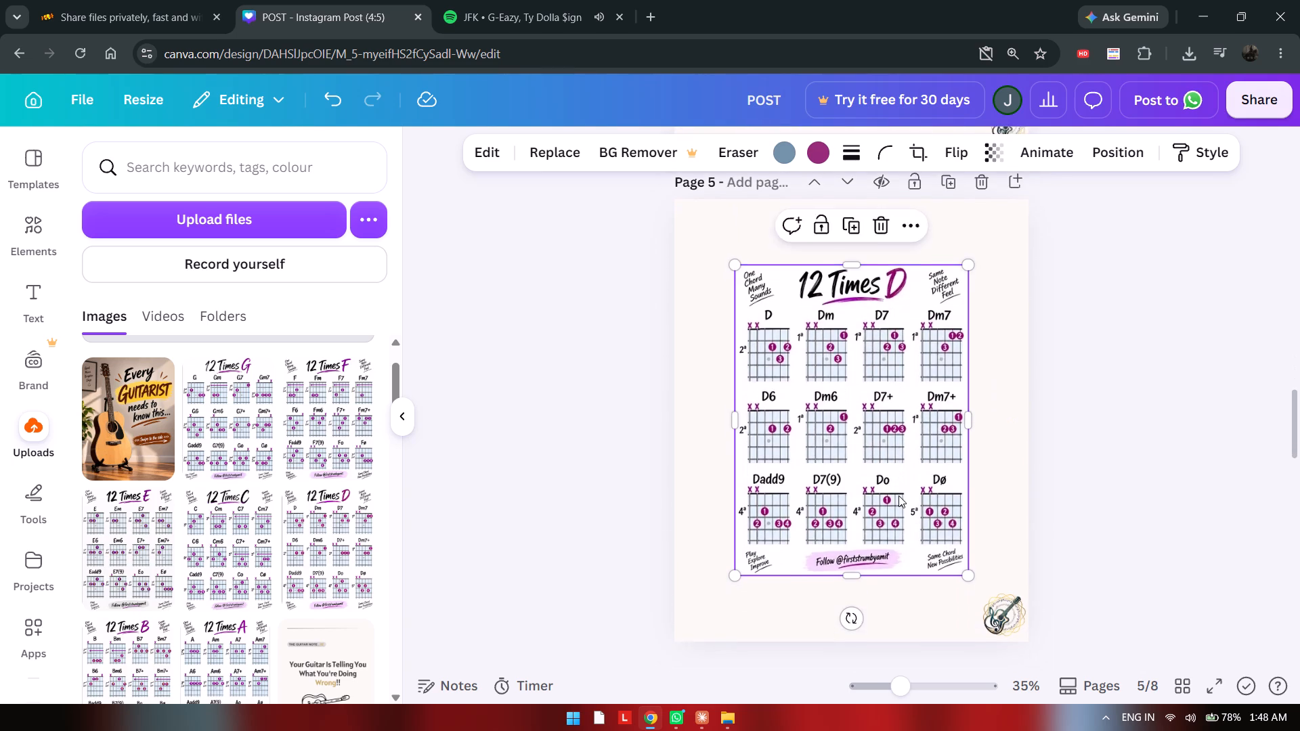
scroll(898, 495, "down", 6)
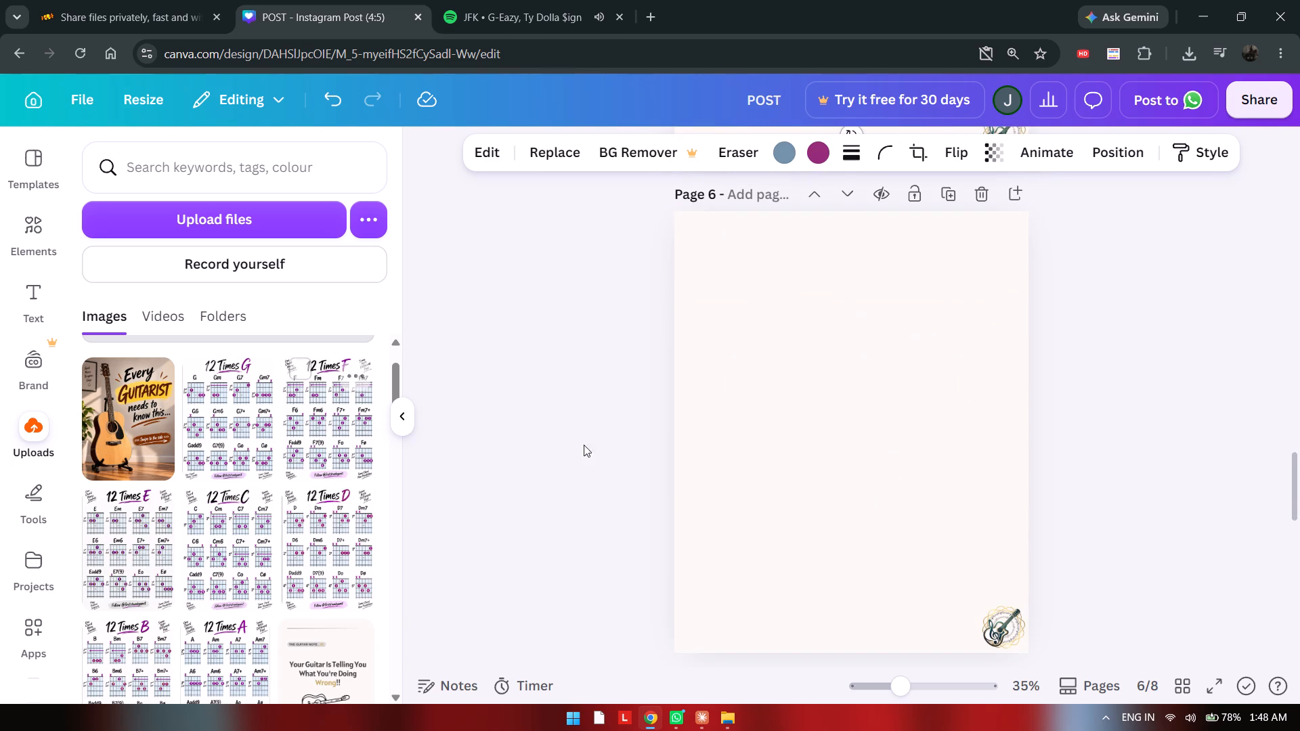
left_click(759, 445)
left_click(148, 532)
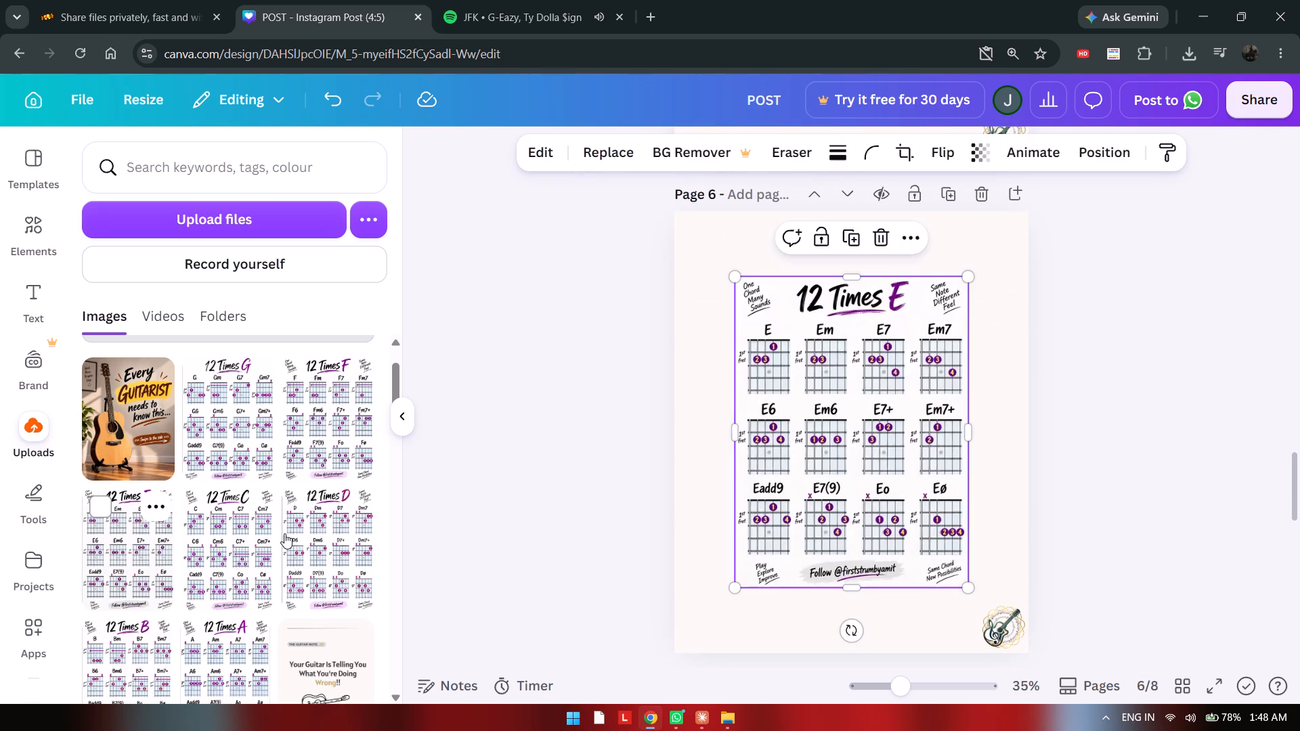
scroll(678, 504, "down", 5)
left_click(758, 487)
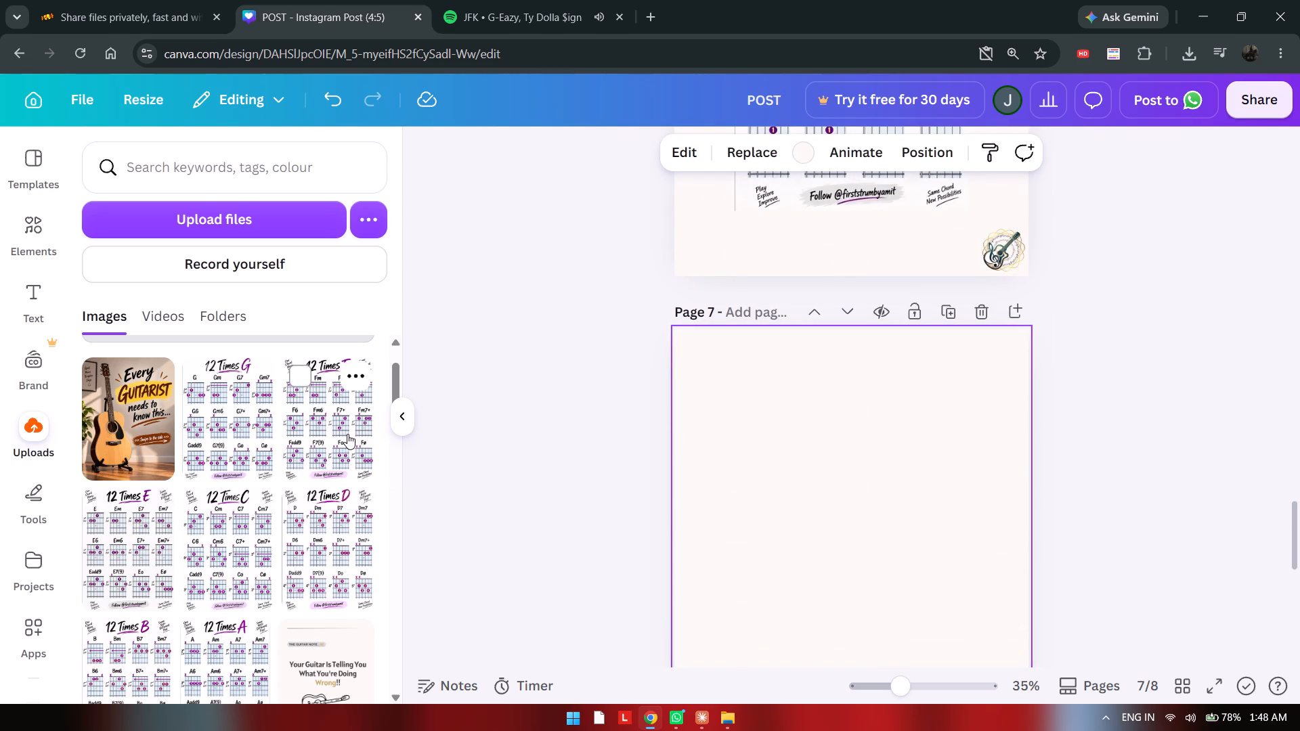
left_click(347, 434)
Place the "12 Times G" chord chart on page 8 and collapse the uploads list.
scroll(648, 496, "down", 4)
left_click(802, 527)
scroll(802, 527, "down", 2)
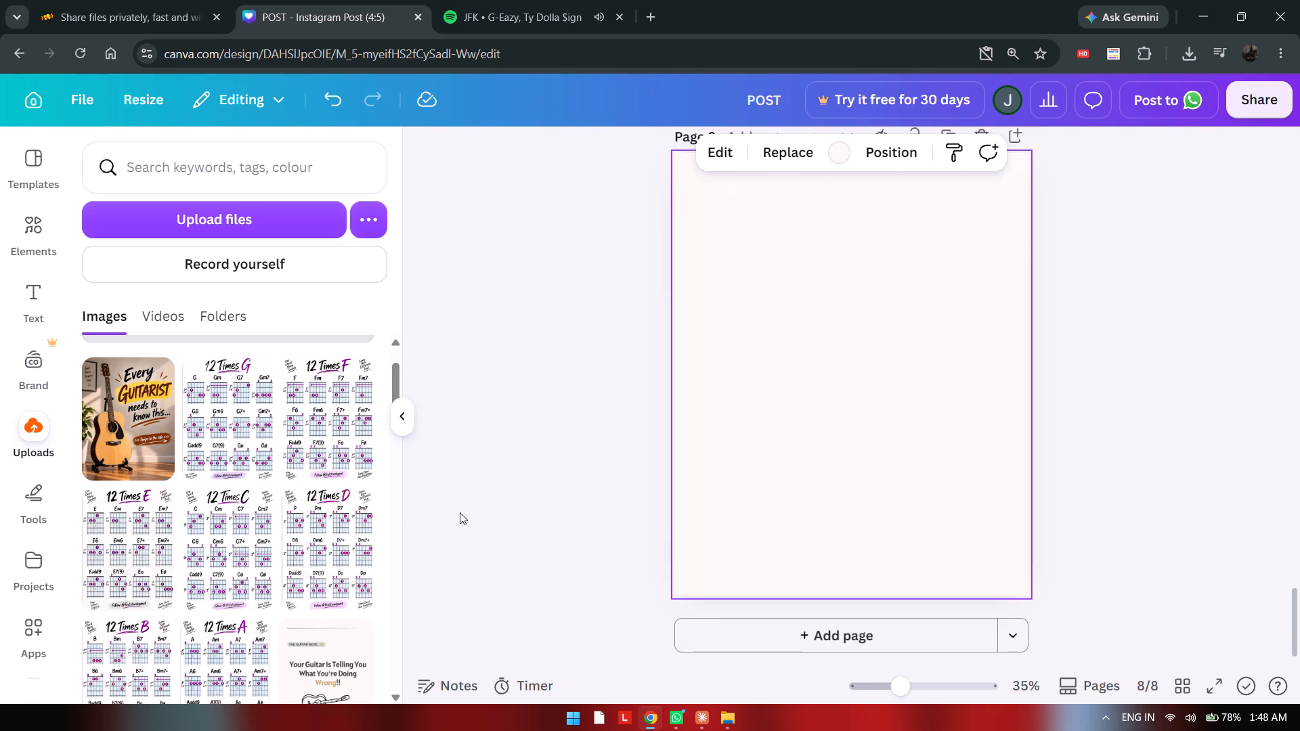
scroll(460, 512, "down", 1)
left_click(245, 437)
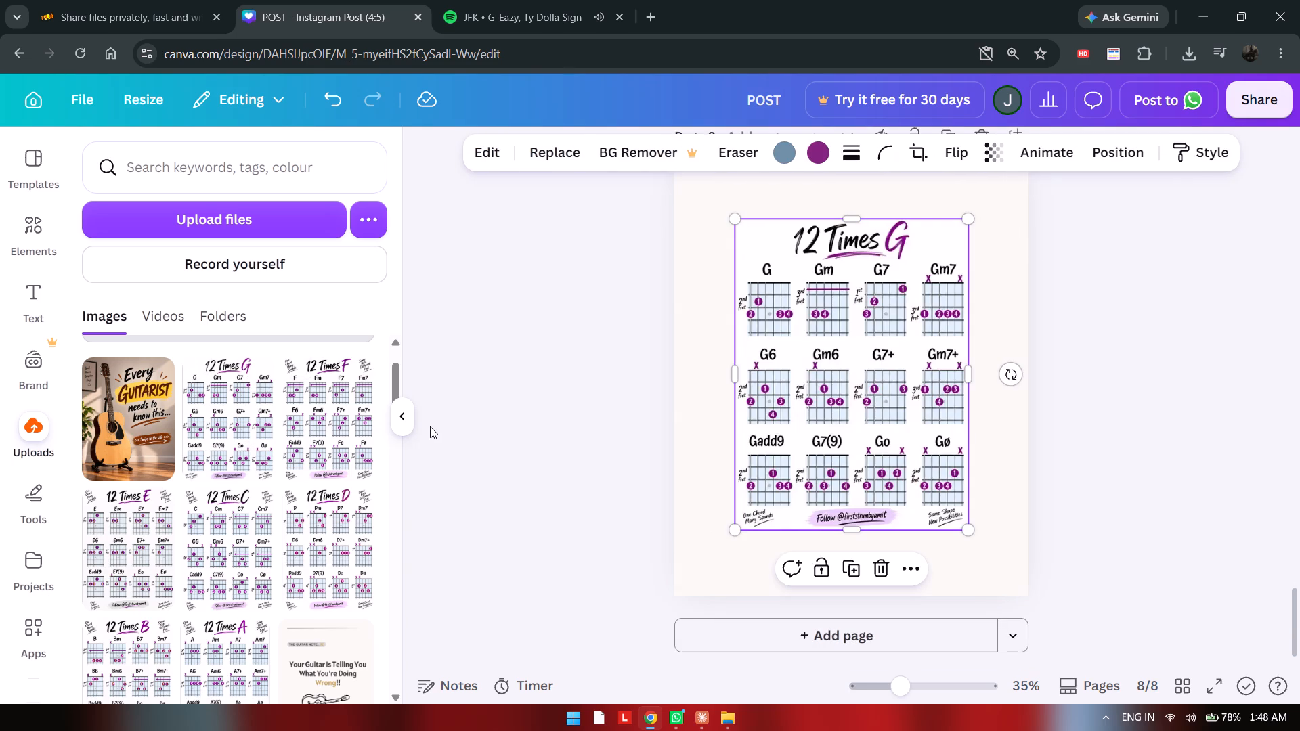
left_click(402, 420)
scroll(536, 440, "up", 2)
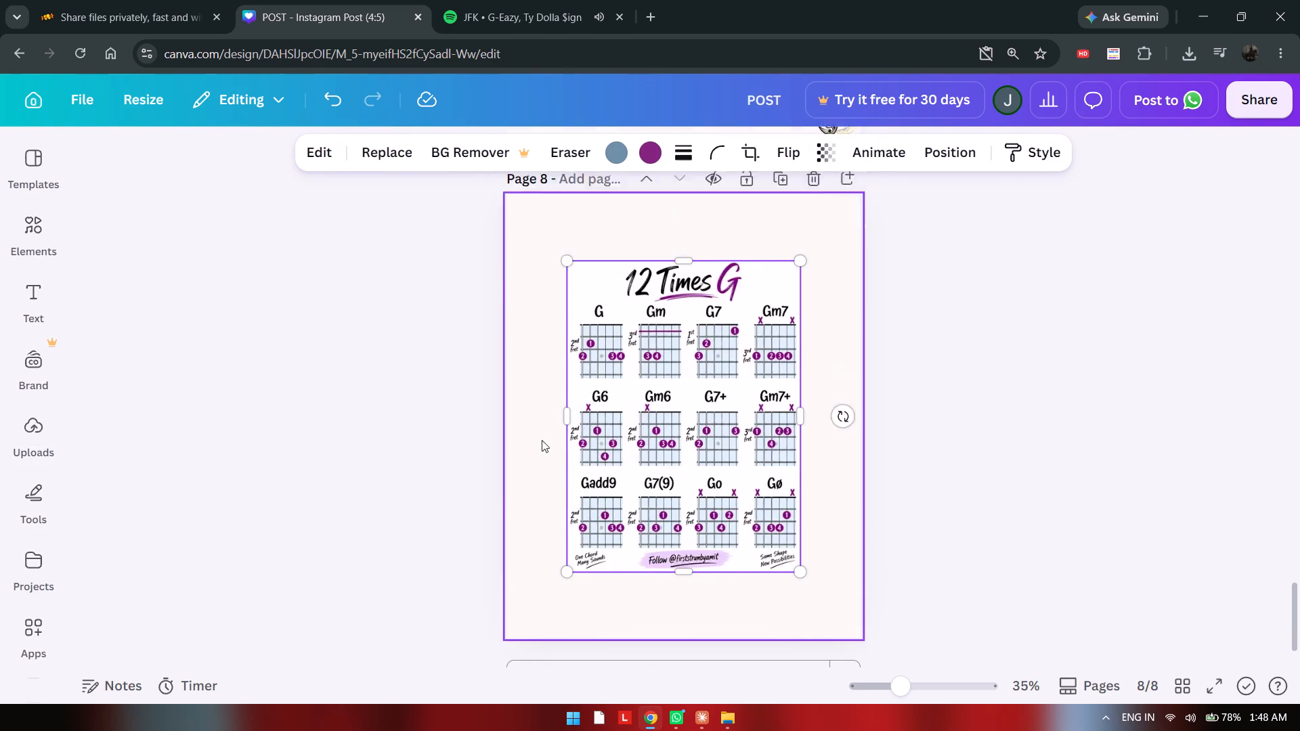
scroll(542, 440, "up", 18)
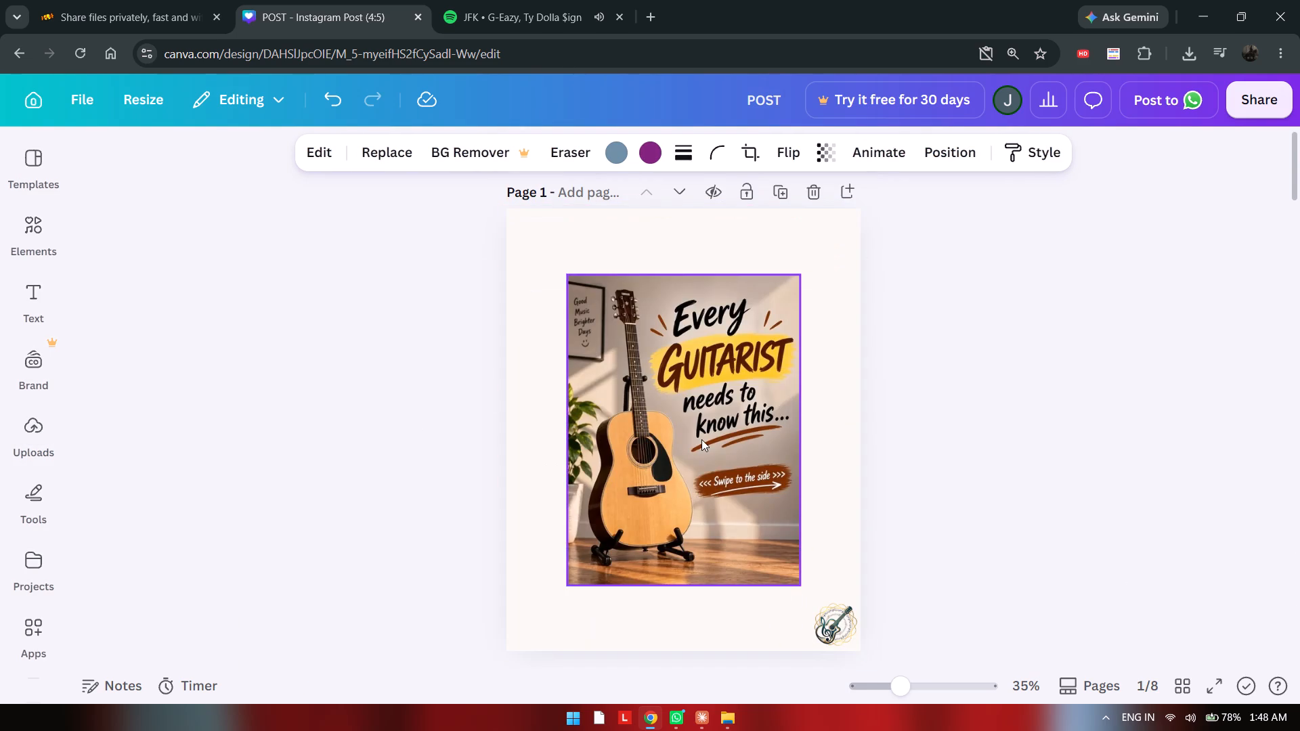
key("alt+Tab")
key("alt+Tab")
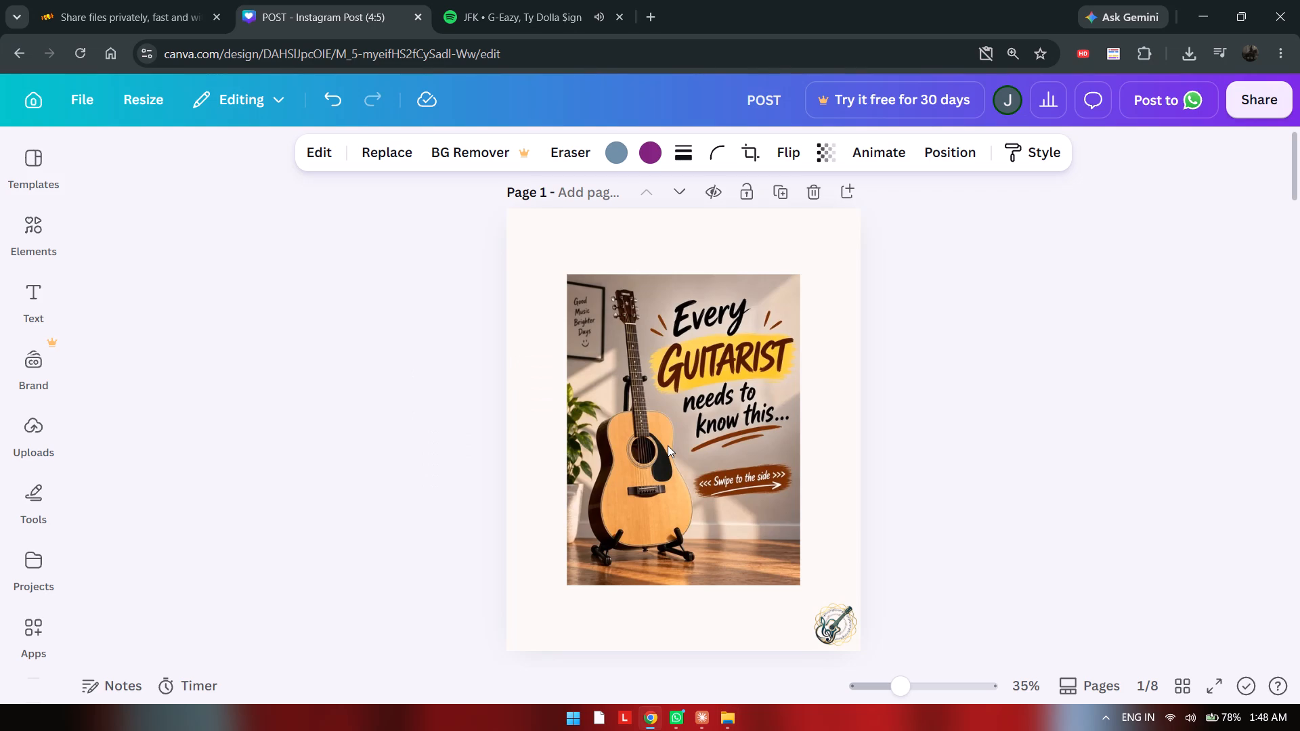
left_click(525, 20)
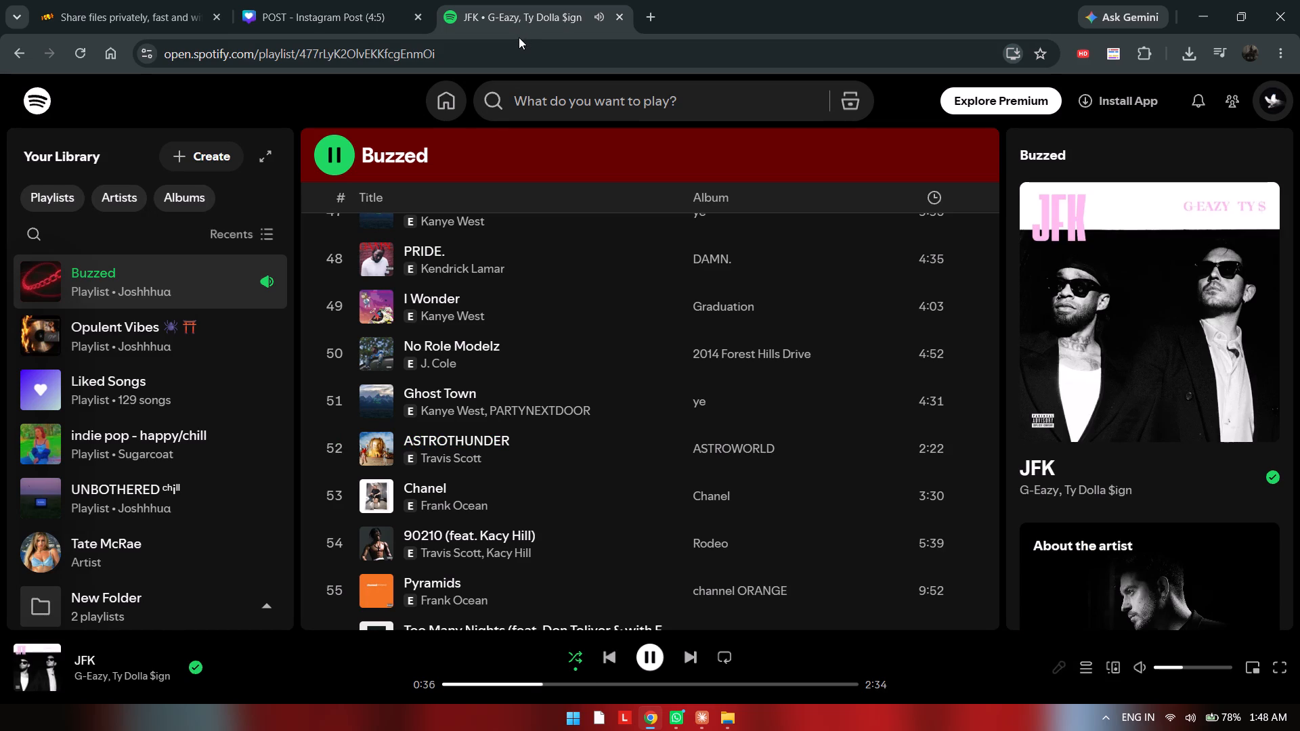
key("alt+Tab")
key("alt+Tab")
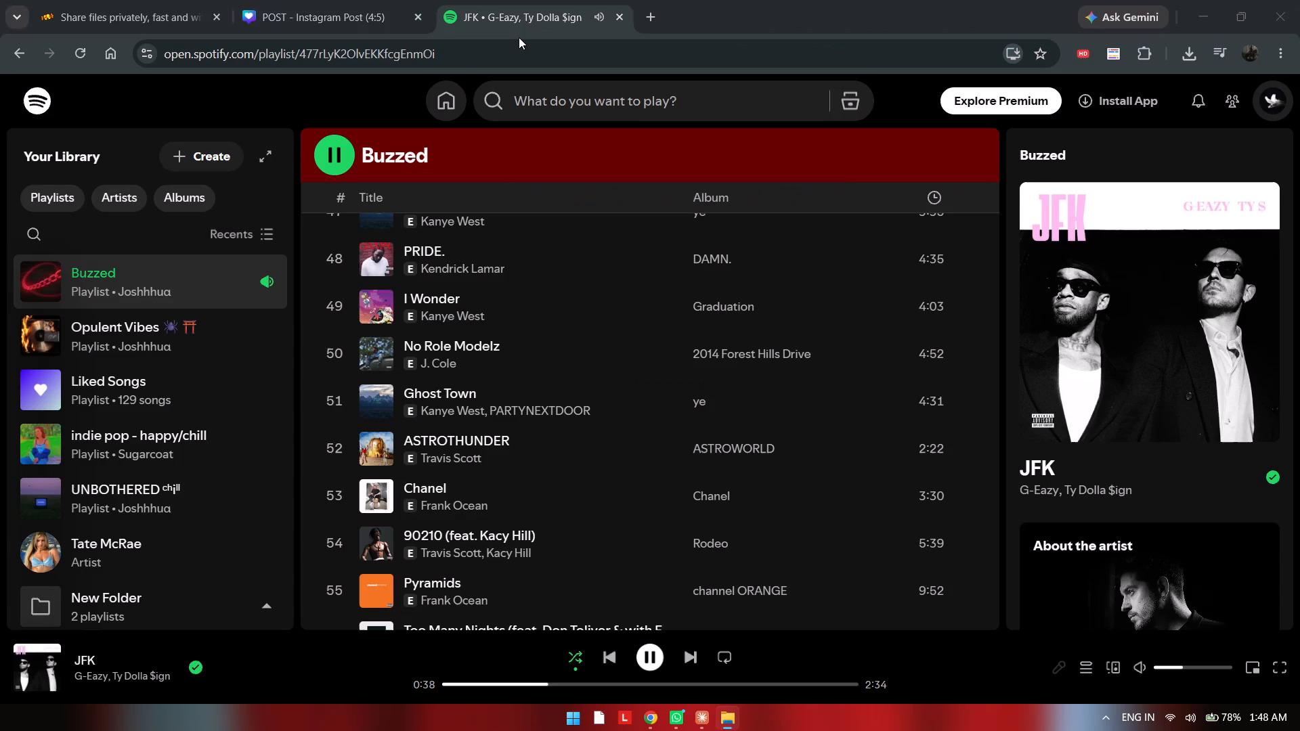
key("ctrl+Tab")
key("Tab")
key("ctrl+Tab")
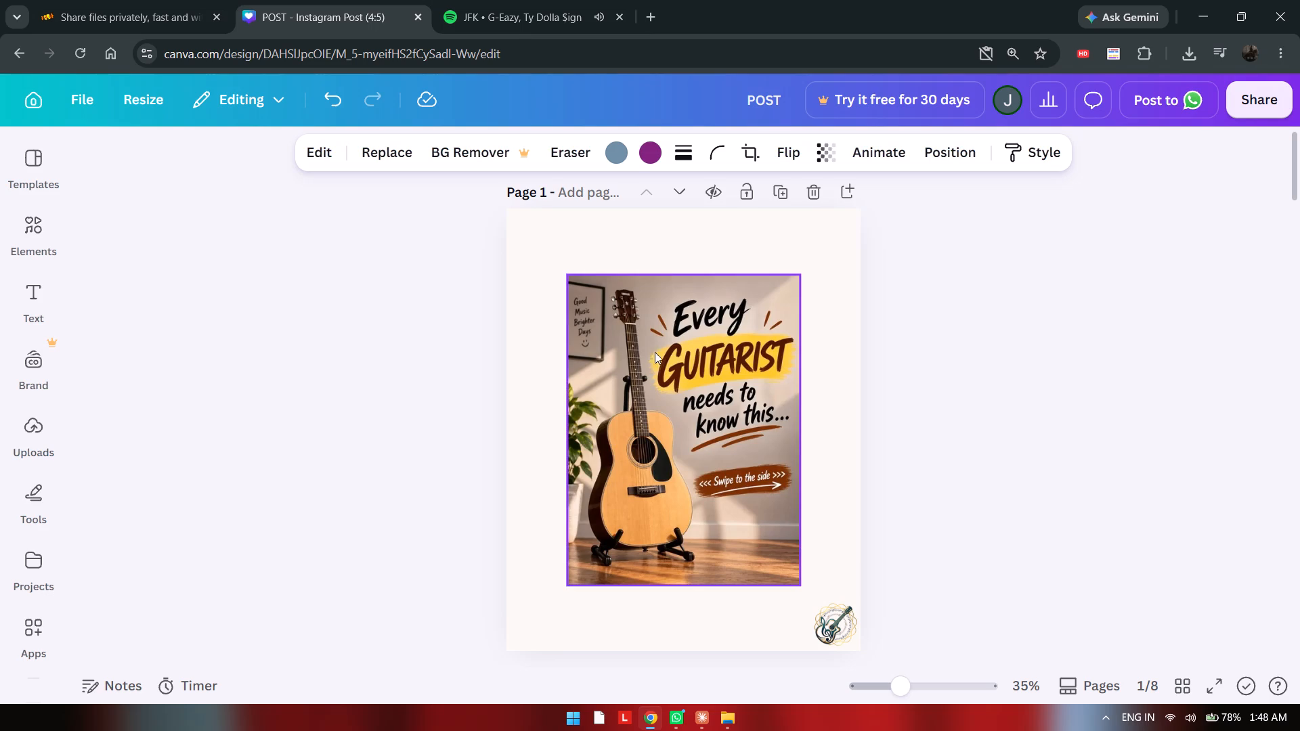
Move the guitar cover image to the top-left corner of page 1 and enlarge it to the full page width.
left_click(689, 375)
left_click_drag(681, 385, 638, 309)
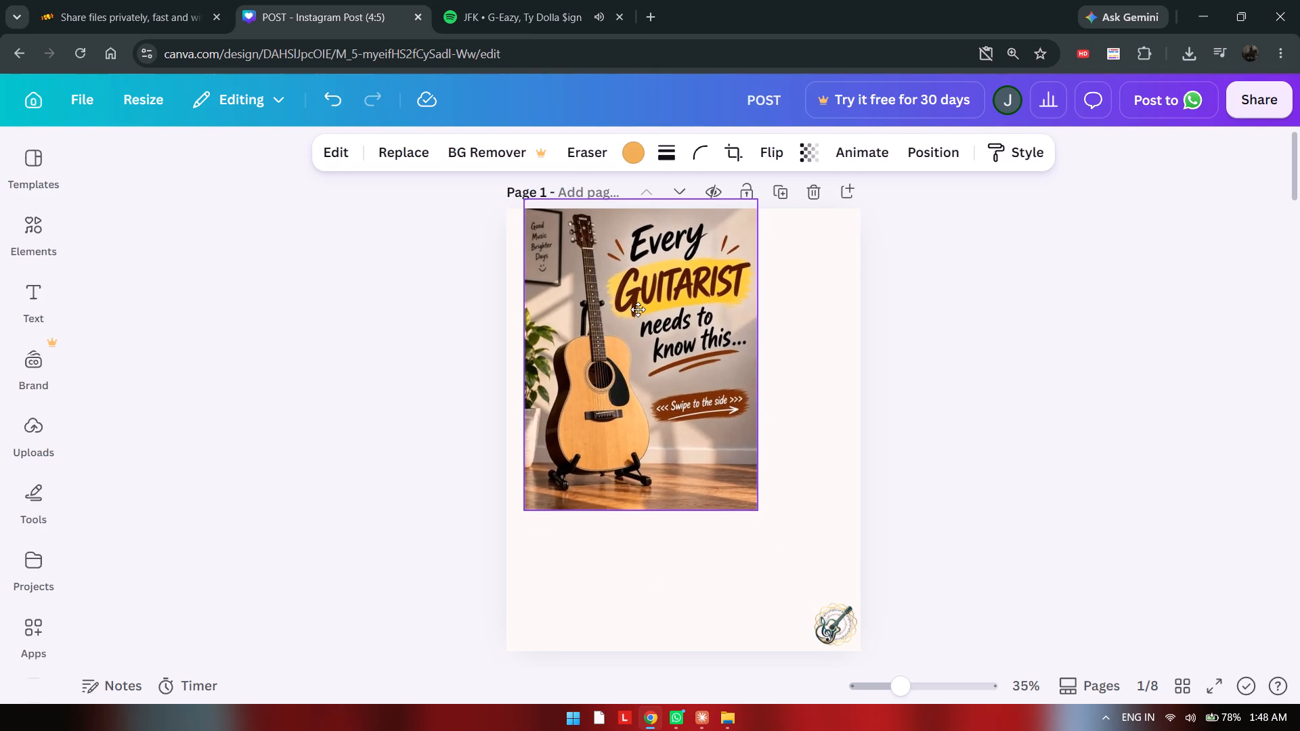
left_click_drag(638, 309, 622, 317)
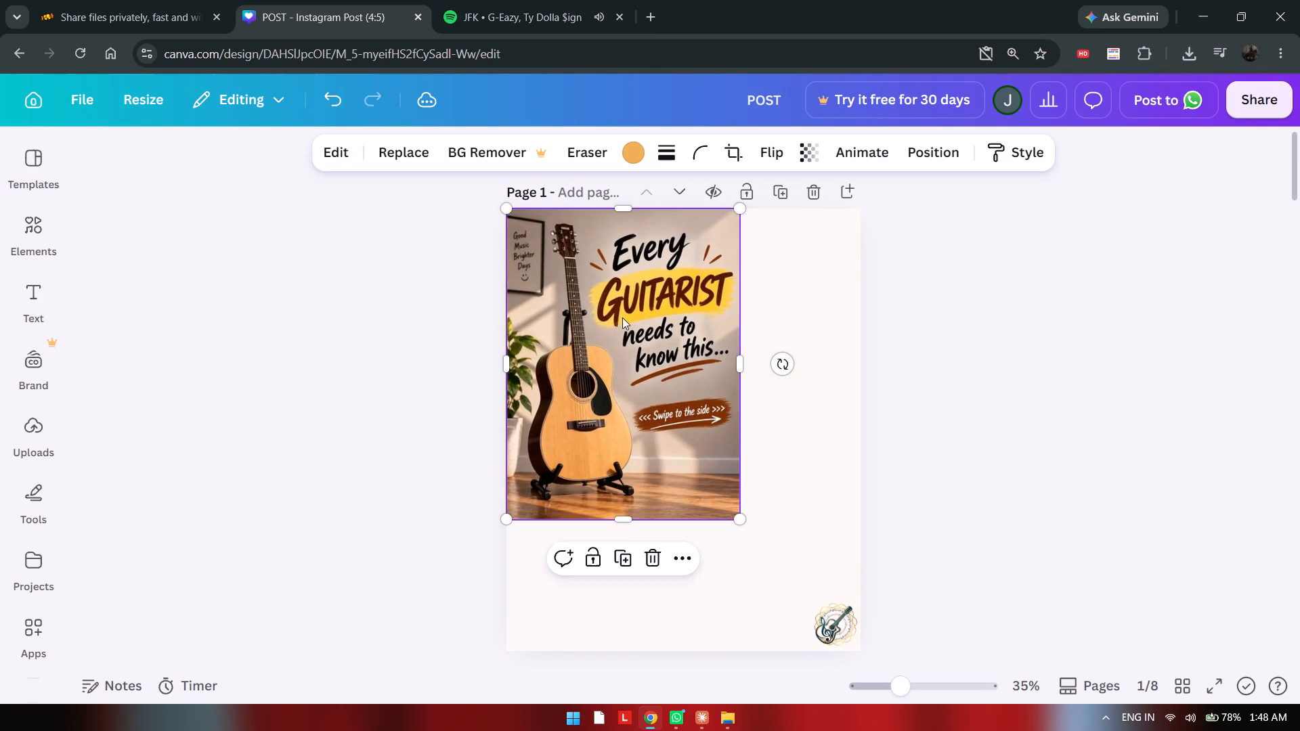
left_click_drag(739, 519, 917, 607)
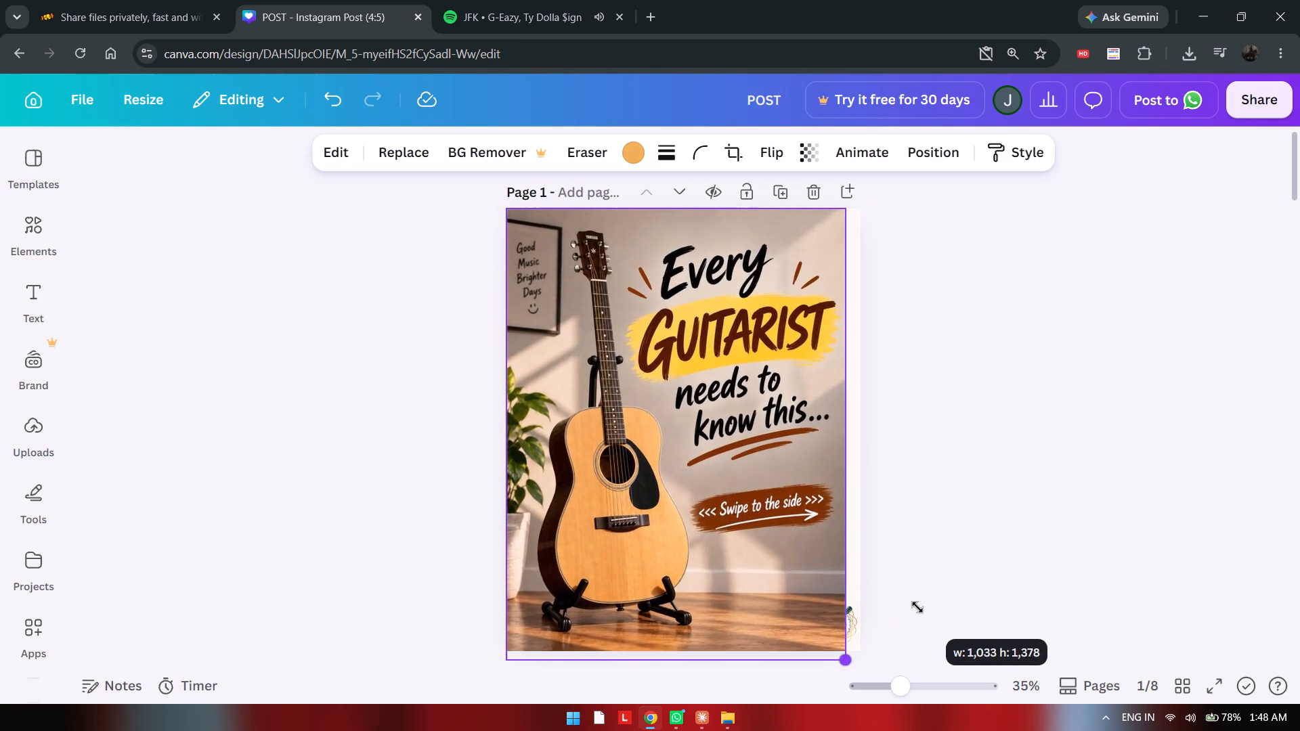
left_click_drag(917, 607, 936, 622)
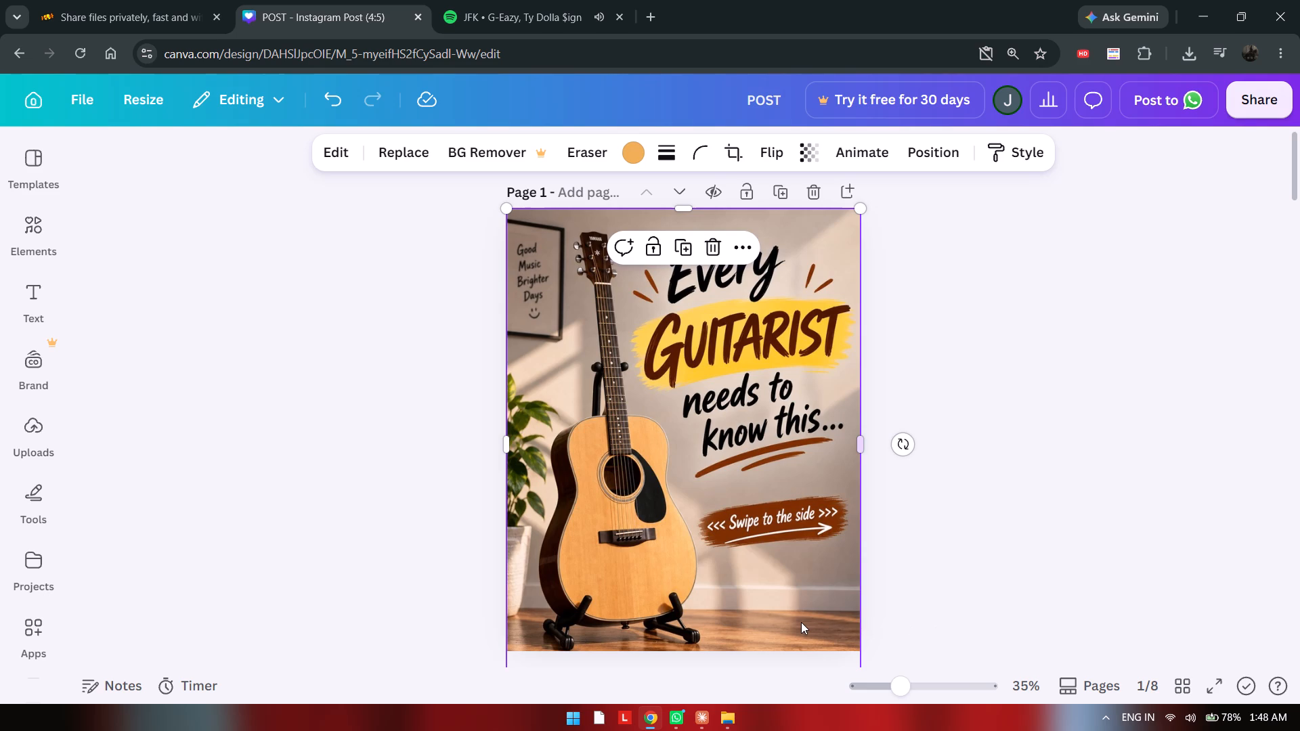
Fine-tune the cover image's vertical position so its top edge aligns with the top of page 1.
key("Up")
key("Up")
left_click(801, 621)
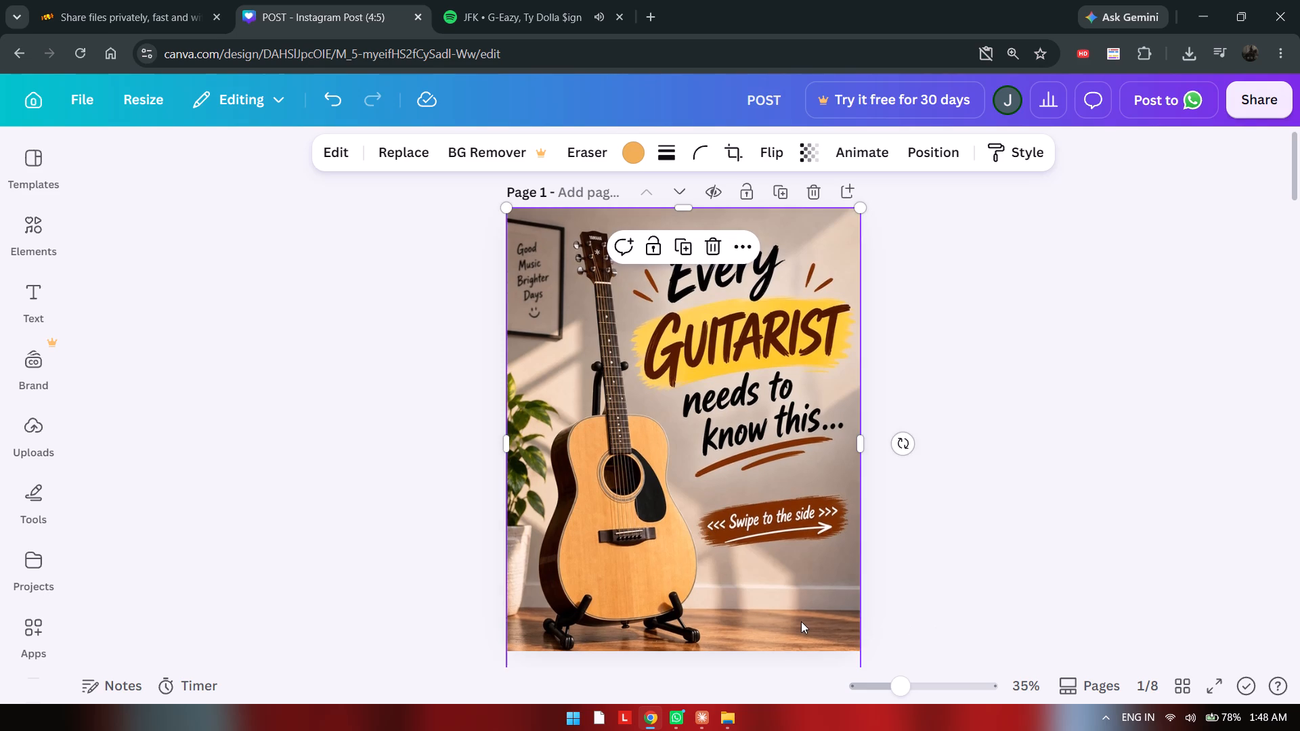
key("Up")
key("Up")
key("Up")
key("Up")
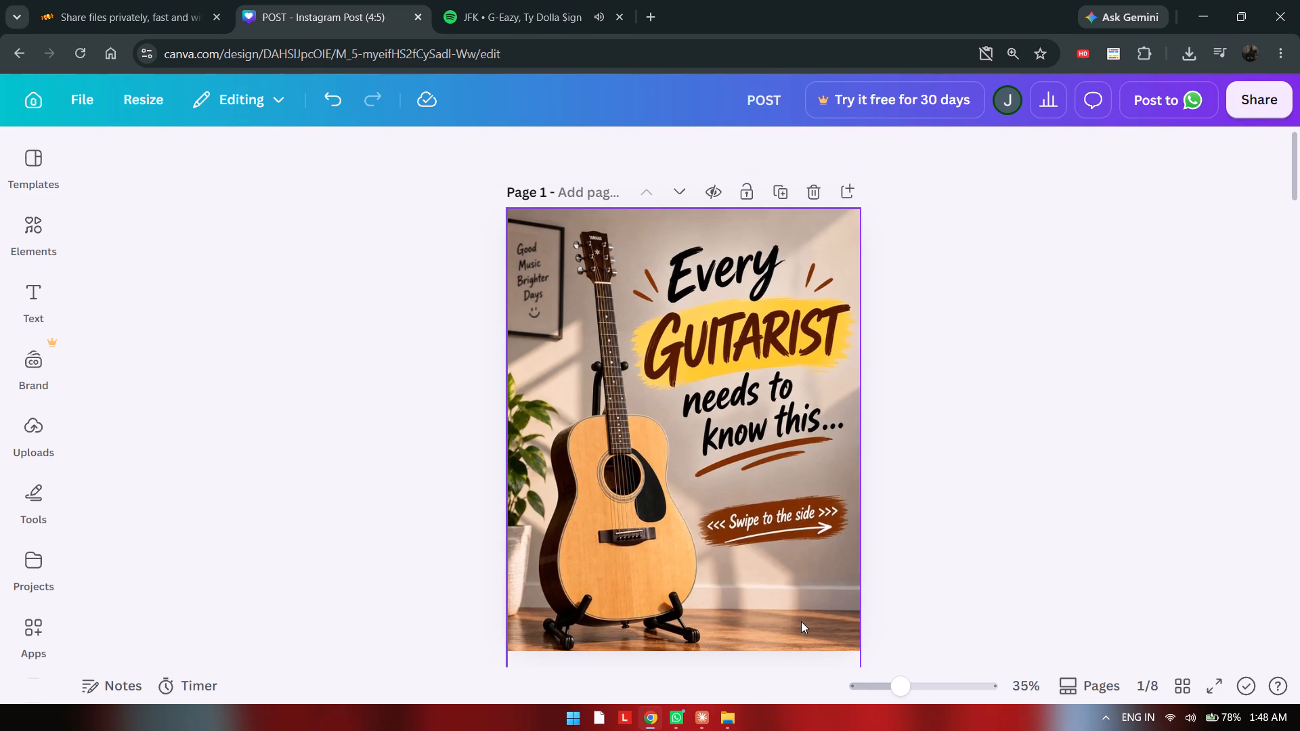
left_click(801, 621)
left_click(801, 621)
left_click_drag(801, 621, 814, 565)
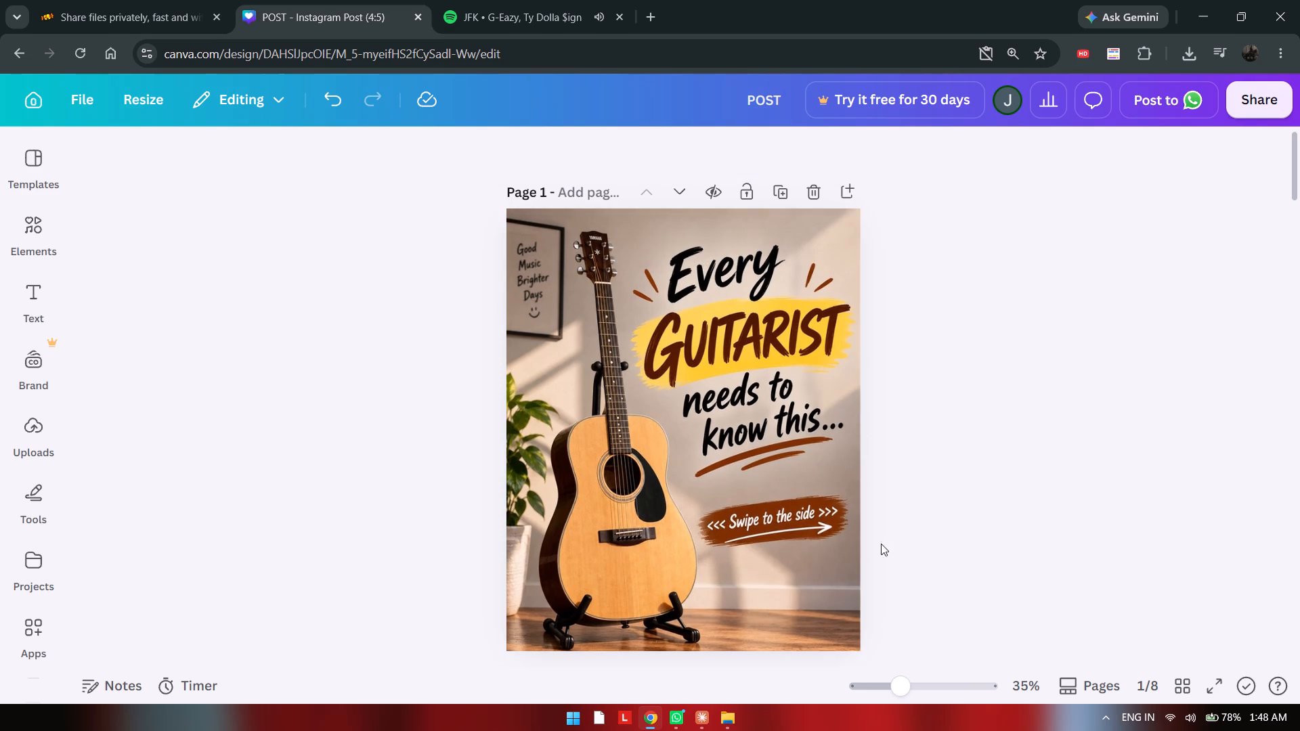
left_click(958, 508)
left_click(807, 516)
left_click_drag(807, 516, 814, 491)
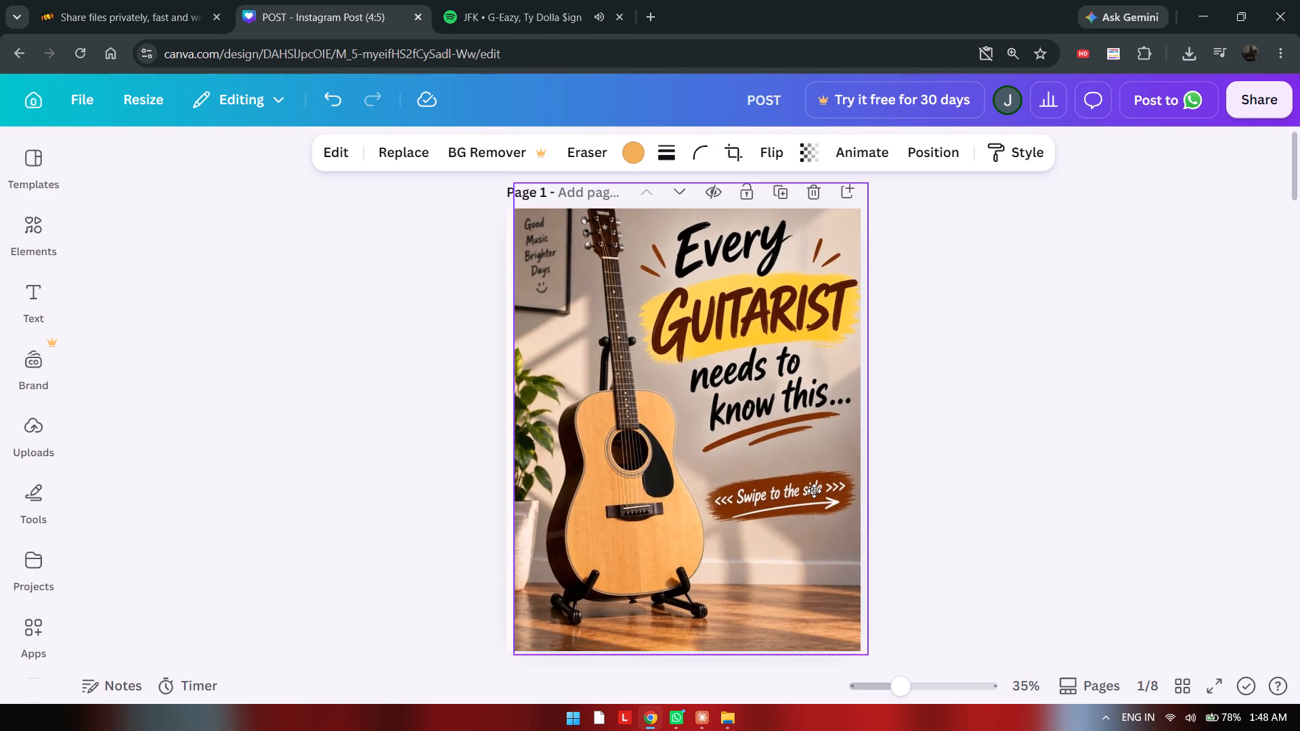
left_click_drag(814, 491, 807, 493)
left_click(915, 152)
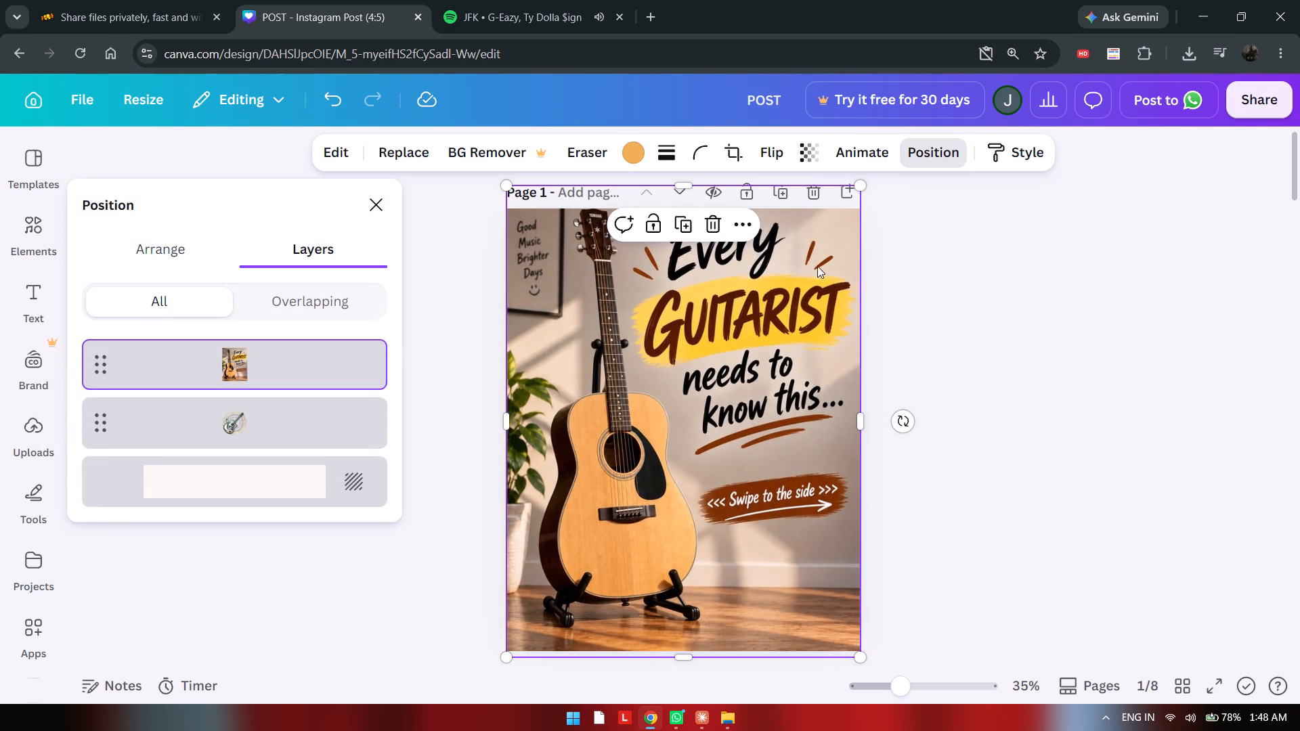
left_click_drag(732, 334, 739, 345)
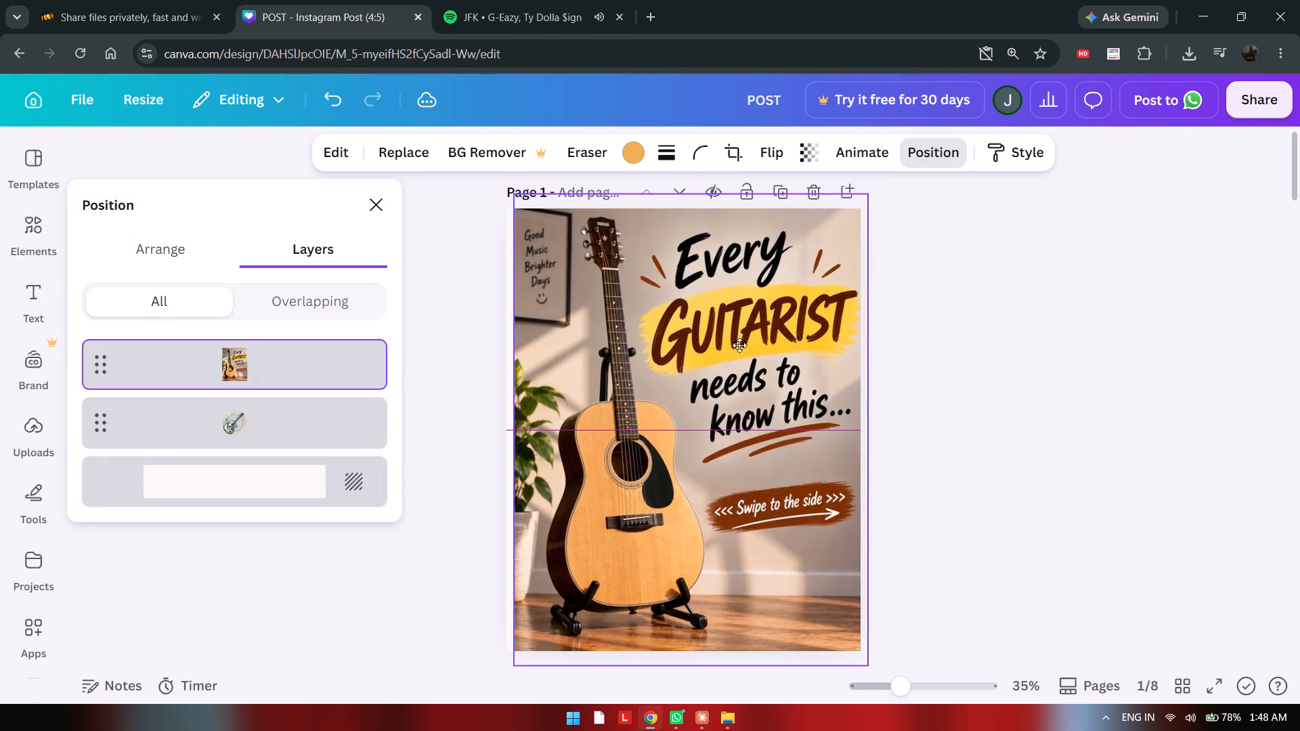
left_click_drag(739, 345, 735, 354)
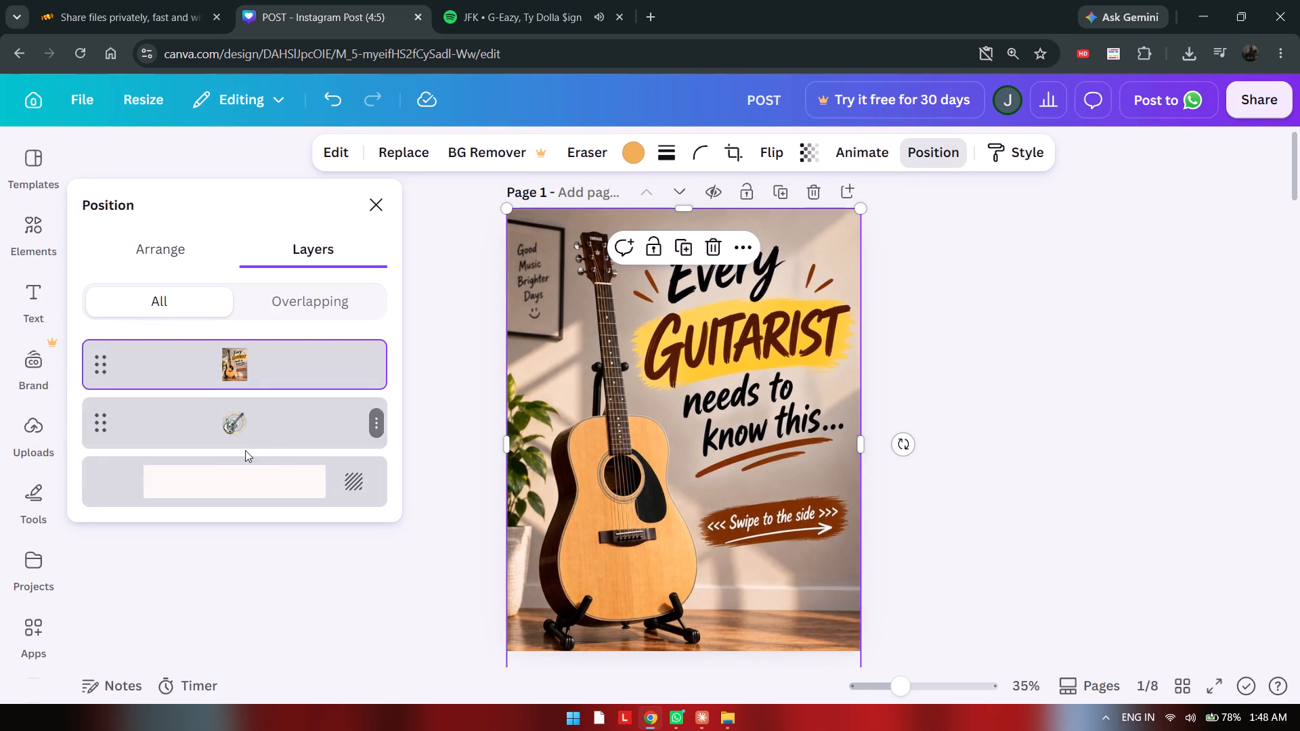
Bring the guitar logo layer in front of the cover image on page 1.
left_click_drag(101, 421, 122, 342)
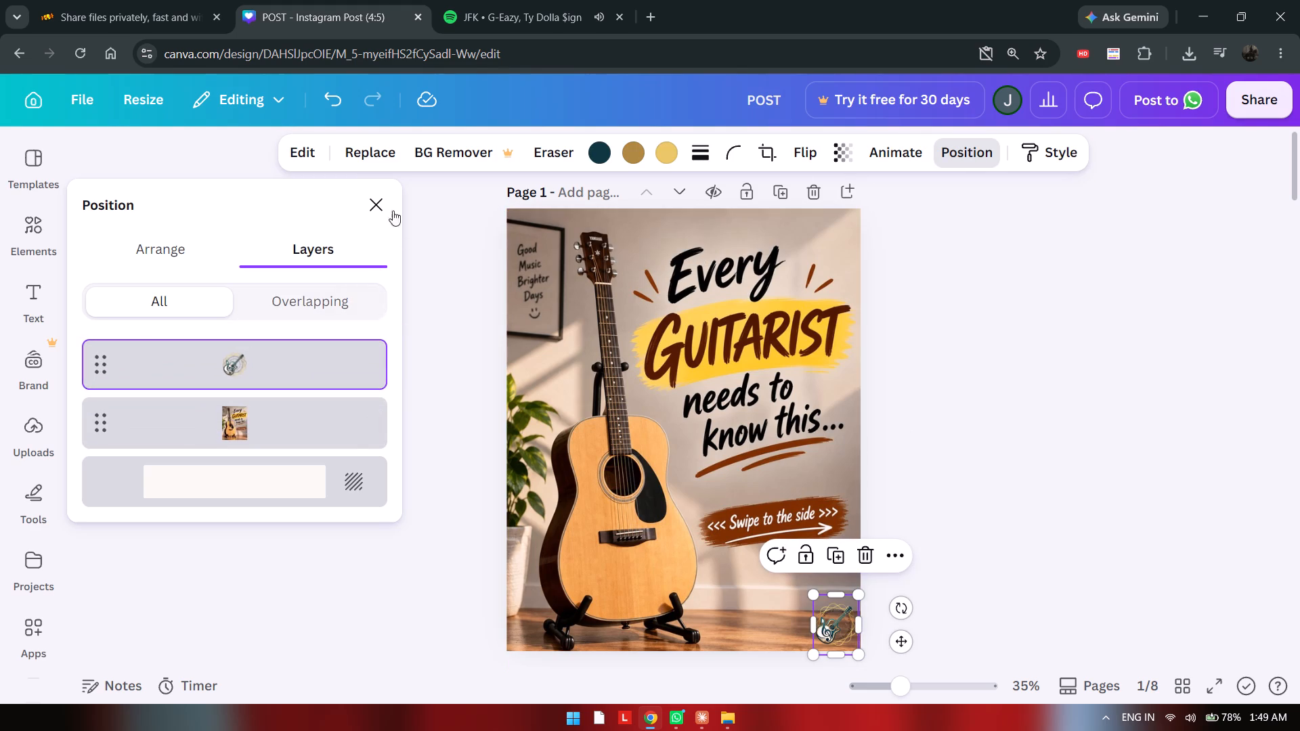
left_click(383, 199)
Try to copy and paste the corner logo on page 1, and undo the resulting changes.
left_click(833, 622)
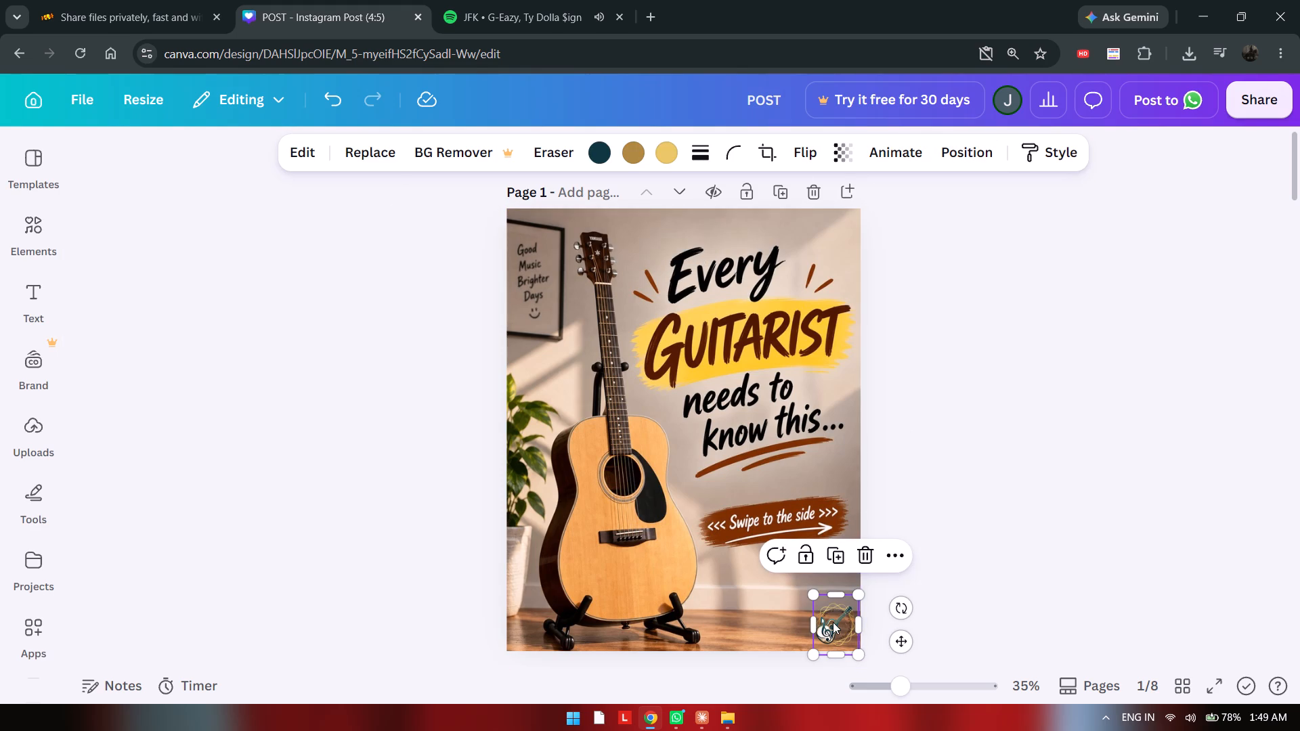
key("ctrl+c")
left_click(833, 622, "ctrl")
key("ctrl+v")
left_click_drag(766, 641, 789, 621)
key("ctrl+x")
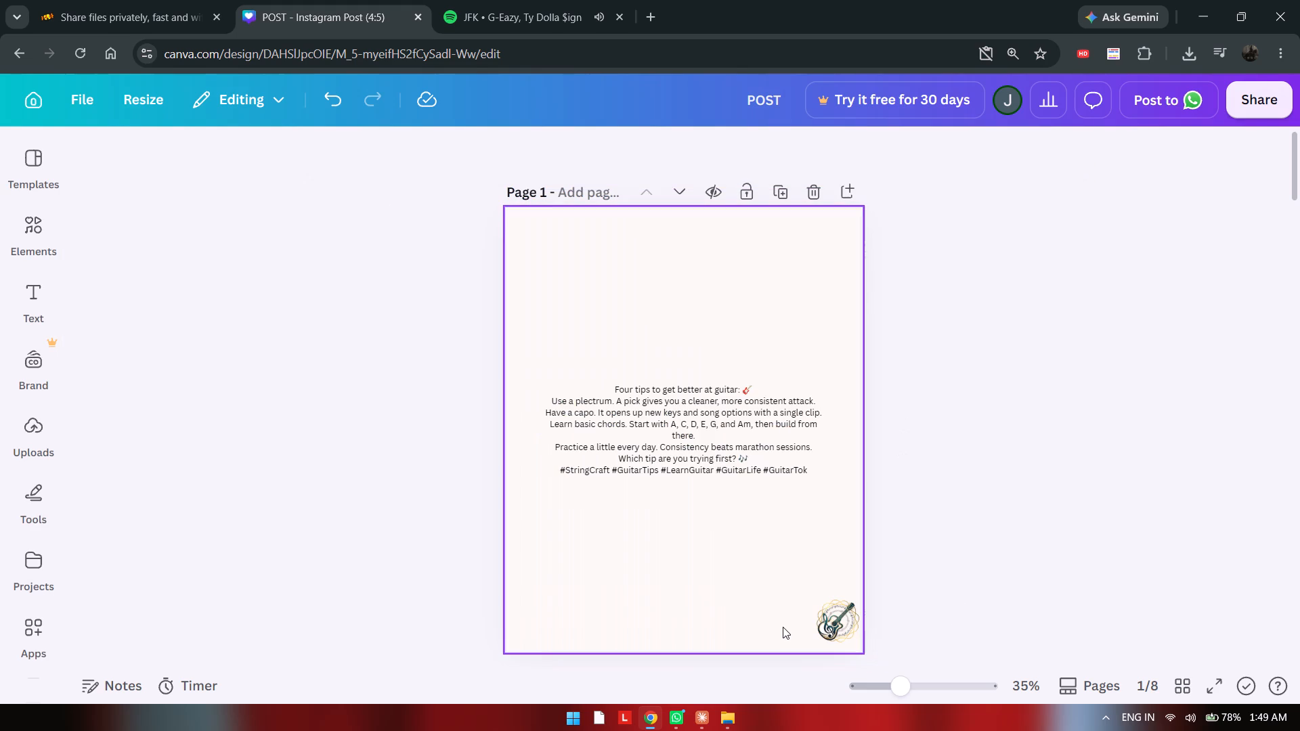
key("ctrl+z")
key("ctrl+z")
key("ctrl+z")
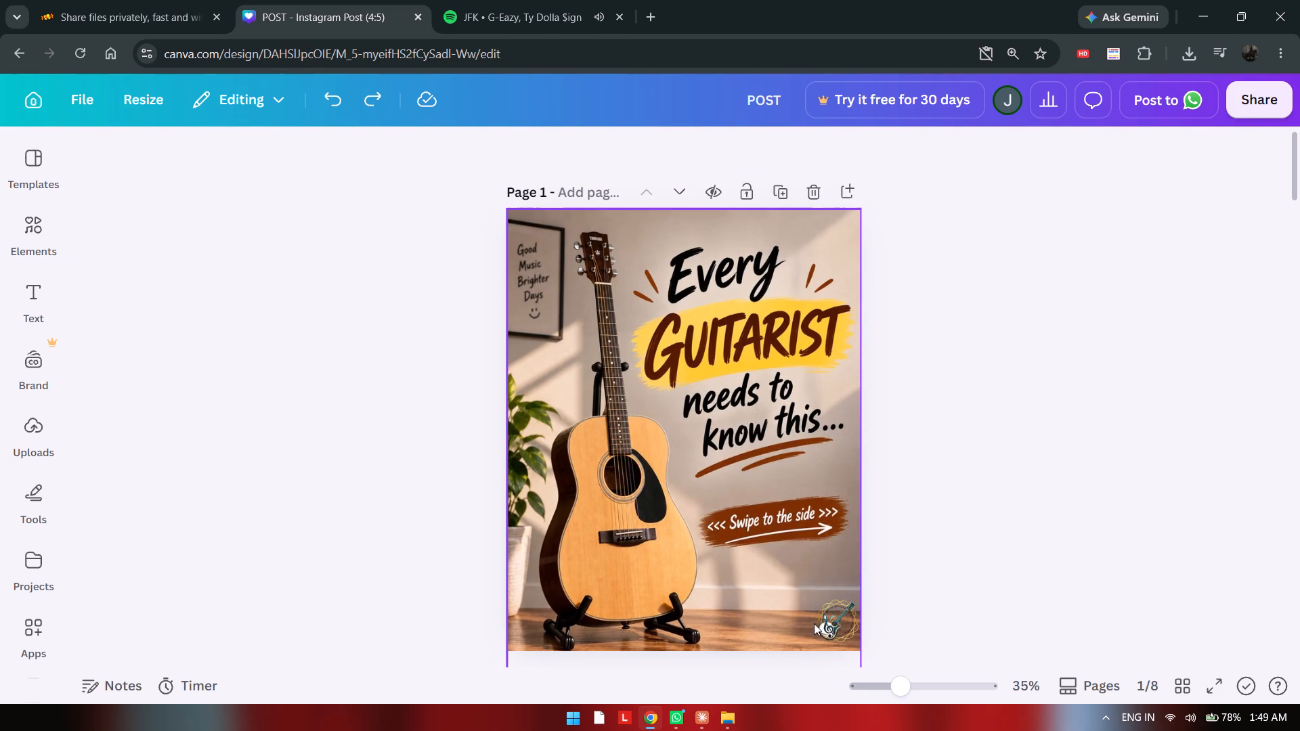
Duplicate the corner logo on page 1 and place the copy on the lower part of the guitar's body.
left_click(838, 617)
right_click(838, 617)
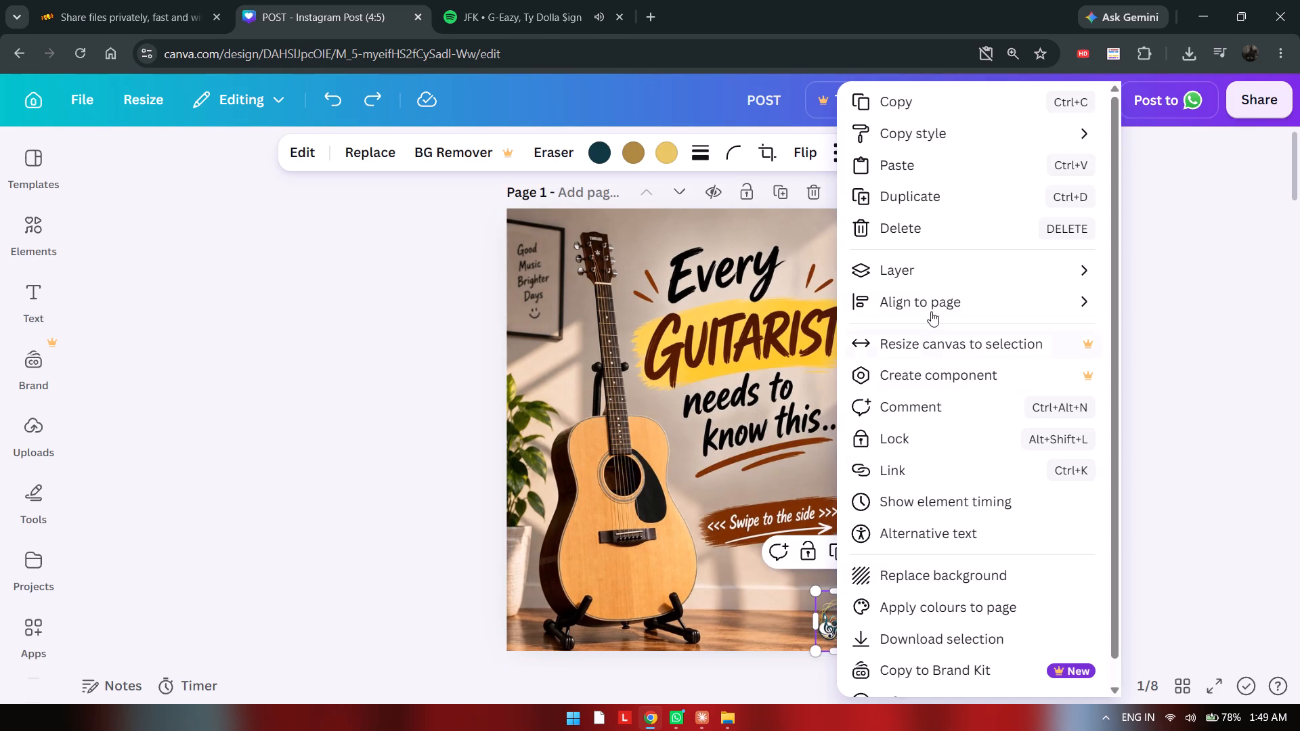
left_click(912, 201)
left_click_drag(845, 624, 836, 624)
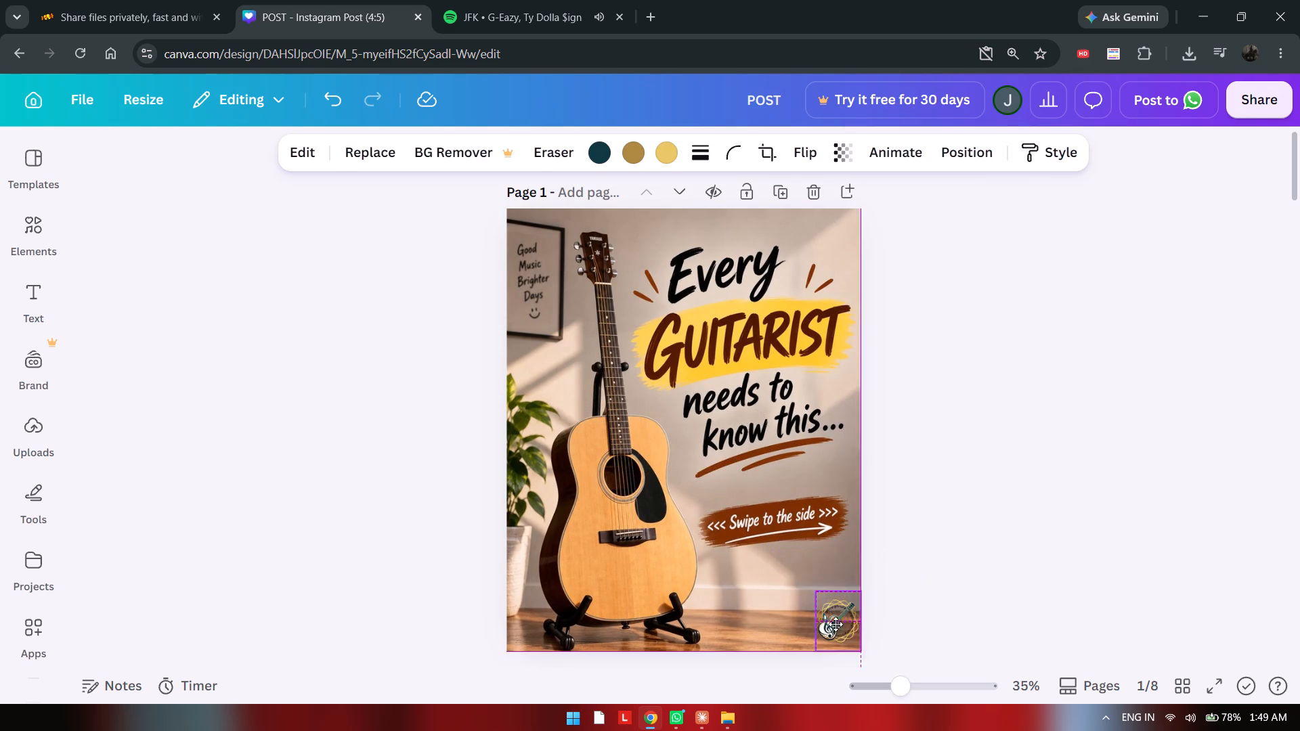
left_click_drag(836, 624, 661, 575)
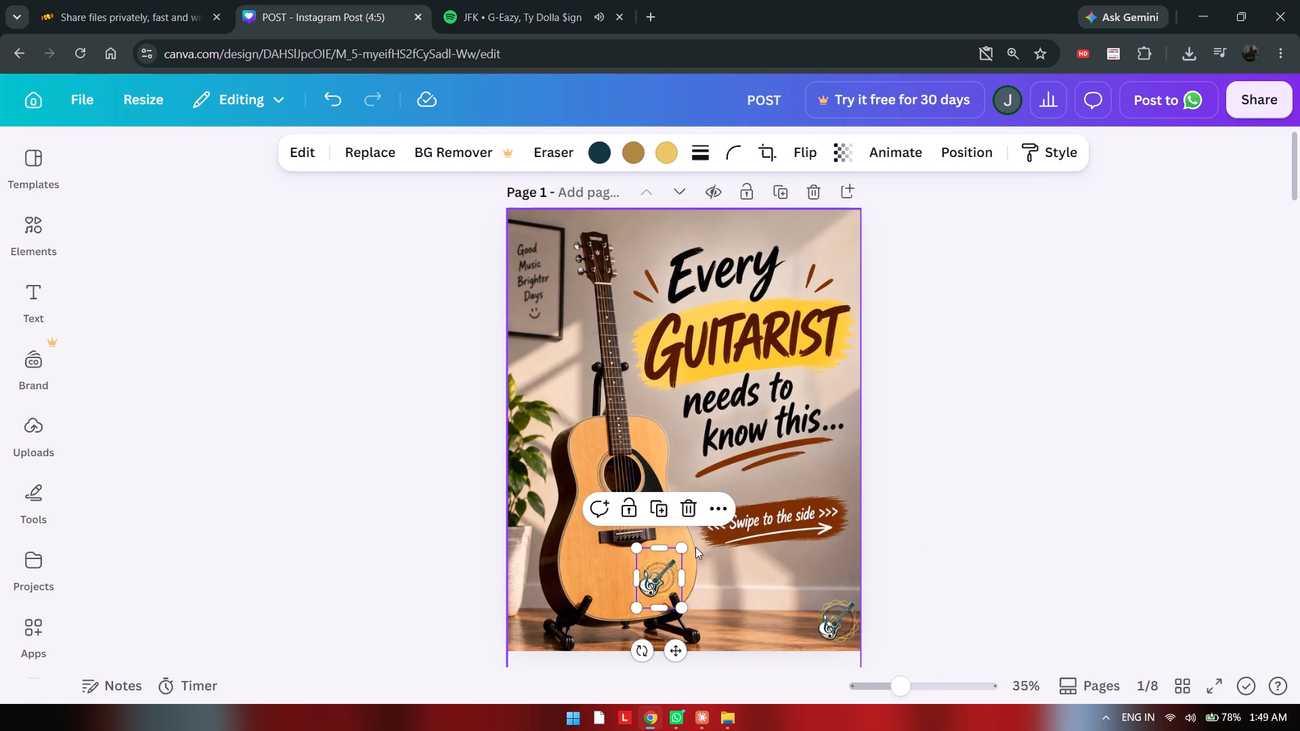
Move the logo copy beside the guitar's bridge and shrink it to a small mark.
scroll(616, 625, "down", 1)
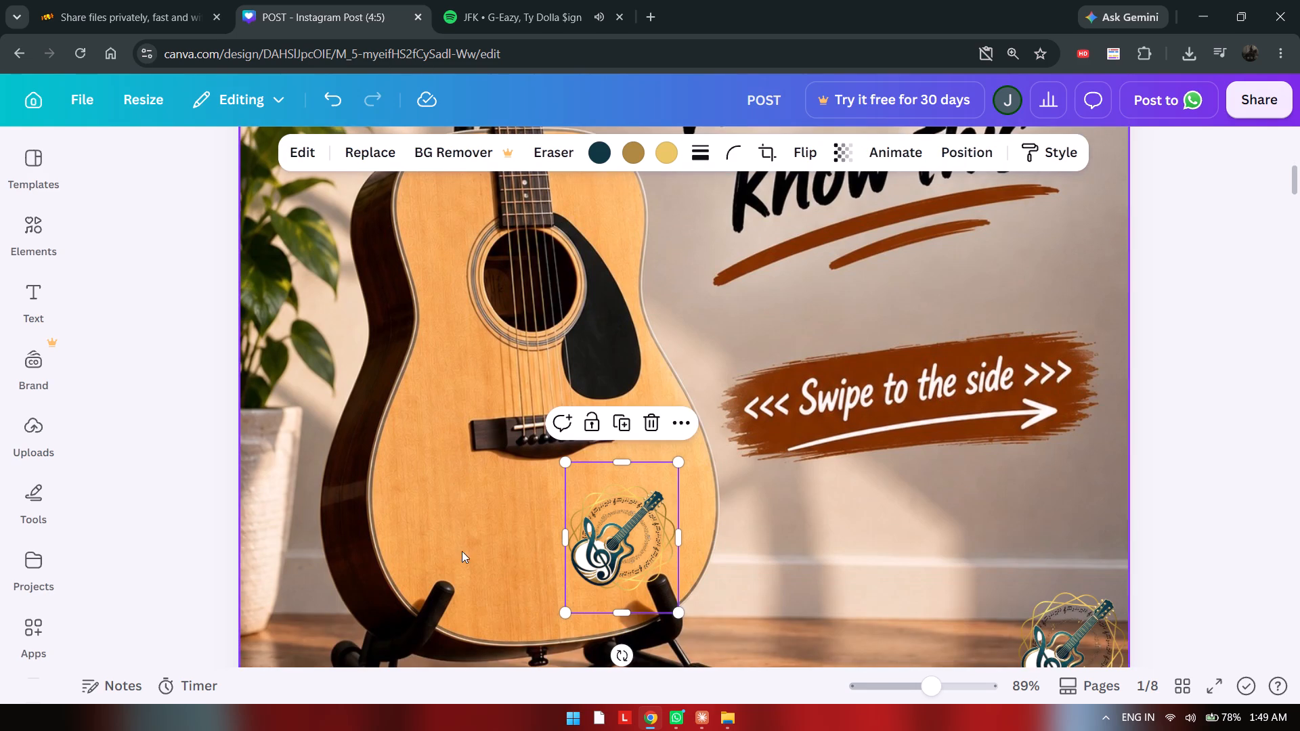
left_click(590, 536)
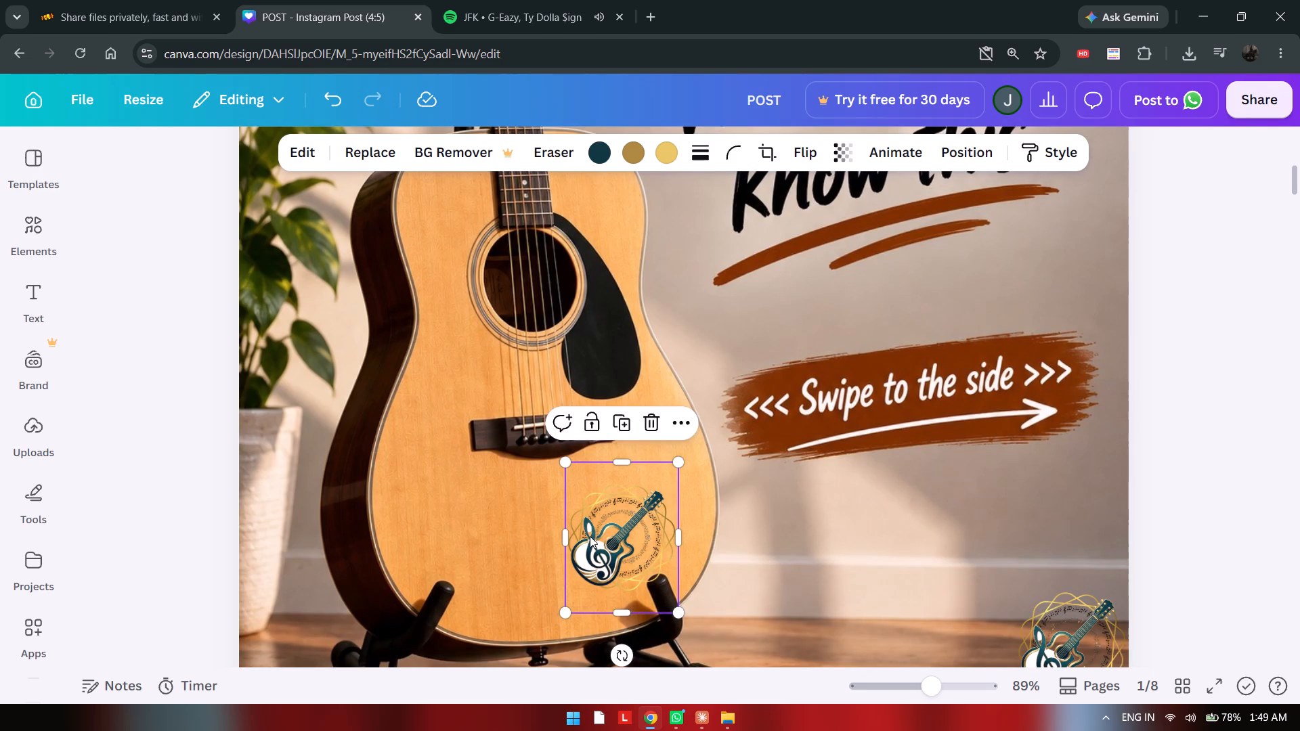
left_click(565, 525)
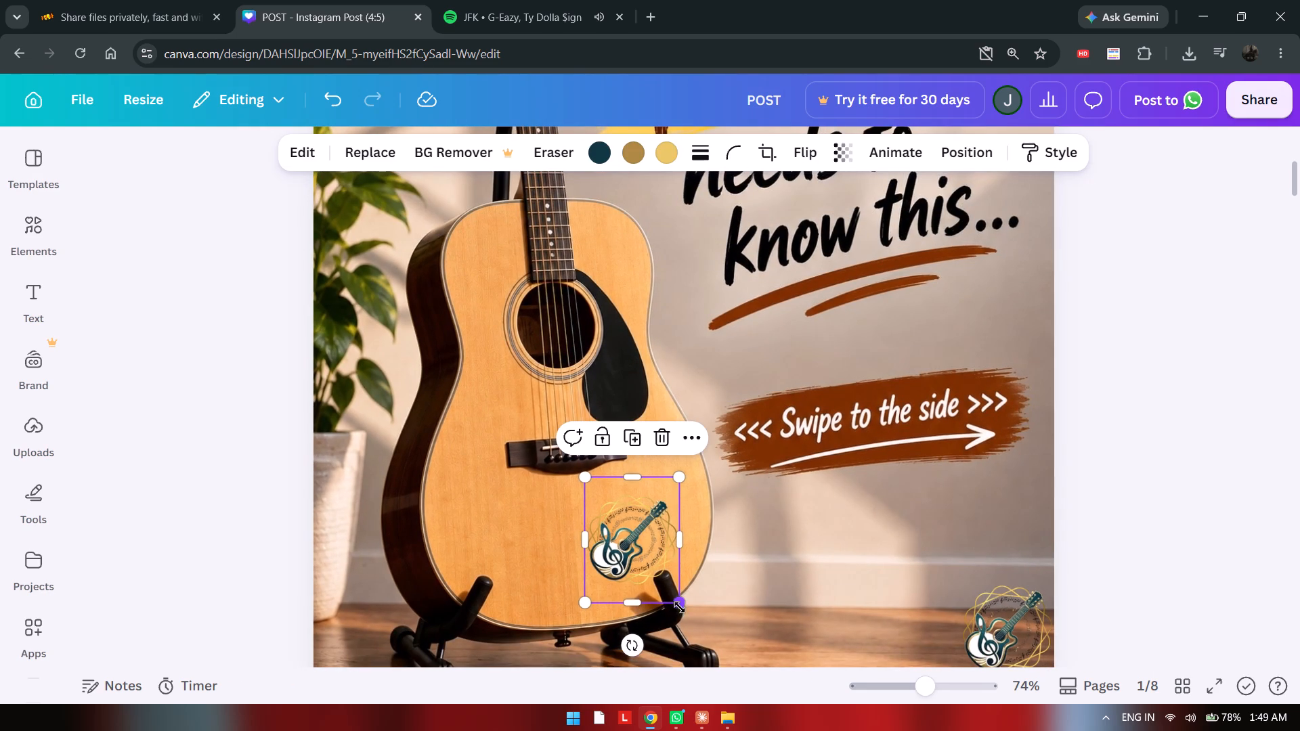
left_click(656, 556)
left_click_drag(656, 556, 572, 537)
left_click(662, 545)
left_click_drag(606, 545, 464, 504)
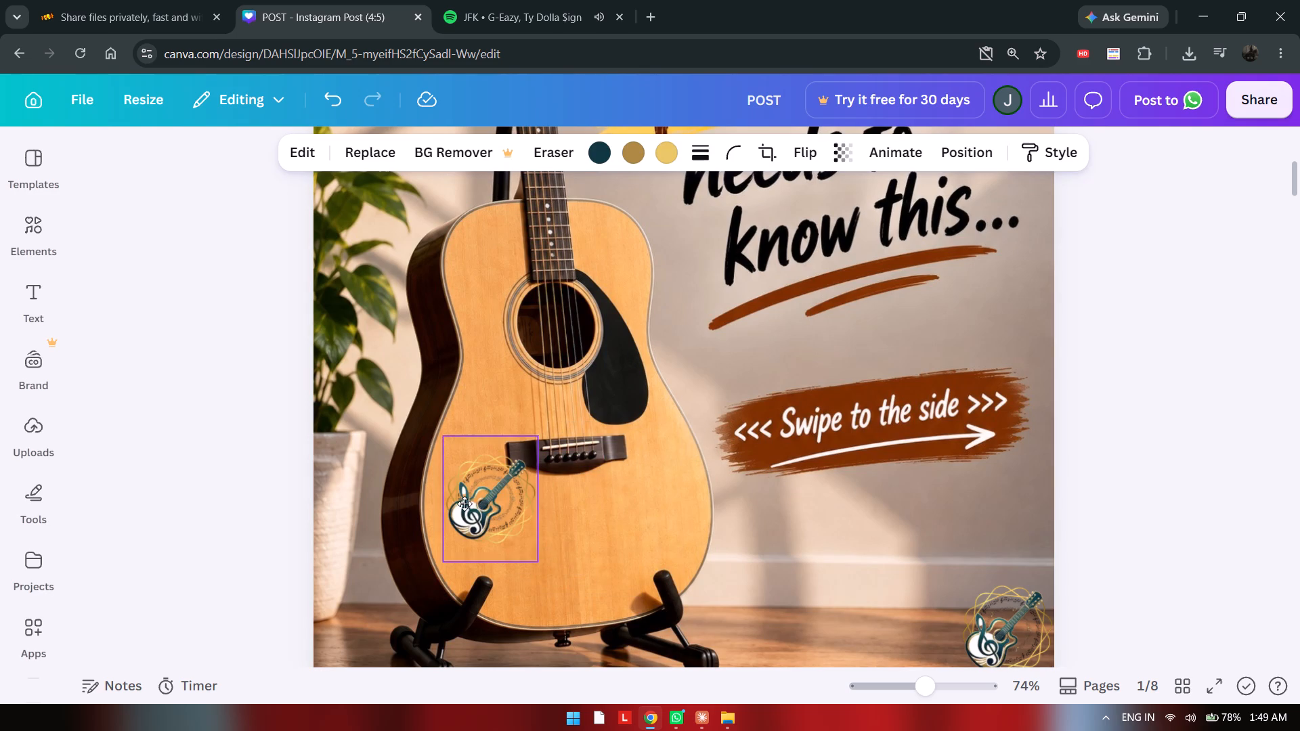
left_click_drag(464, 504, 464, 504)
left_click_drag(539, 560, 525, 472)
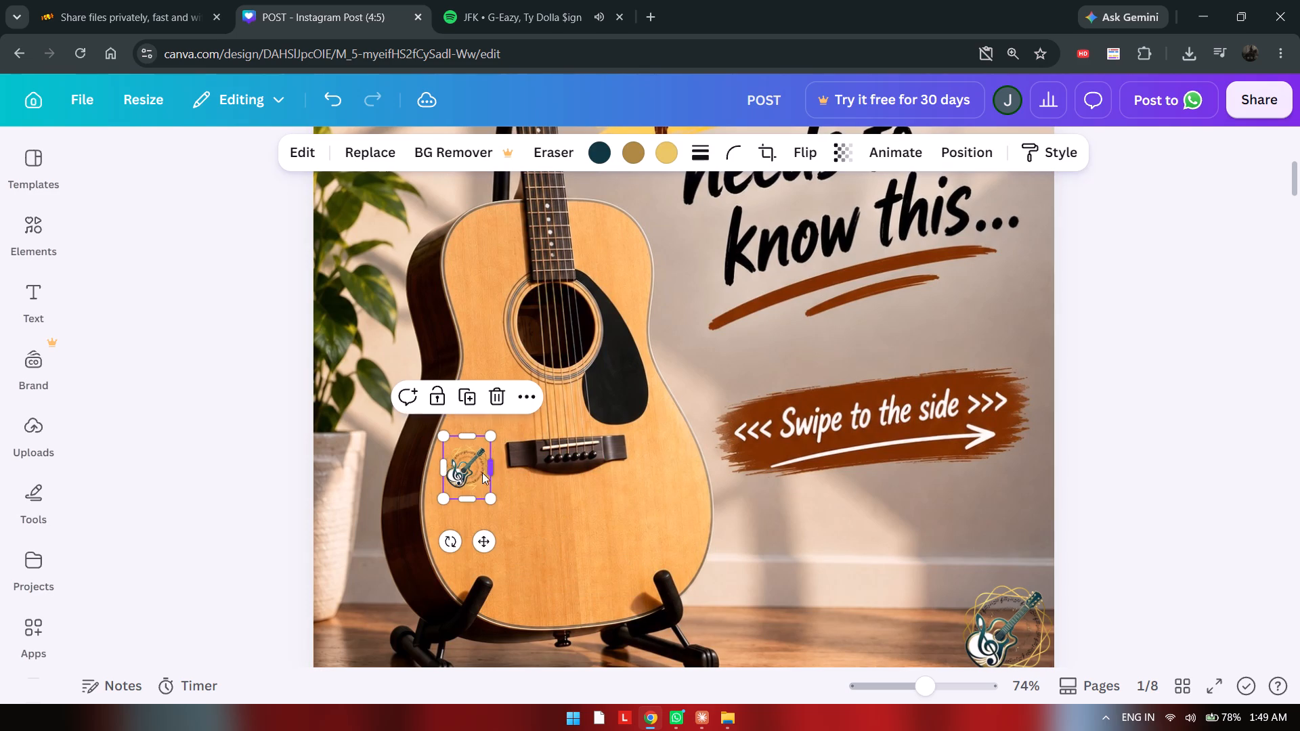
left_click_drag(467, 480, 482, 509)
left_click_drag(508, 532, 518, 531)
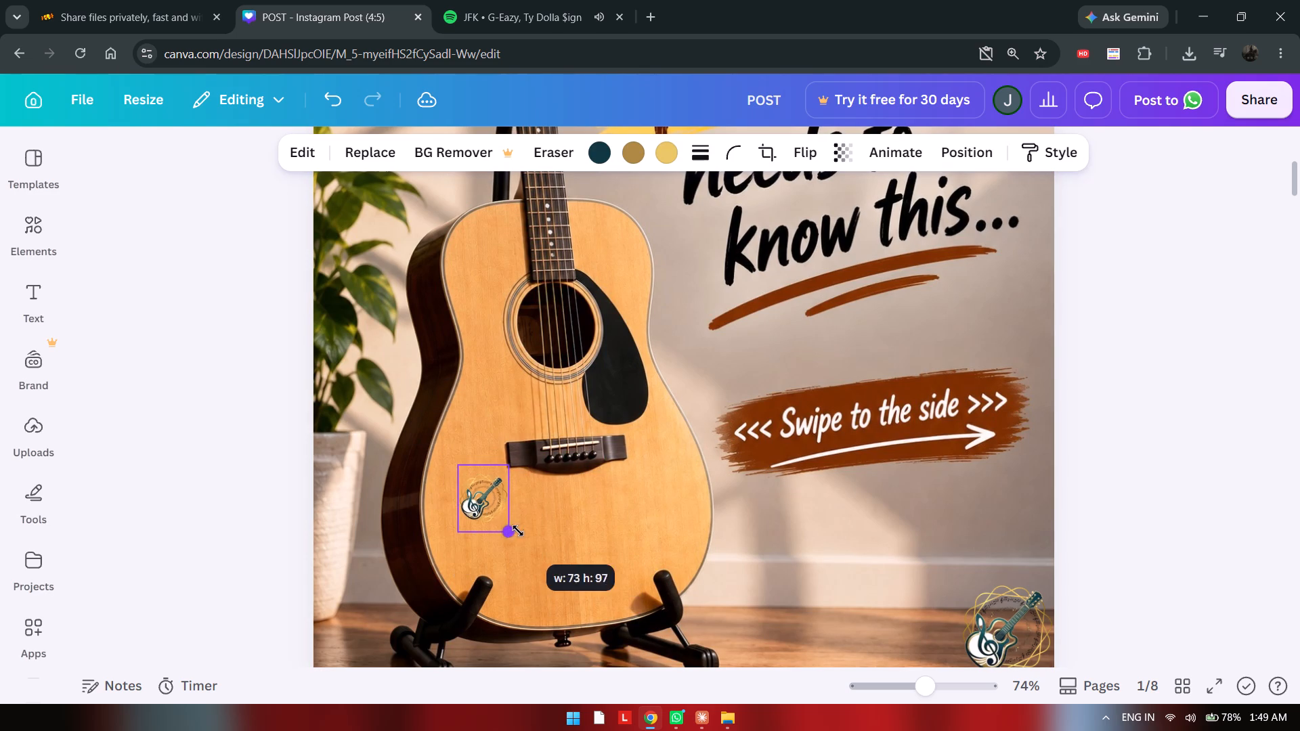
left_click_drag(518, 531, 529, 537)
Move the logo copy to the guitar's upper body beside the neck and shrink it further to fit there.
left_click_drag(492, 502, 622, 243)
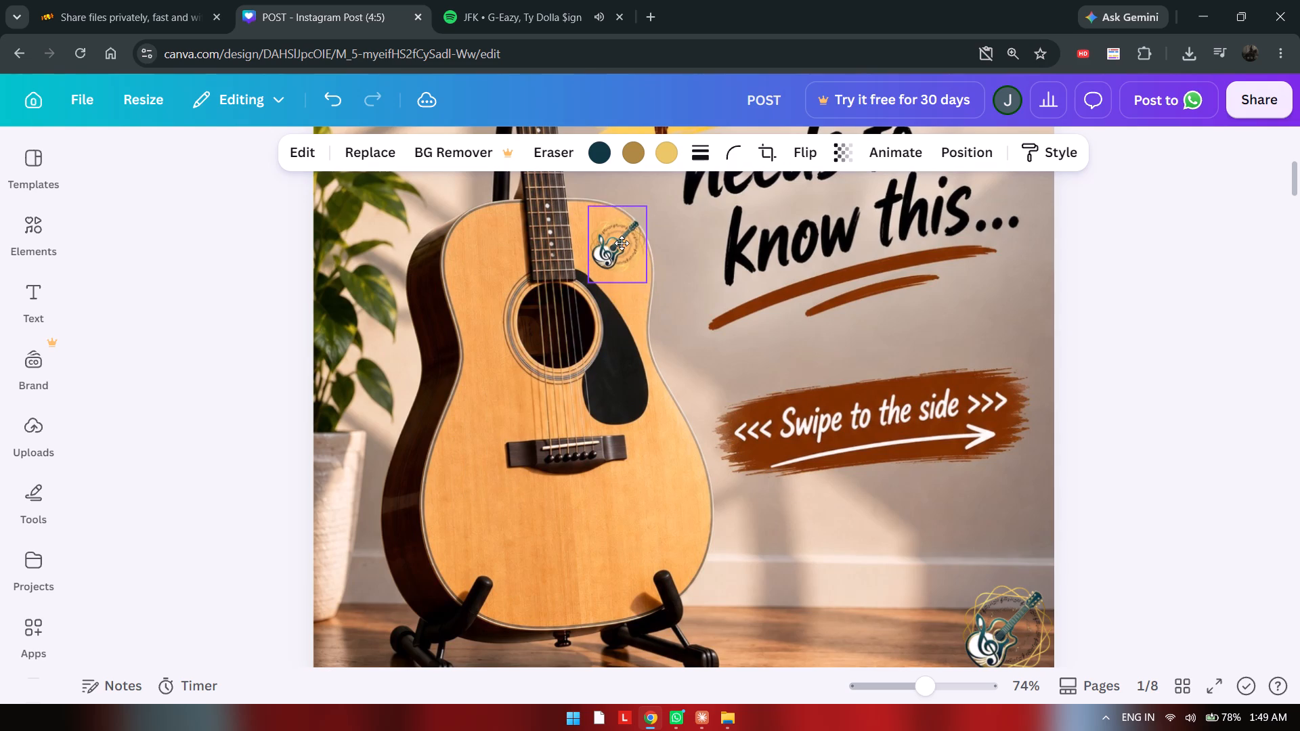
left_click_drag(622, 243, 617, 243)
left_click(650, 284)
left_click(627, 257)
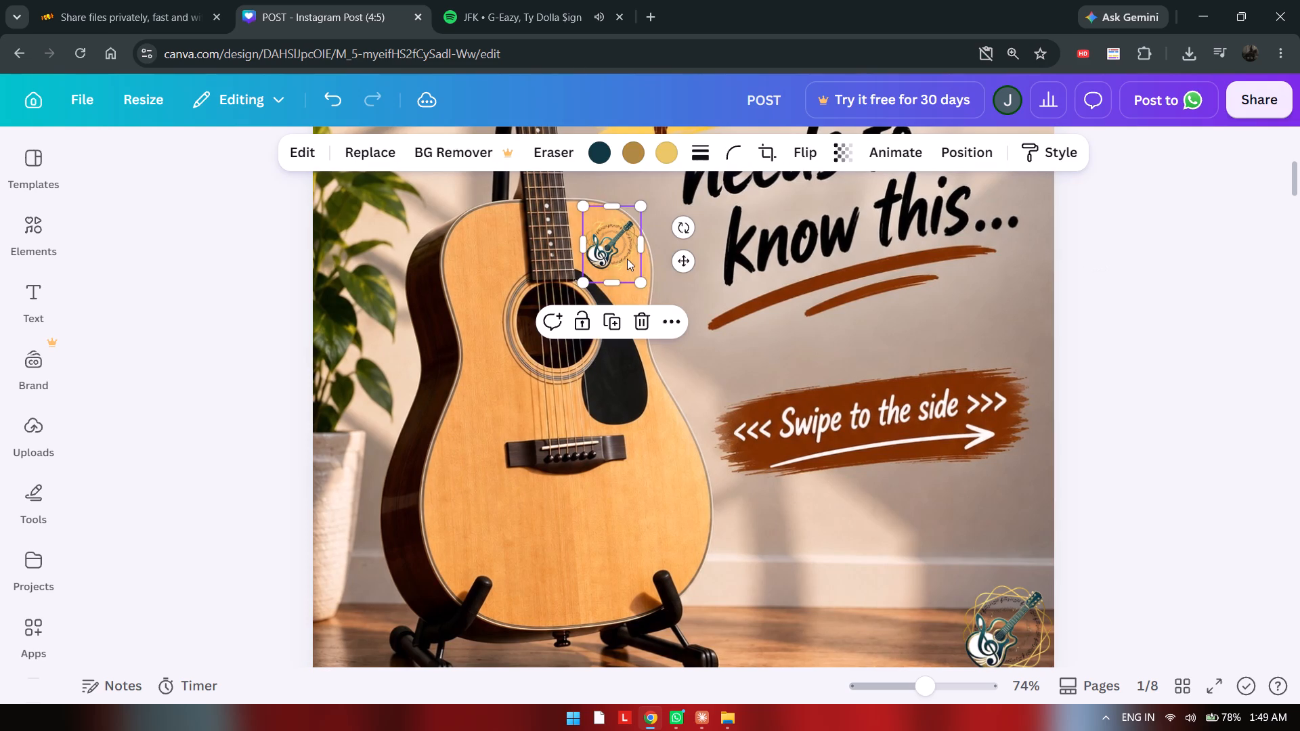
left_click_drag(640, 280, 617, 273)
left_click_drag(607, 229, 607, 230)
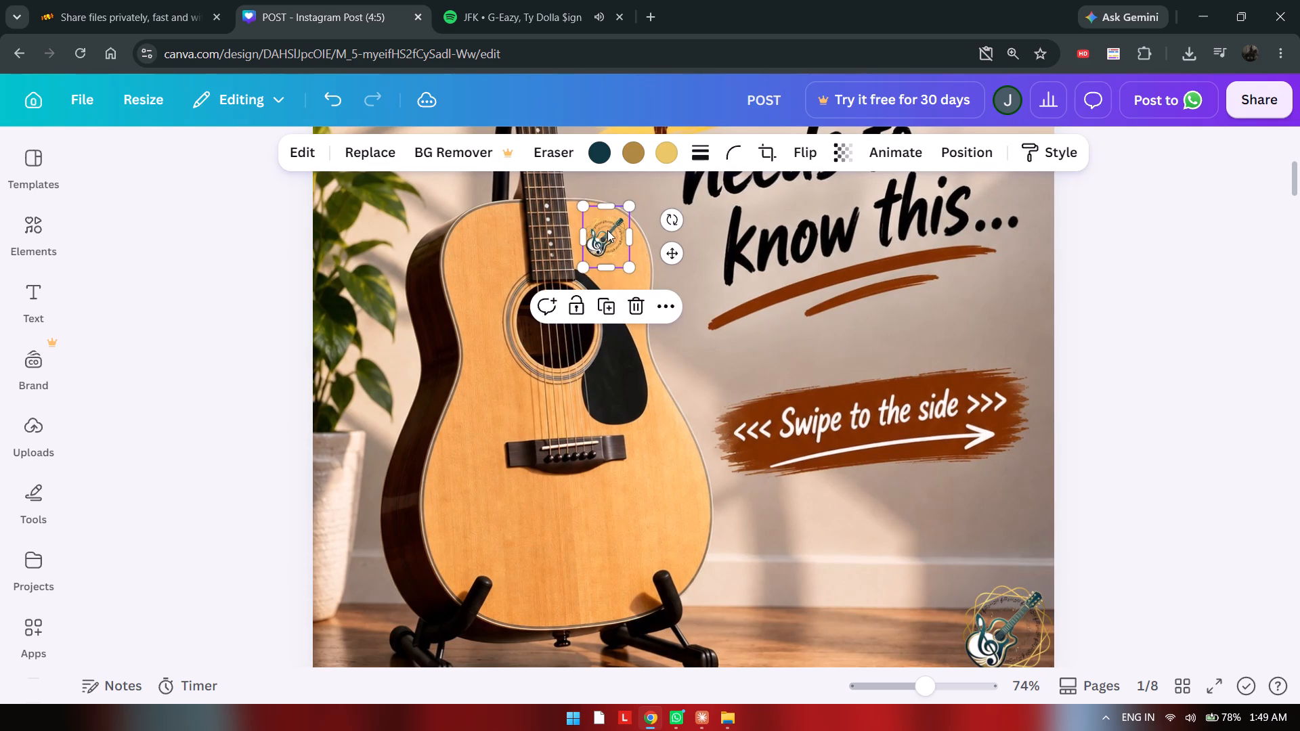
left_click_drag(607, 230, 607, 240)
Lower the opacity of the small logo copy on the guitar's body to make it a faint mark.
left_click(877, 152)
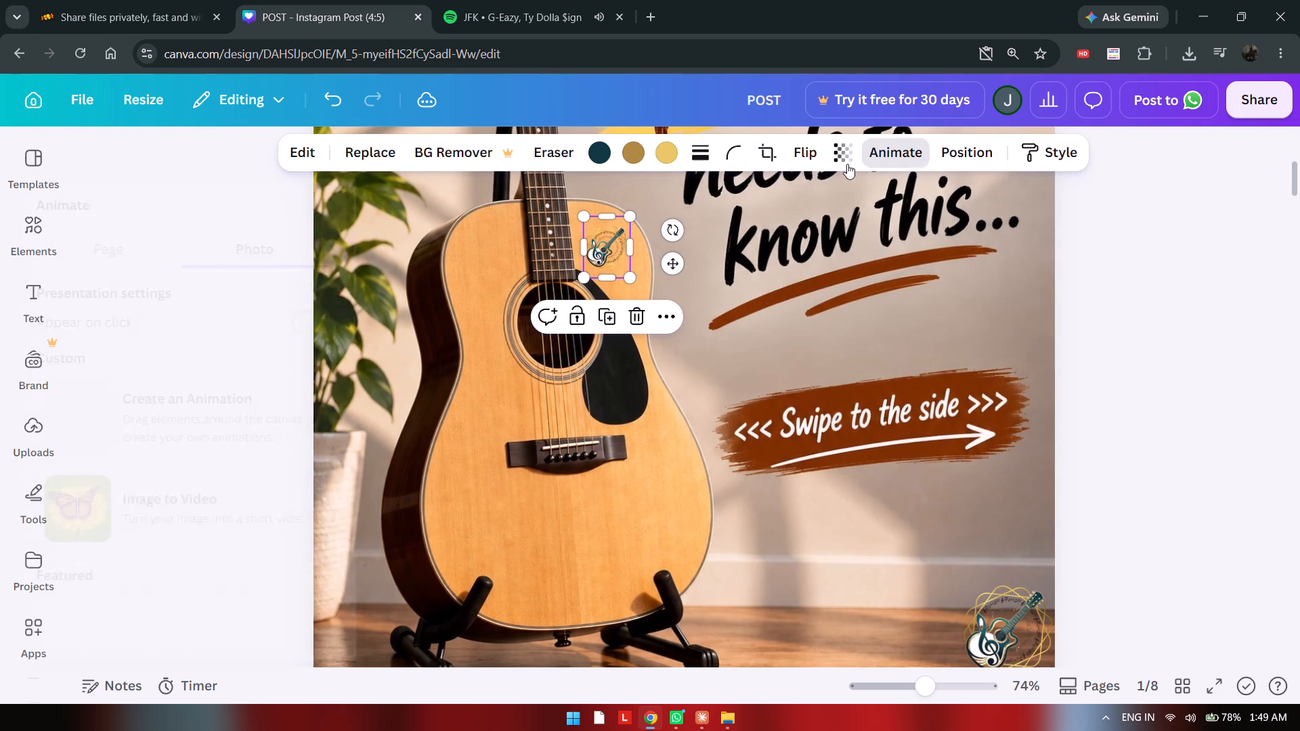
left_click(847, 156)
left_click(752, 231)
left_click_drag(786, 227, 793, 226)
left_click(1232, 341)
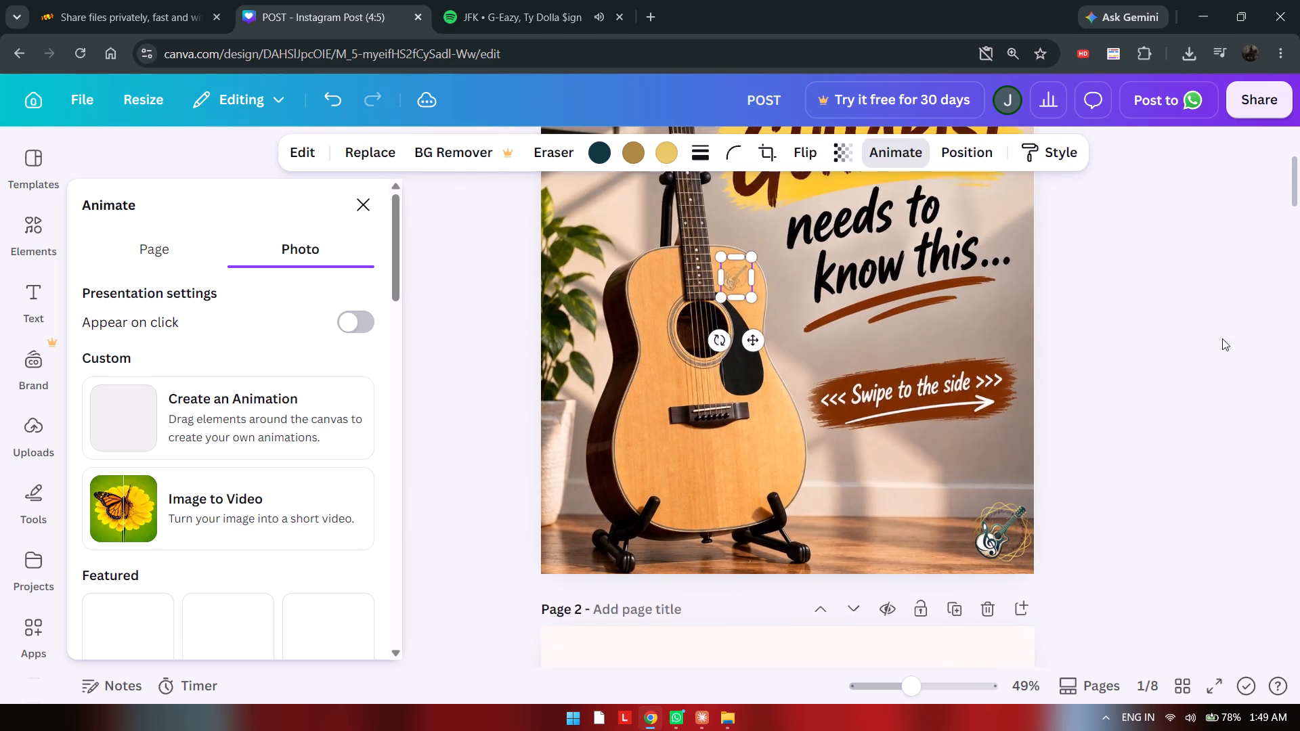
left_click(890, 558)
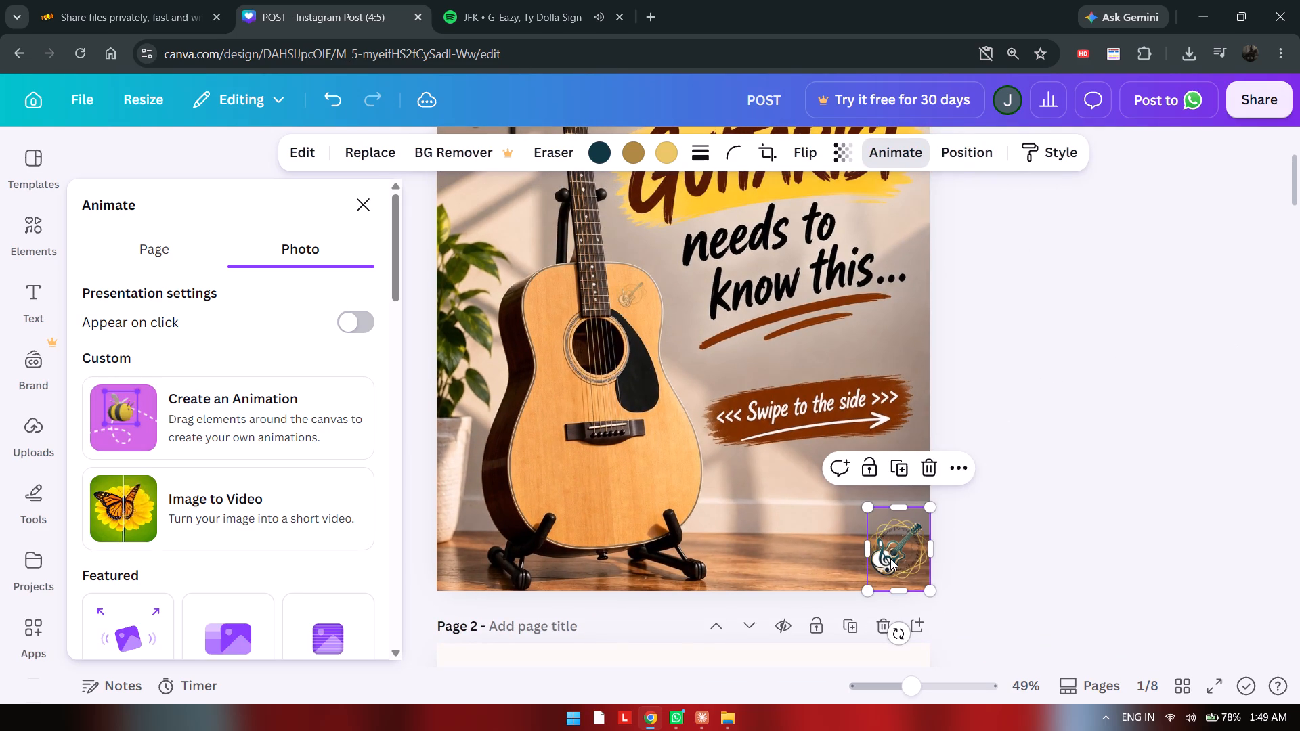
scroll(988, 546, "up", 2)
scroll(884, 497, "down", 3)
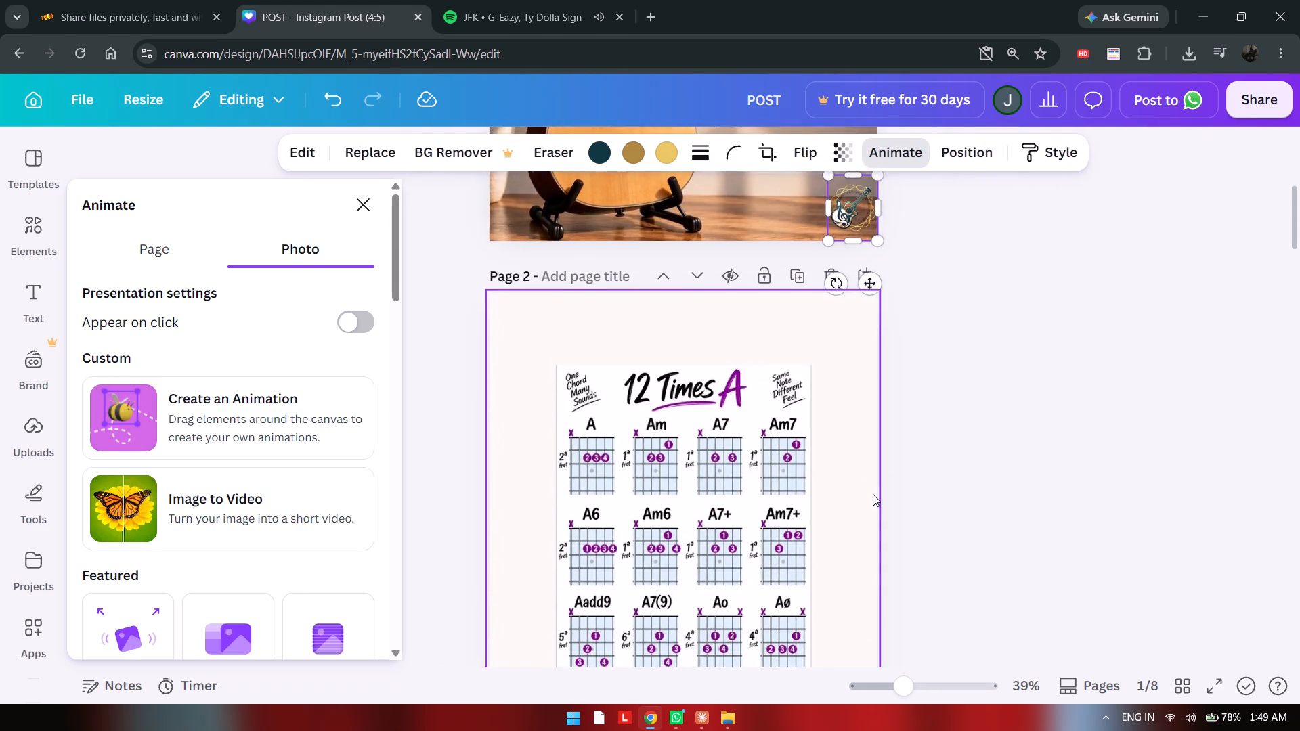
Sample the chord chart's white as page 2's background colour and apply the change to all pages.
scroll(873, 494, "down", 2)
left_click(823, 399)
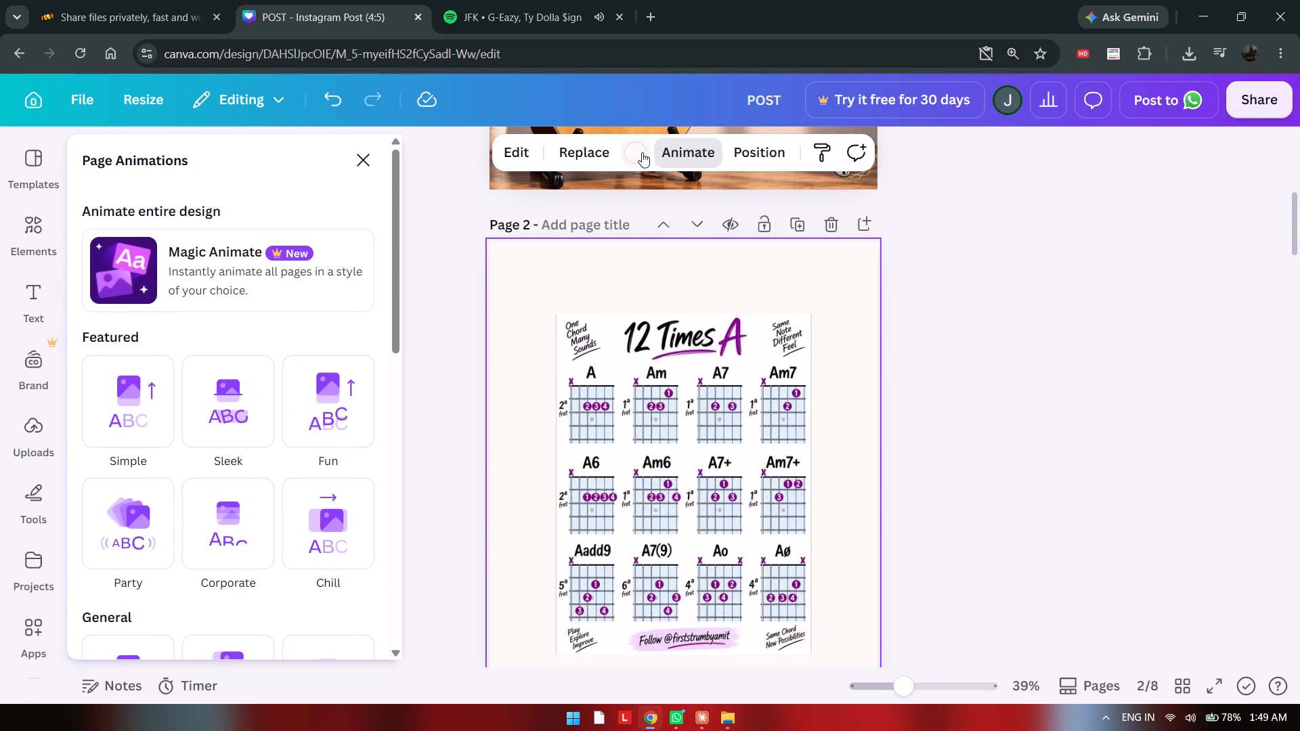
left_click(637, 150)
left_click(155, 296)
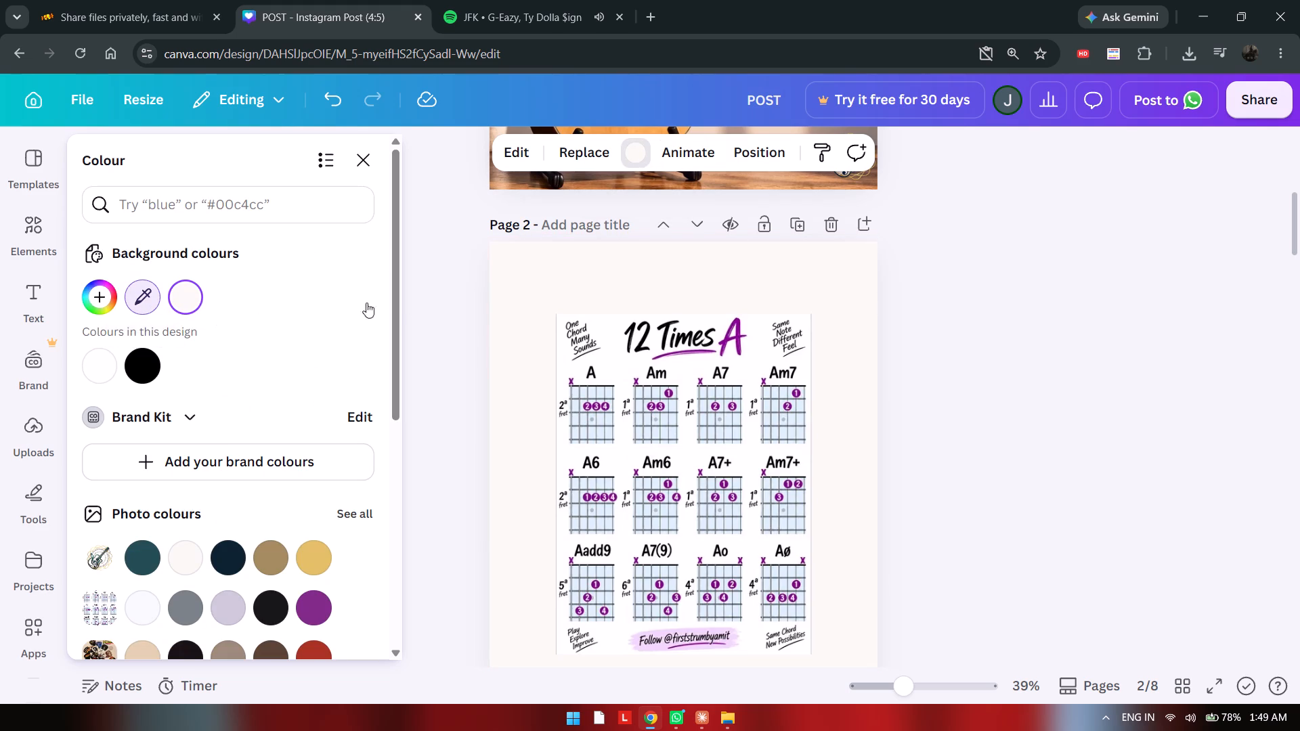
left_click(610, 355)
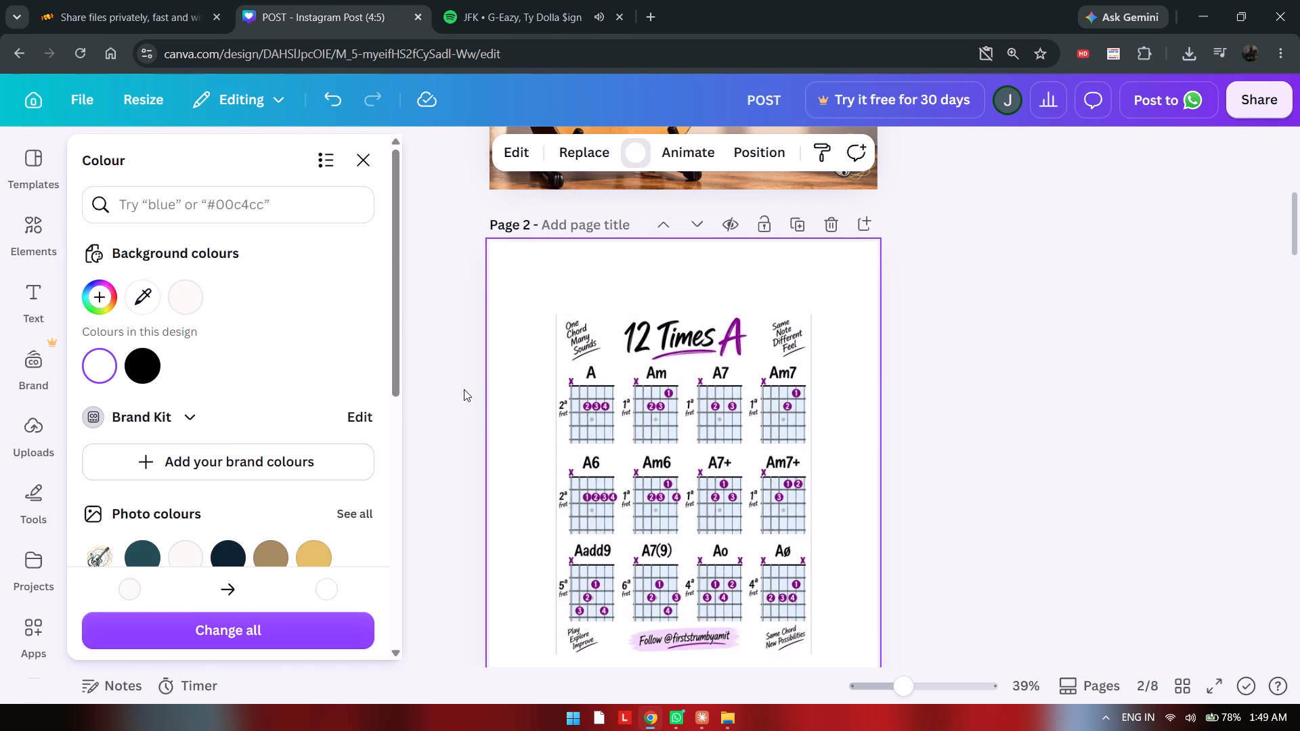
left_click_drag(196, 625, 193, 641)
scroll(699, 474, "down", 4)
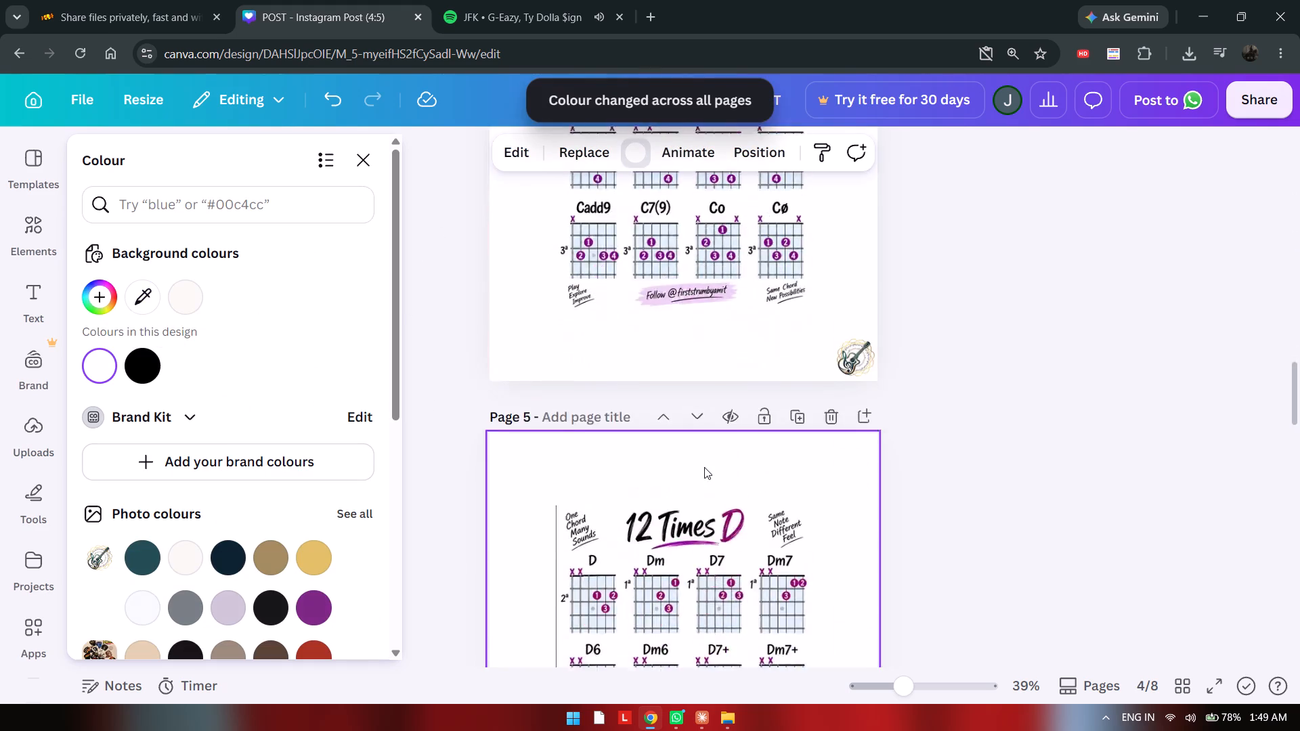
scroll(704, 467, "down", 2)
scroll(704, 467, "up", 7)
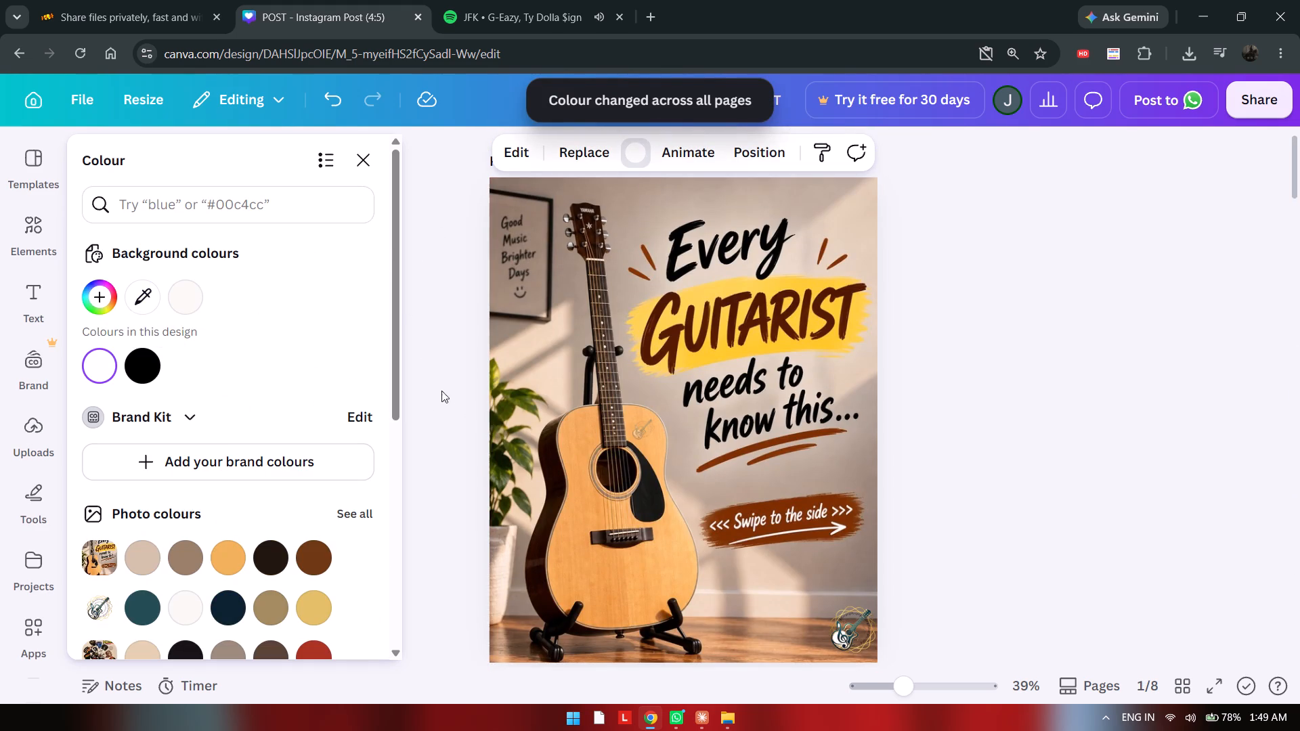
left_click(370, 158)
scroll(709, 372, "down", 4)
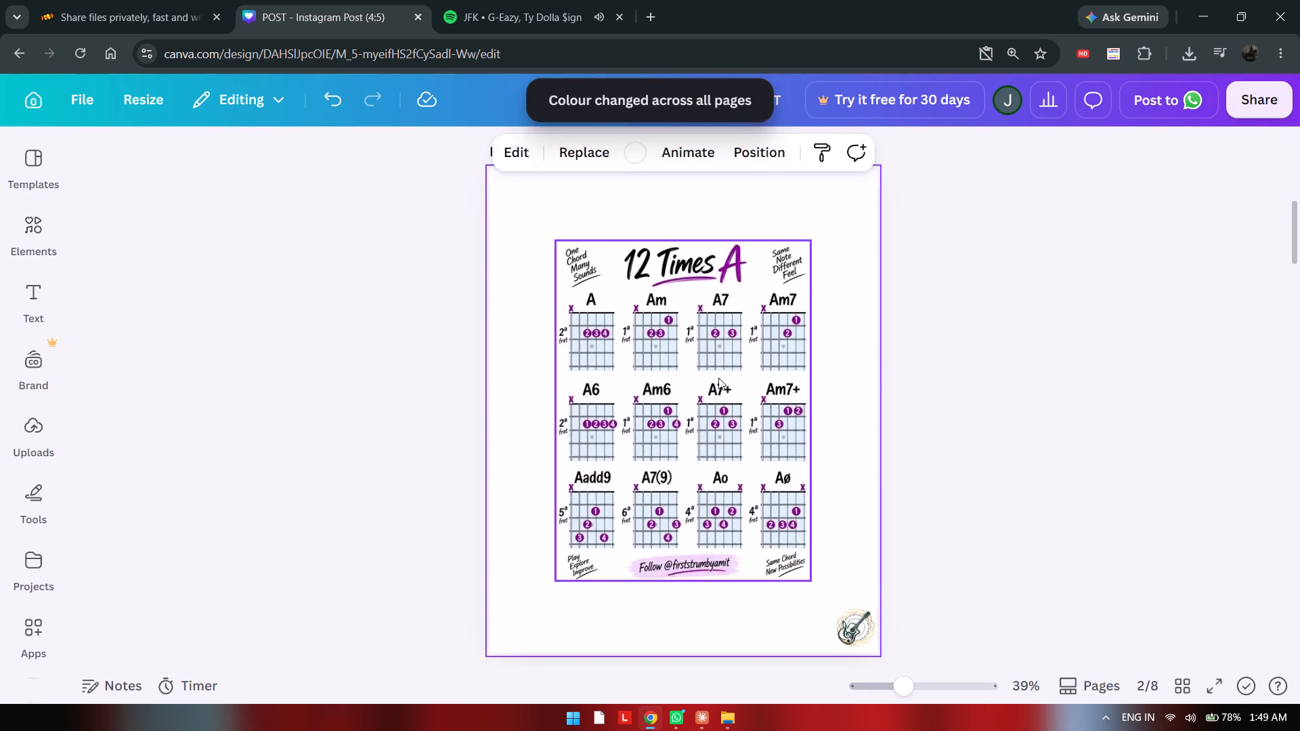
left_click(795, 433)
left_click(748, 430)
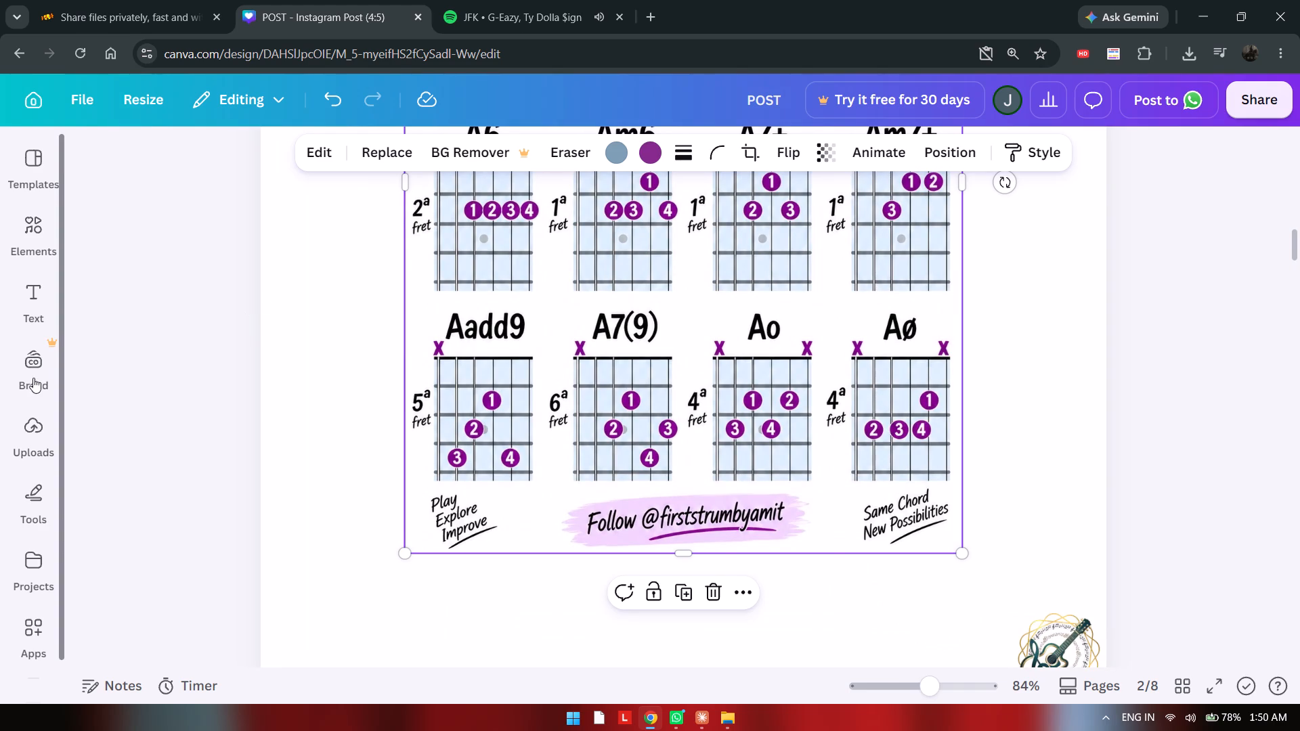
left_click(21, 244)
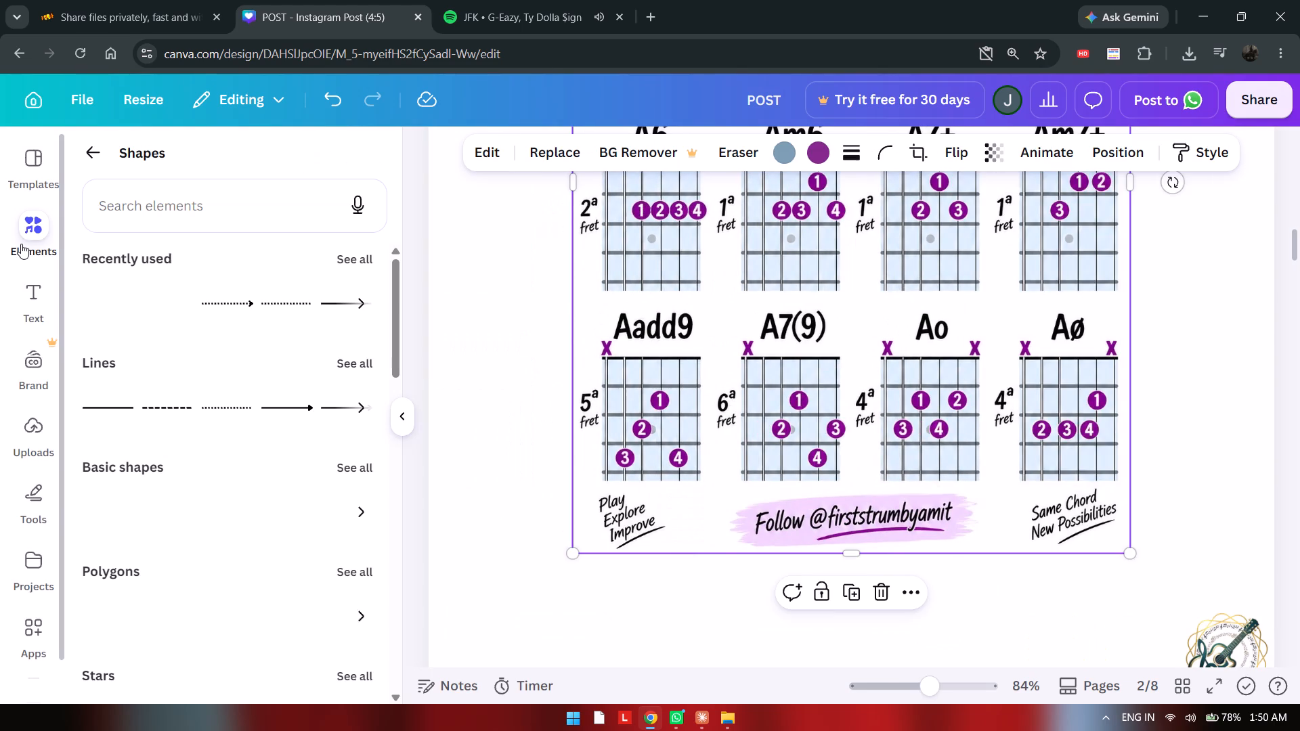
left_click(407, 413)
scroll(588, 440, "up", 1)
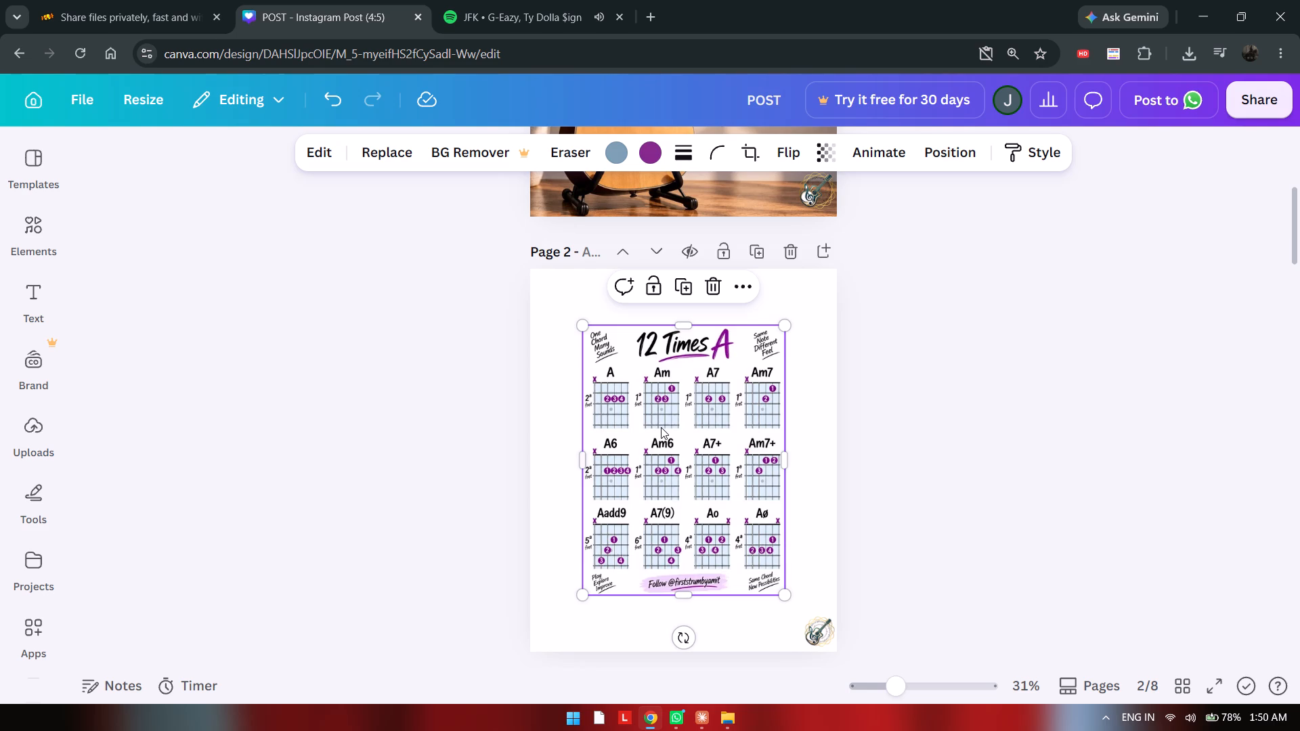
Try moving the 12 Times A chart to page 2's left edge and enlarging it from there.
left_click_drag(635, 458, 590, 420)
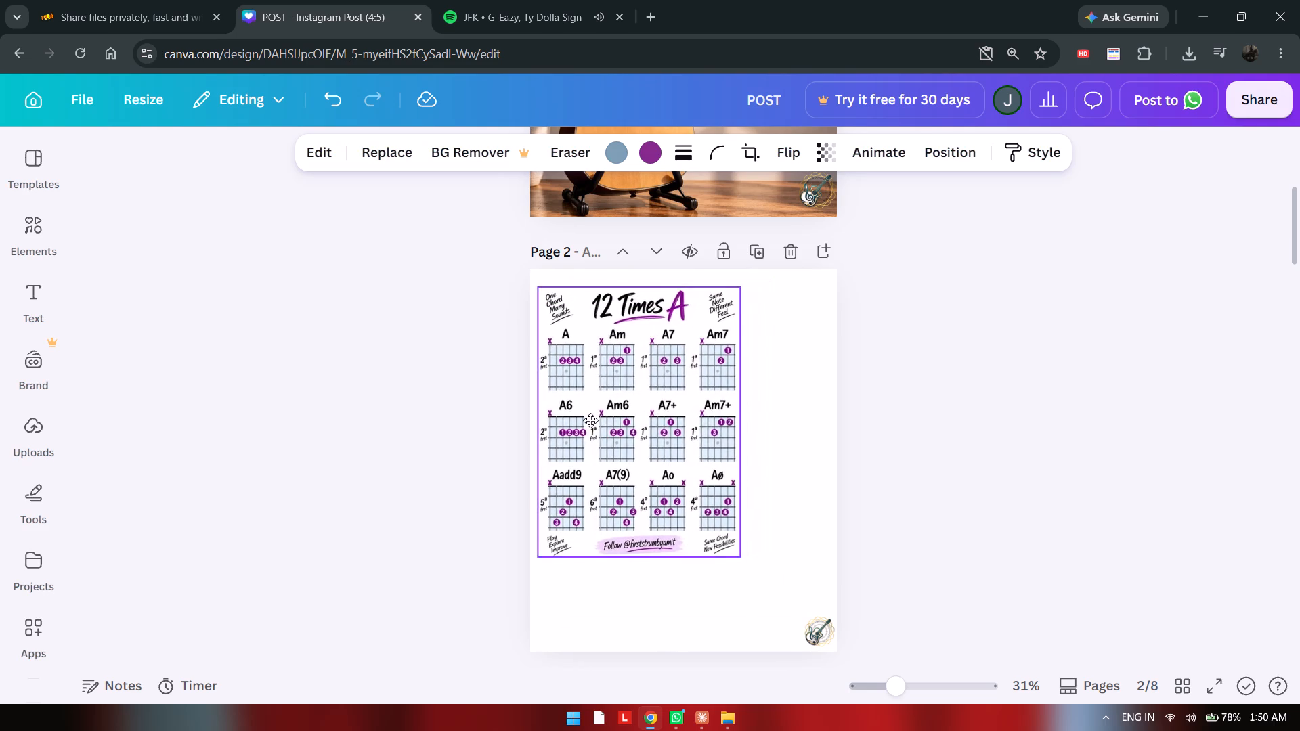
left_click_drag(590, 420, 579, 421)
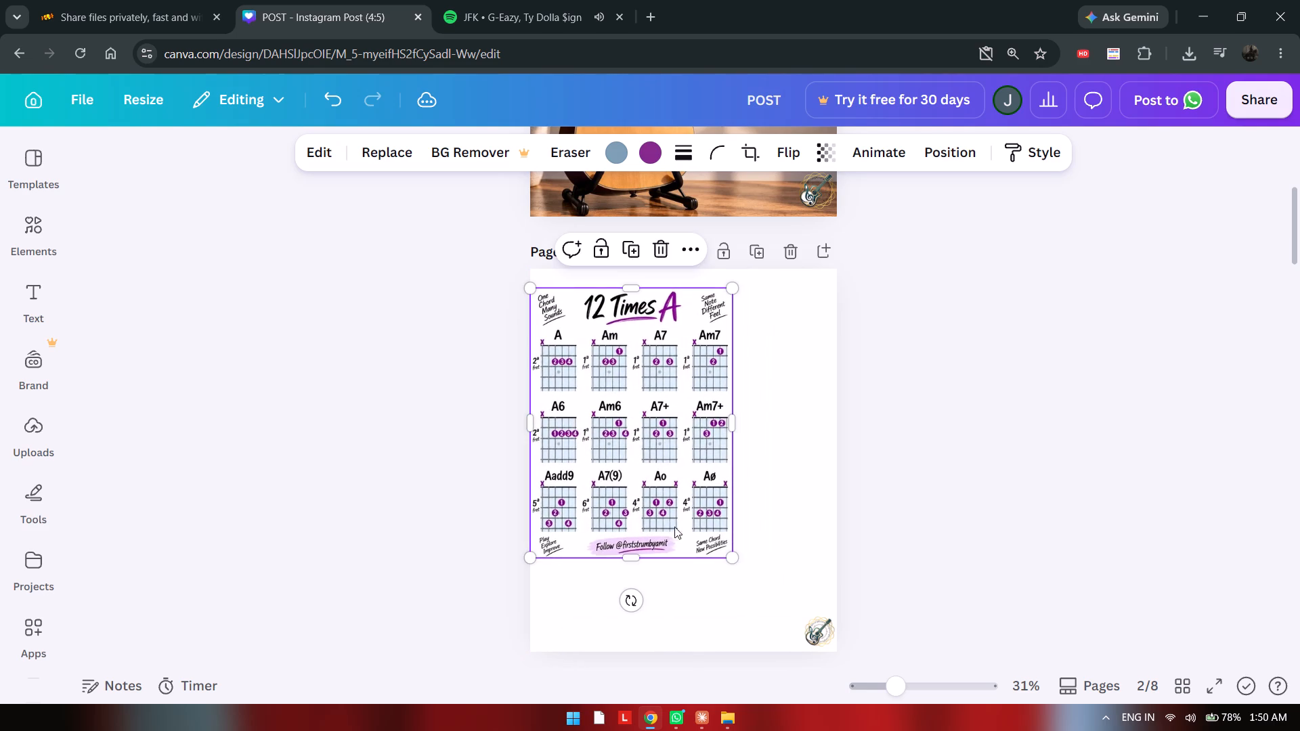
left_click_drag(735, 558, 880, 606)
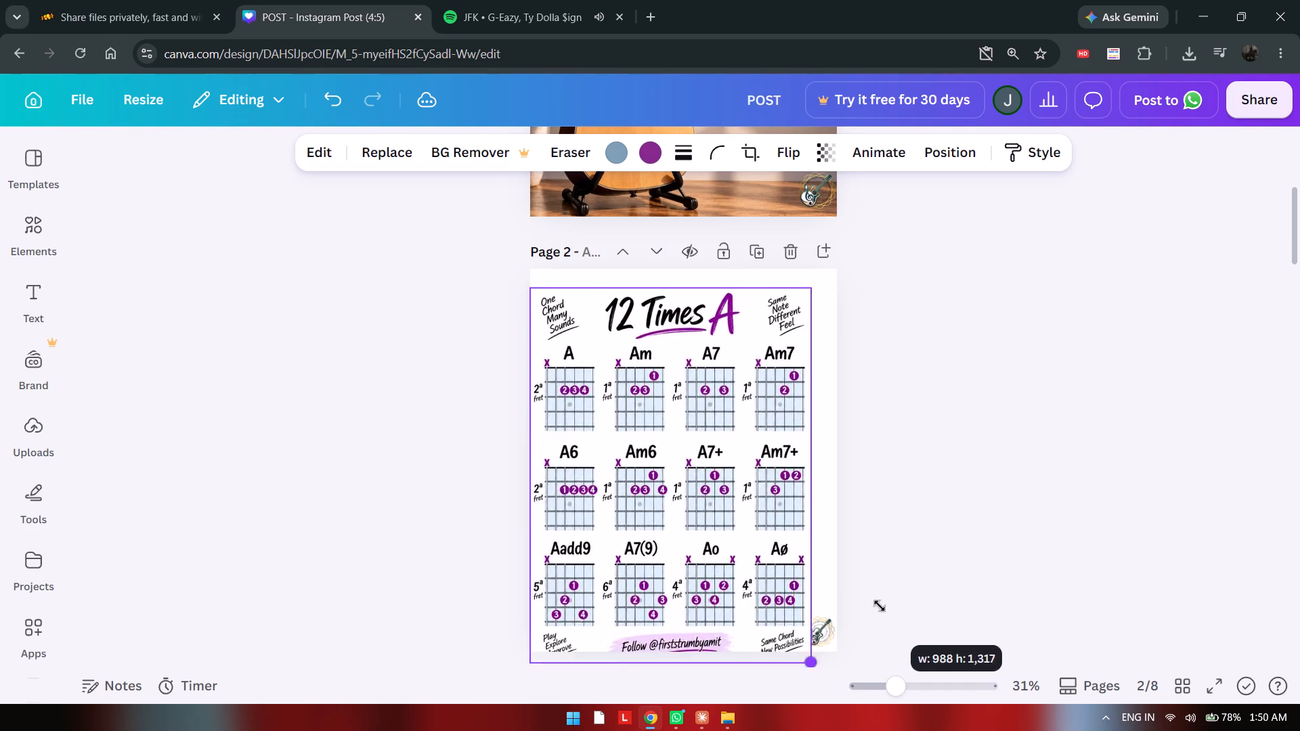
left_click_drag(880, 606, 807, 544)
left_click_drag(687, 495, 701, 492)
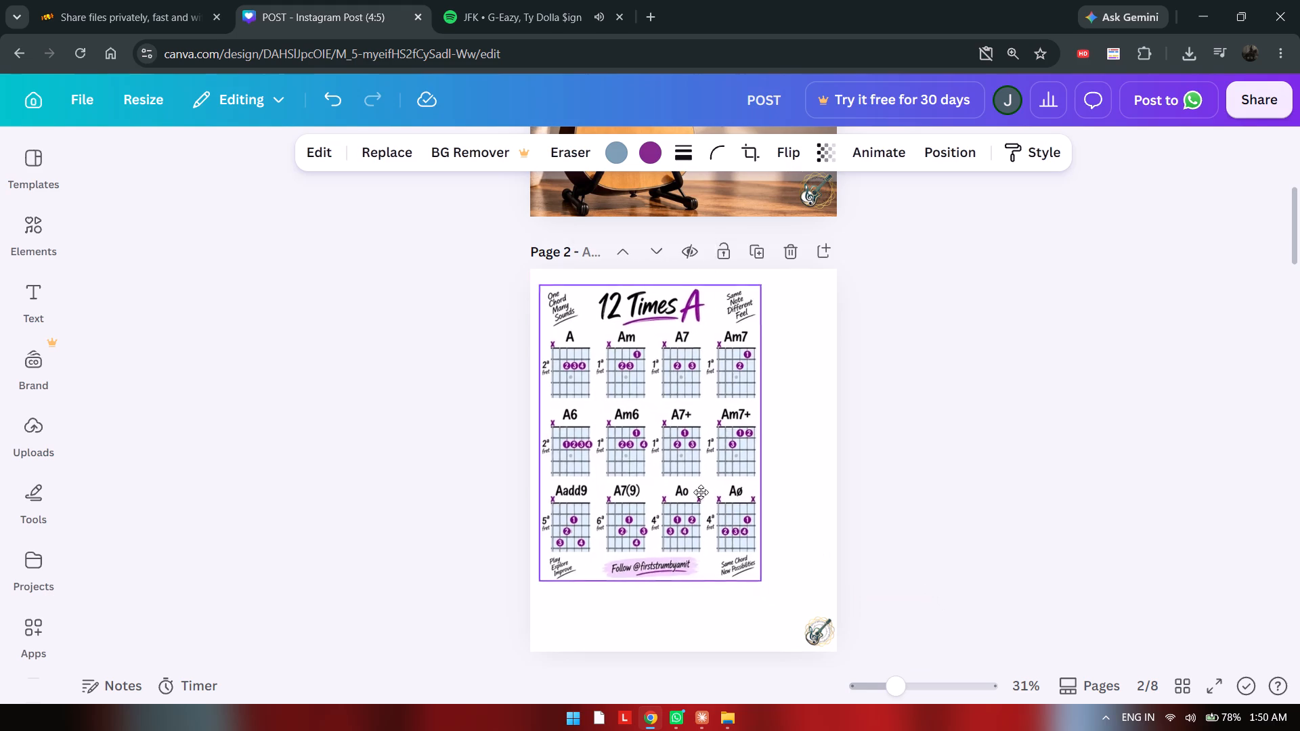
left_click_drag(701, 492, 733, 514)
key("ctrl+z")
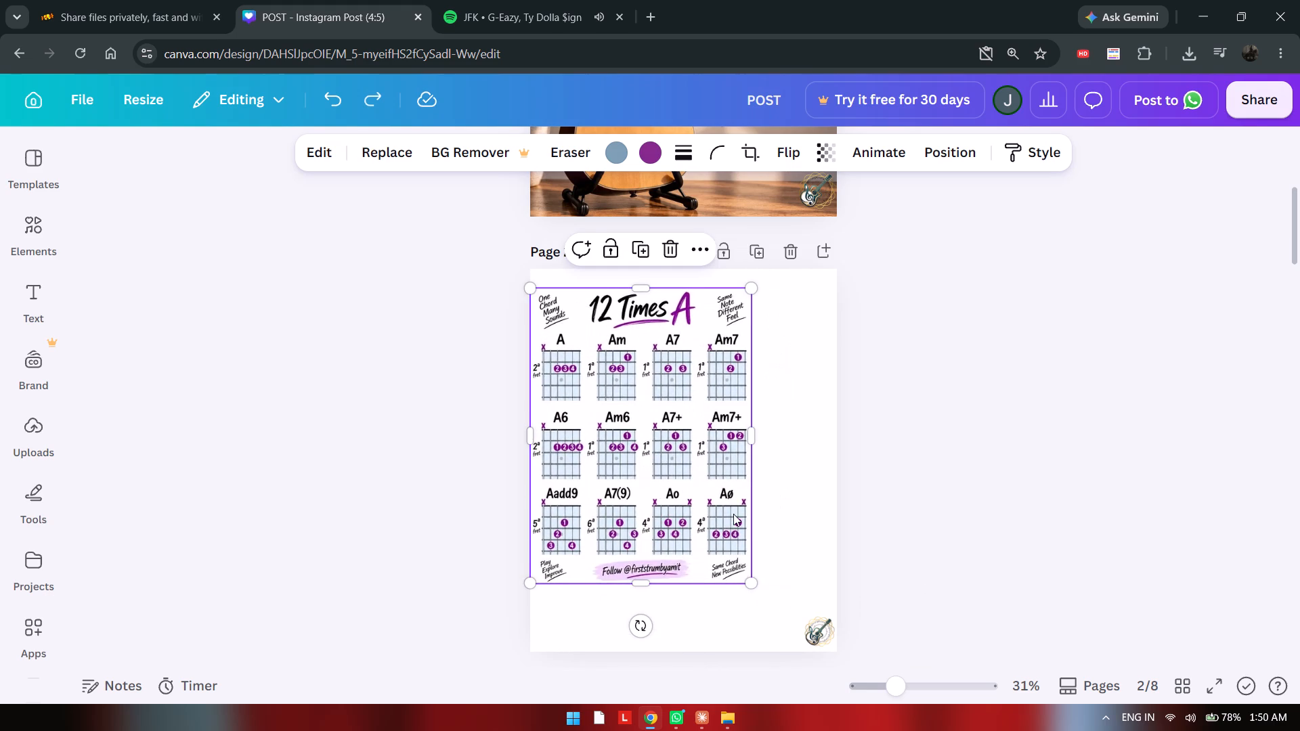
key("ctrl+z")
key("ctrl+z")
Enlarge the 12 Times A chart on page 2 and reposition it near the page centre, clear of the corner logo.
scroll(775, 539, "down", 3)
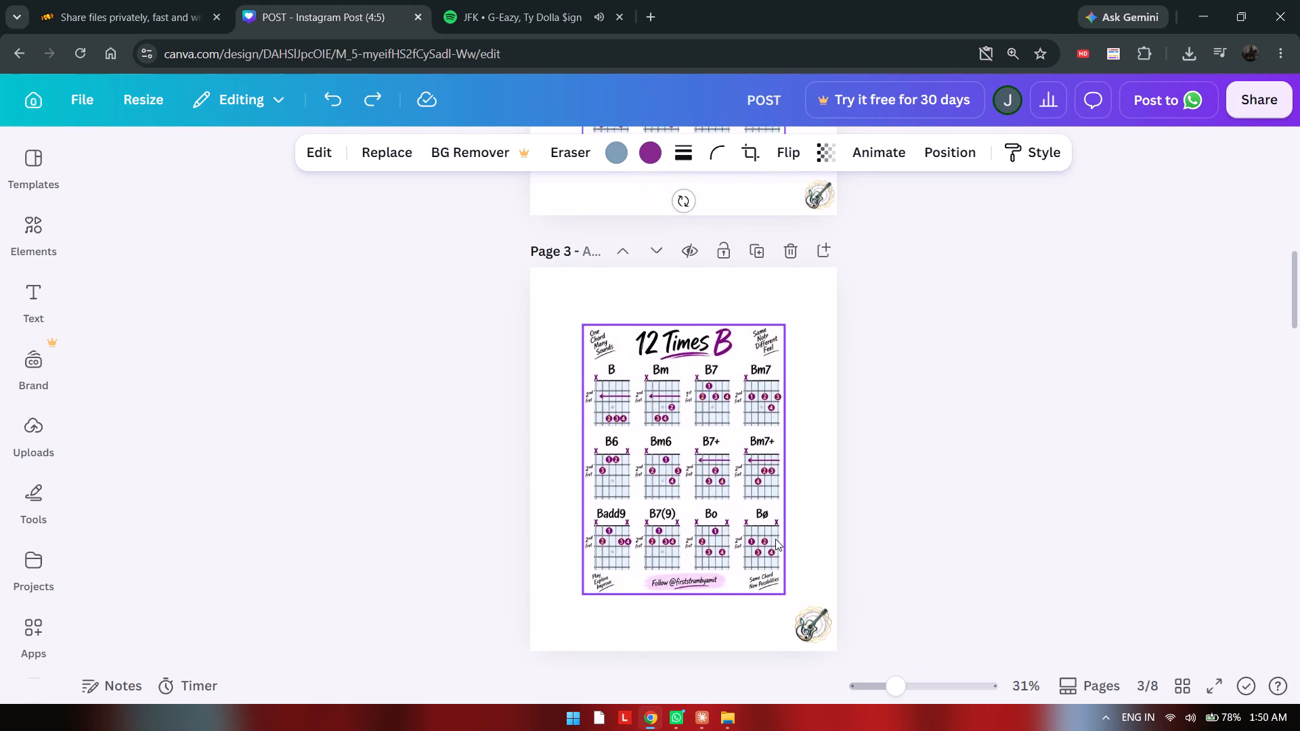
scroll(775, 539, "up", 1)
scroll(775, 539, "down", 1)
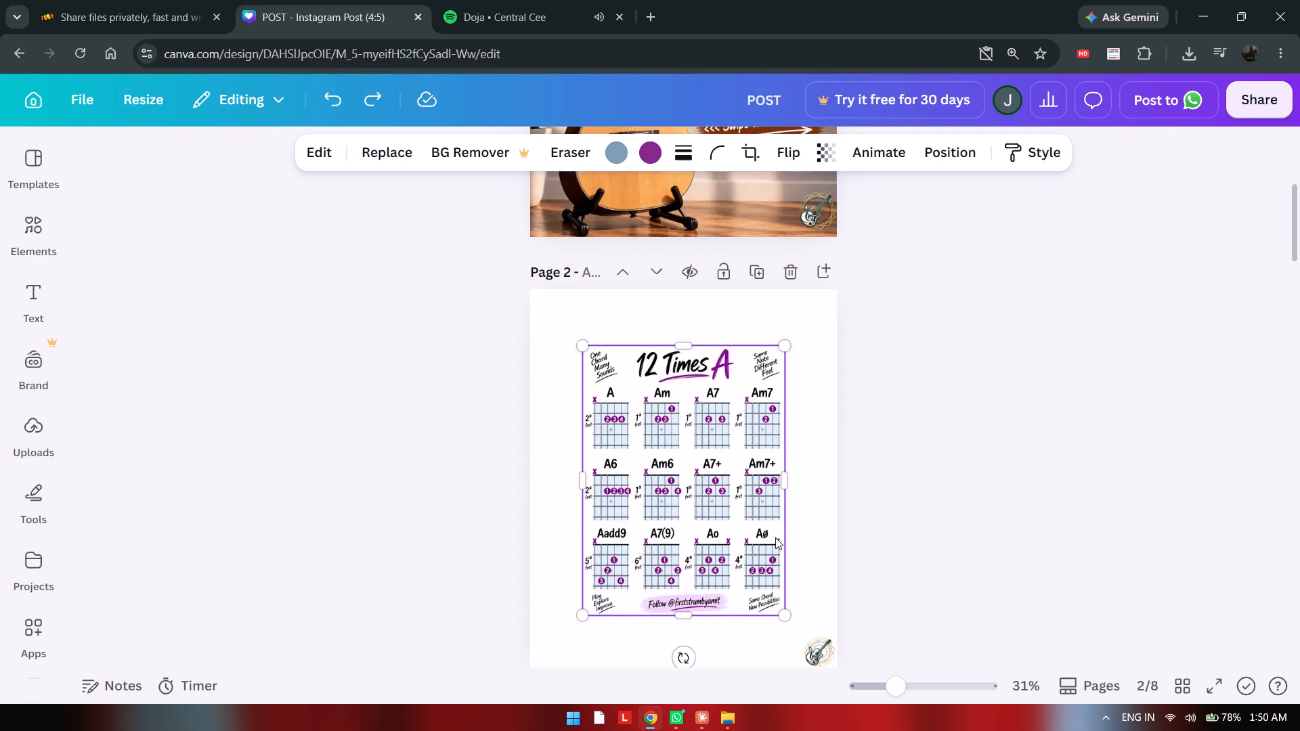
scroll(775, 537, "down", 1)
left_click(876, 511)
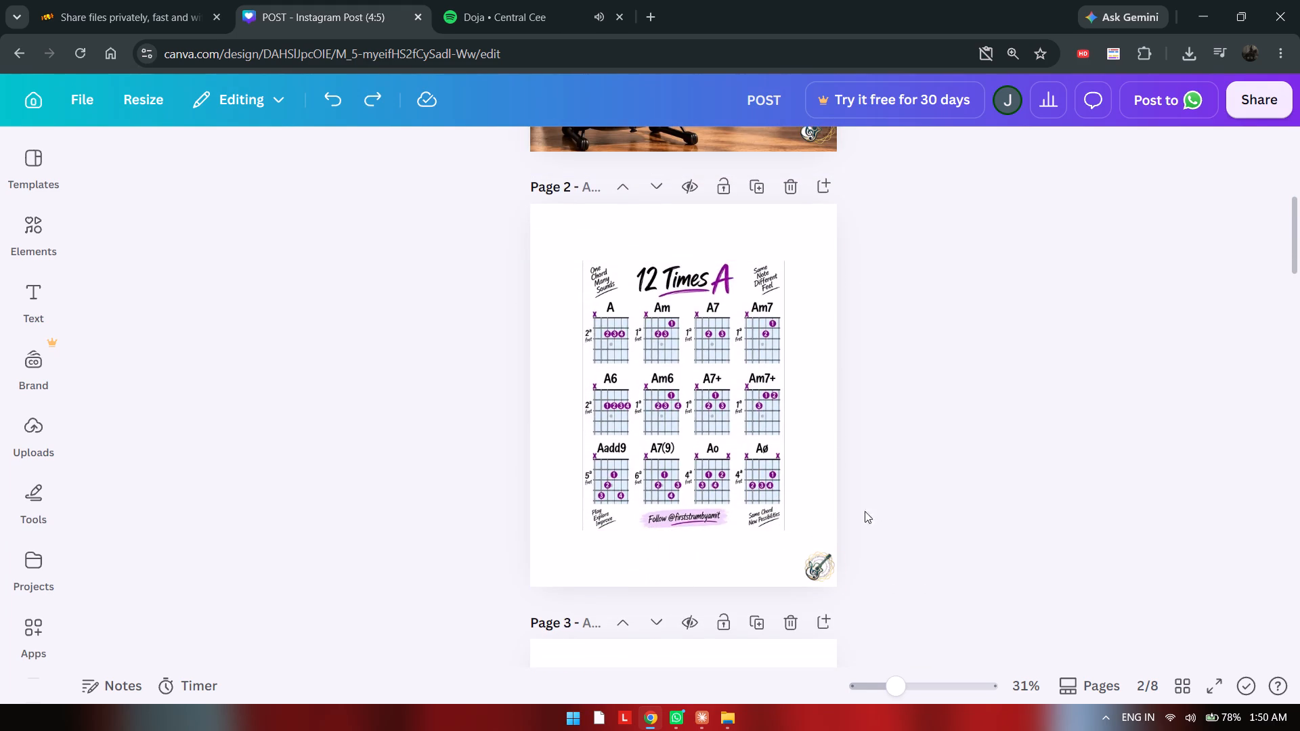
left_click(750, 446)
left_click_drag(789, 526, 817, 548)
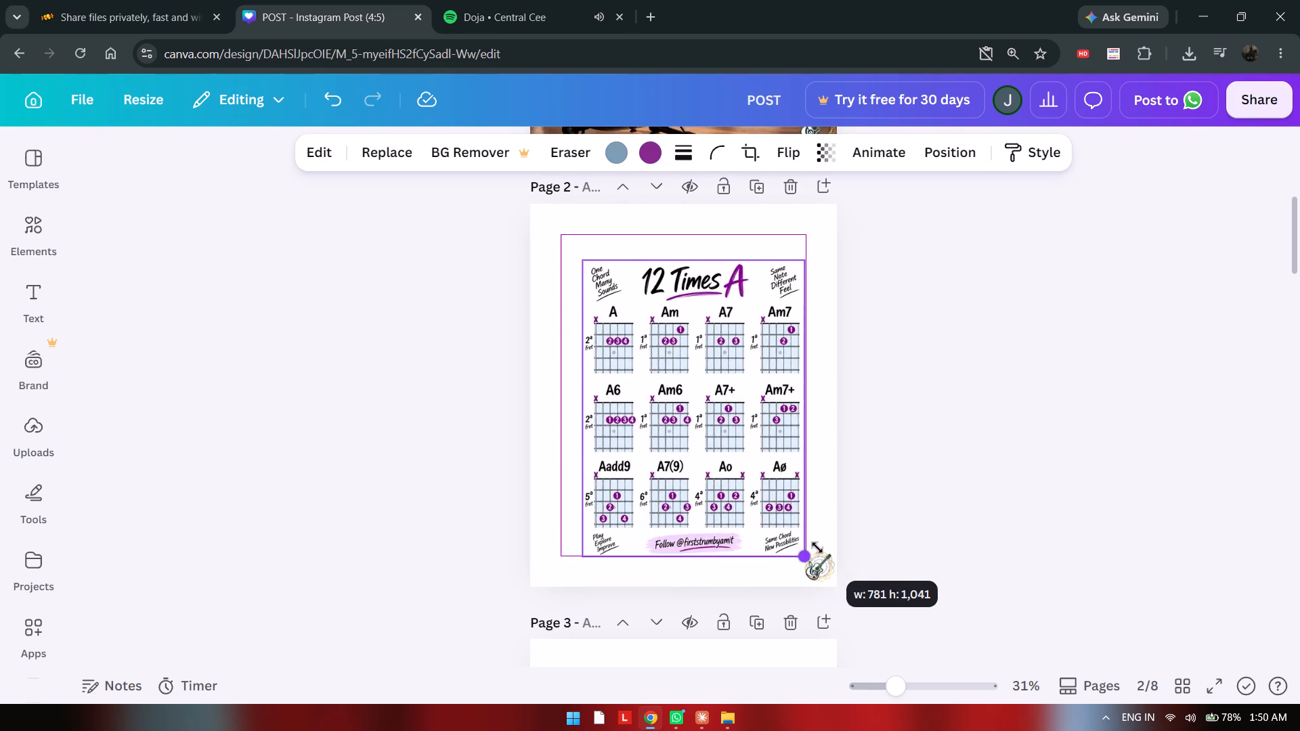
left_click_drag(817, 548, 818, 548)
left_click_drag(740, 518, 726, 509)
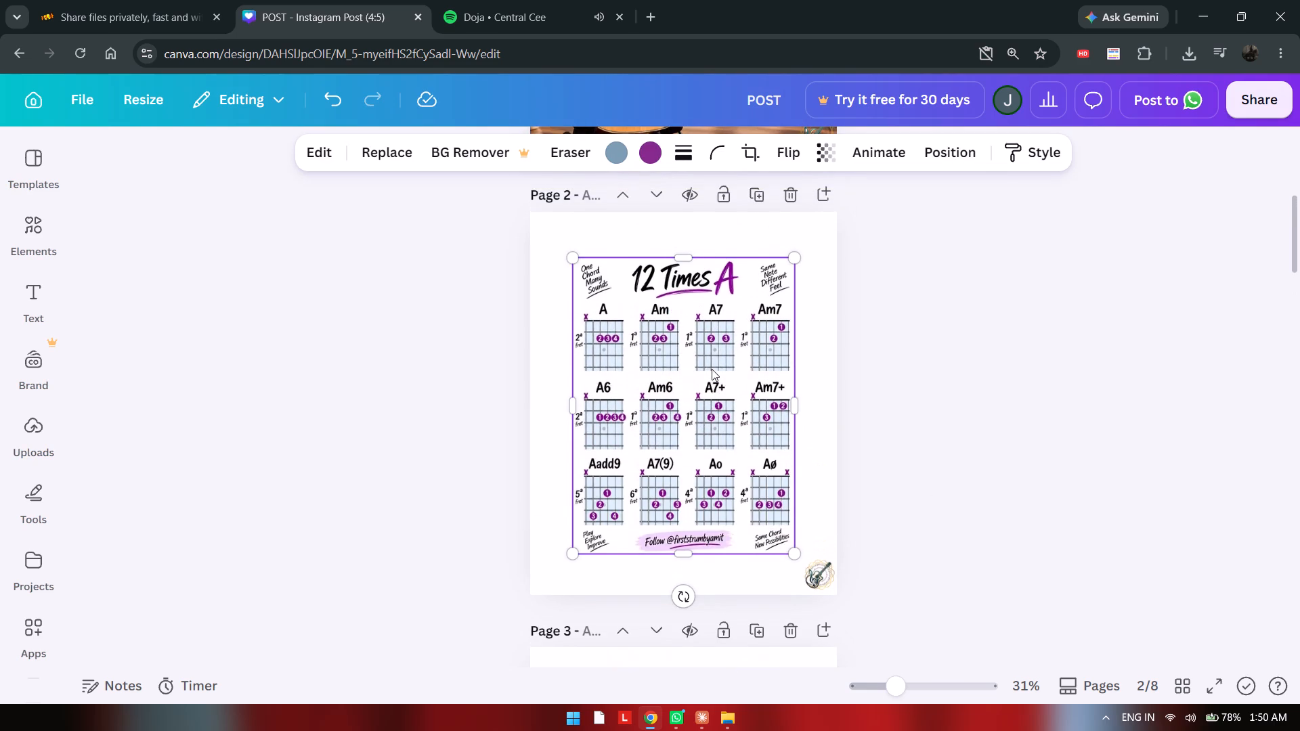
left_click_drag(712, 369, 703, 351)
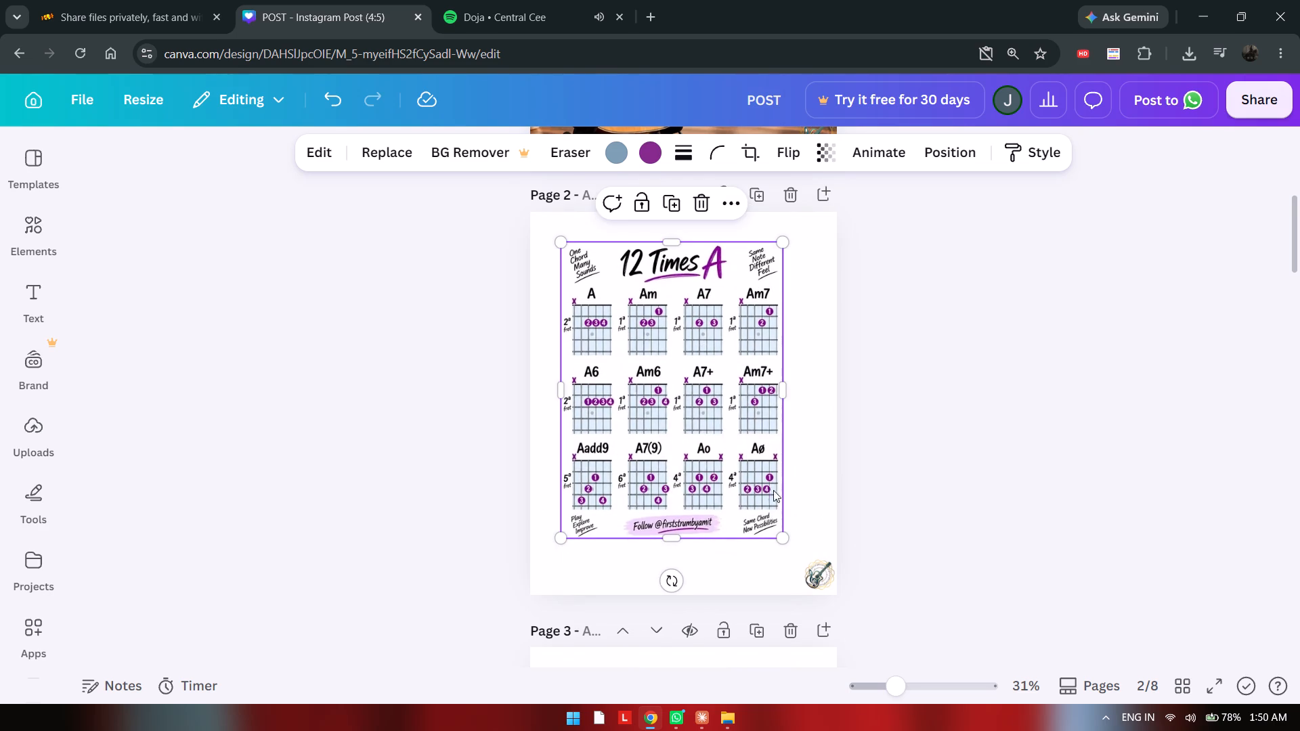
left_click_drag(782, 541, 799, 560)
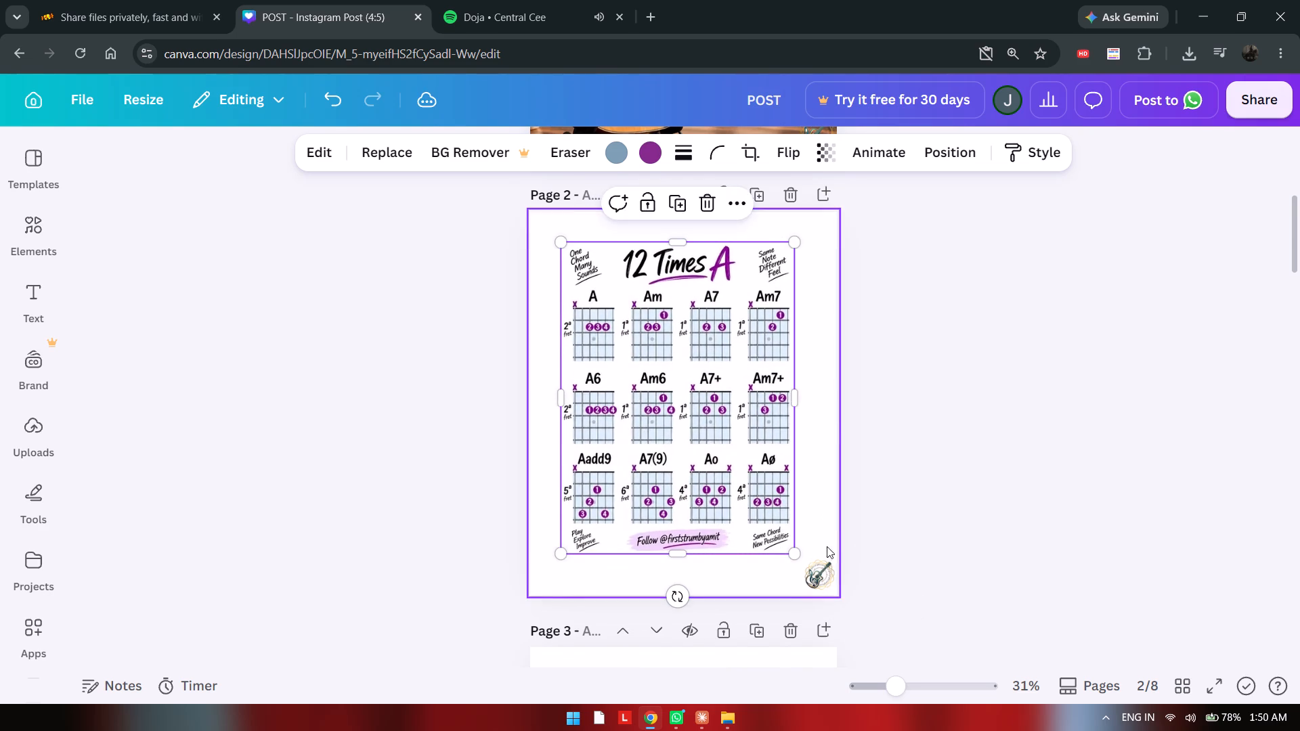
Shift the 12 Times B chart on page 3 up and left and enlarge it, keeping it clear of the corner logo.
scroll(833, 544, "down", 3)
left_click(690, 542)
left_click_drag(690, 541, 688, 535)
scroll(688, 535, "down", 1)
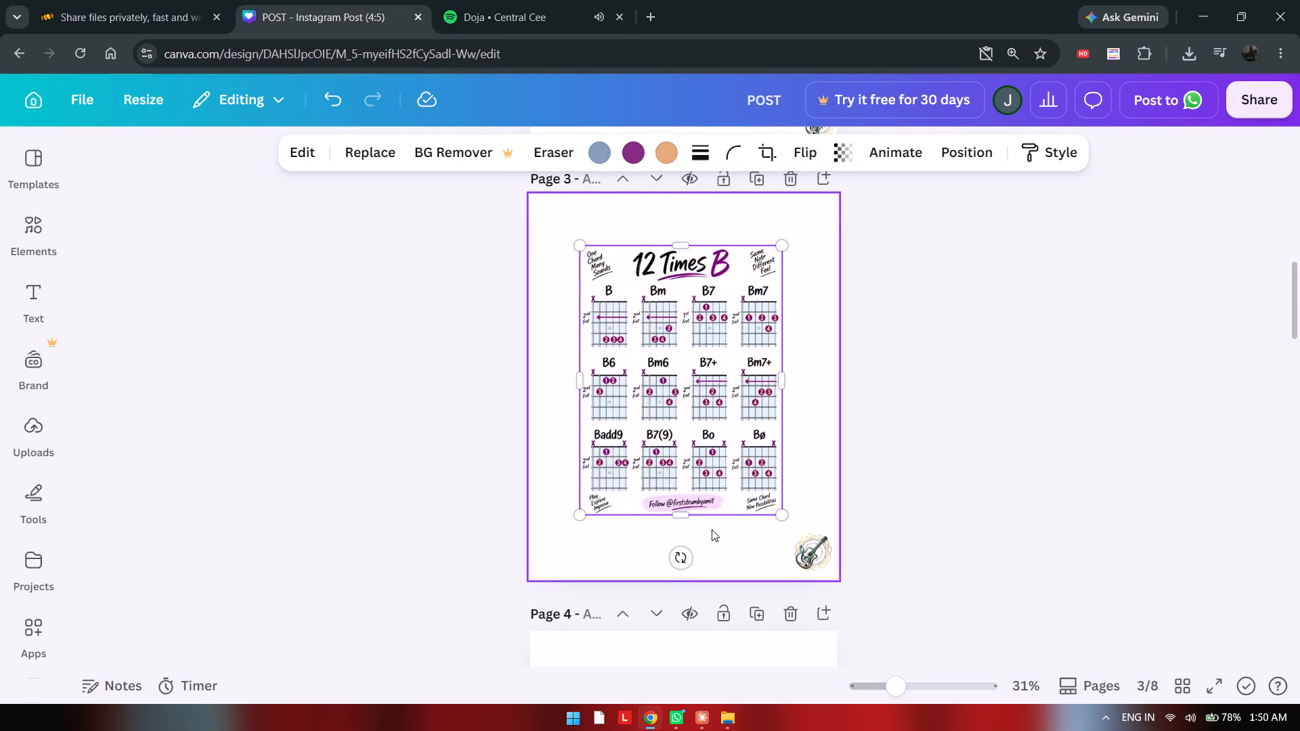
left_click_drag(780, 513, 793, 524)
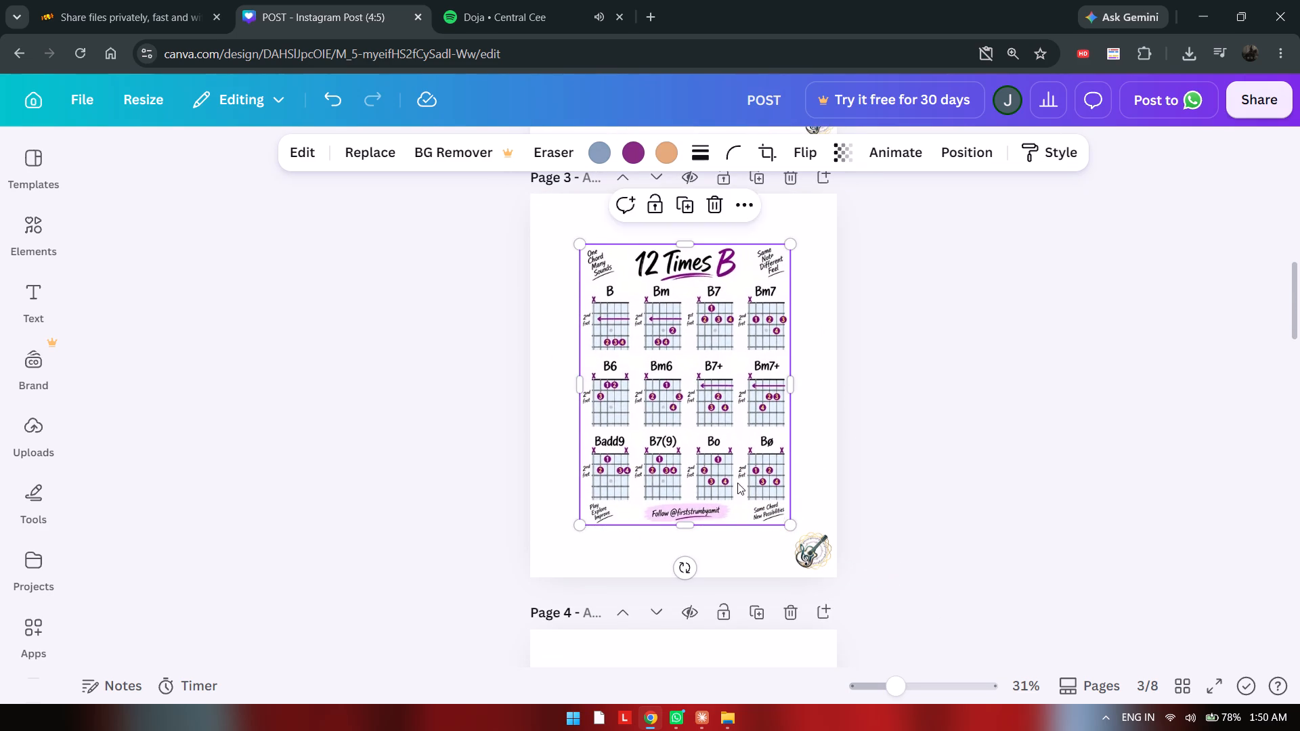
left_click_drag(732, 479, 718, 472)
left_click_drag(776, 519, 781, 522)
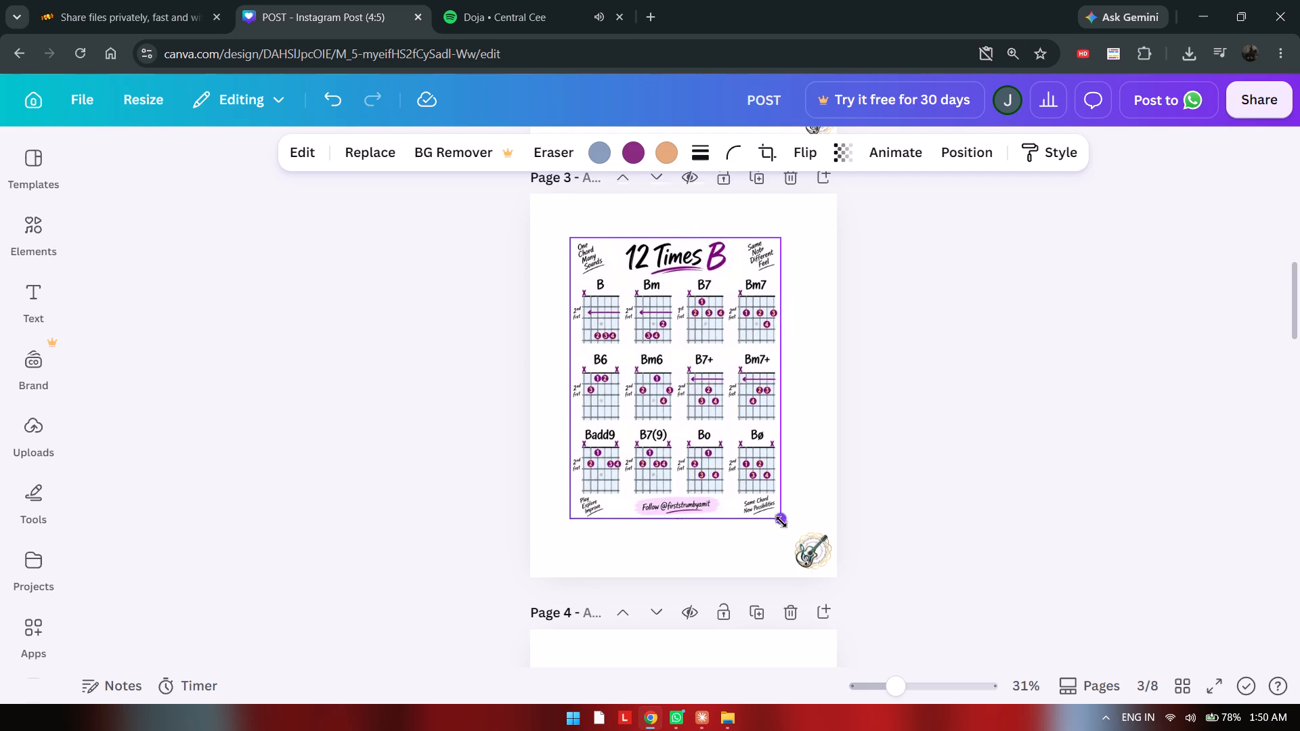
left_click_drag(781, 522, 785, 524)
scroll(785, 524, "up", 2)
scroll(698, 489, "down", 1)
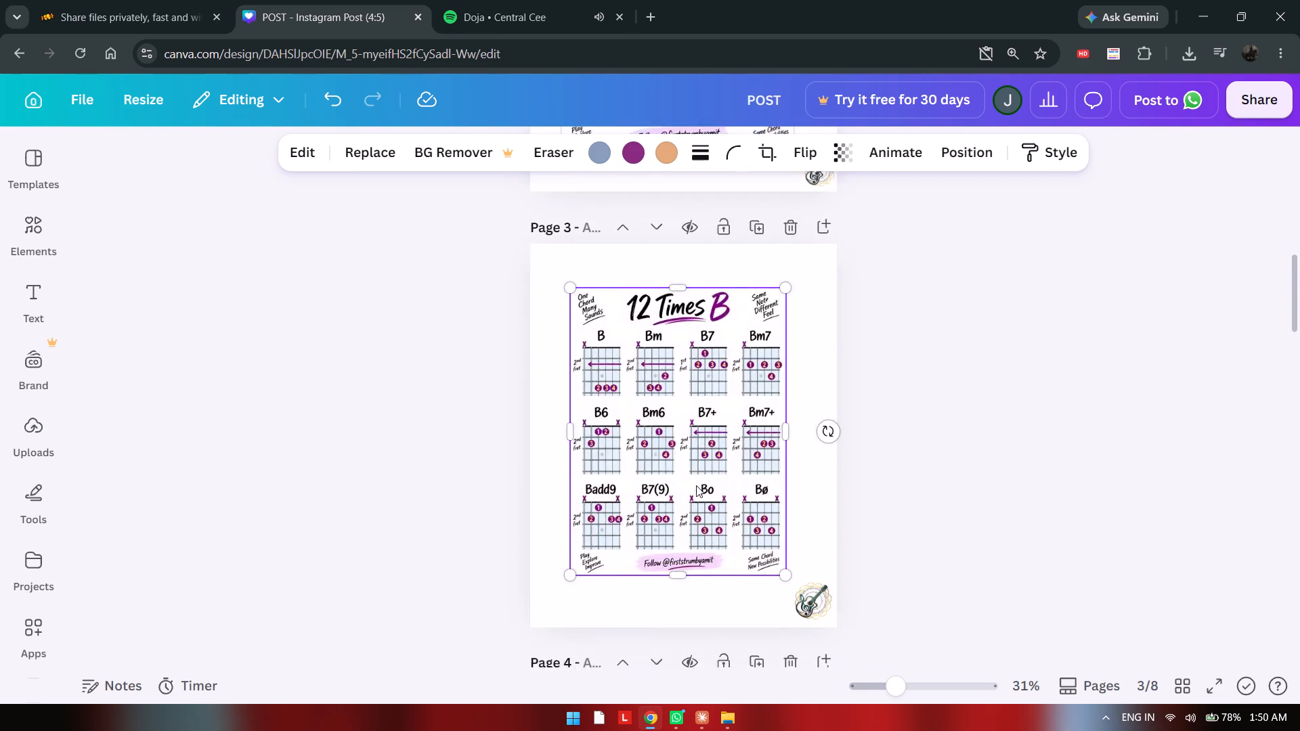
Shift the 12 Times C chart on page 4 up and left and enlarge it to about 777 by 1,036.
scroll(696, 485, "down", 3)
left_click_drag(691, 498, 679, 488)
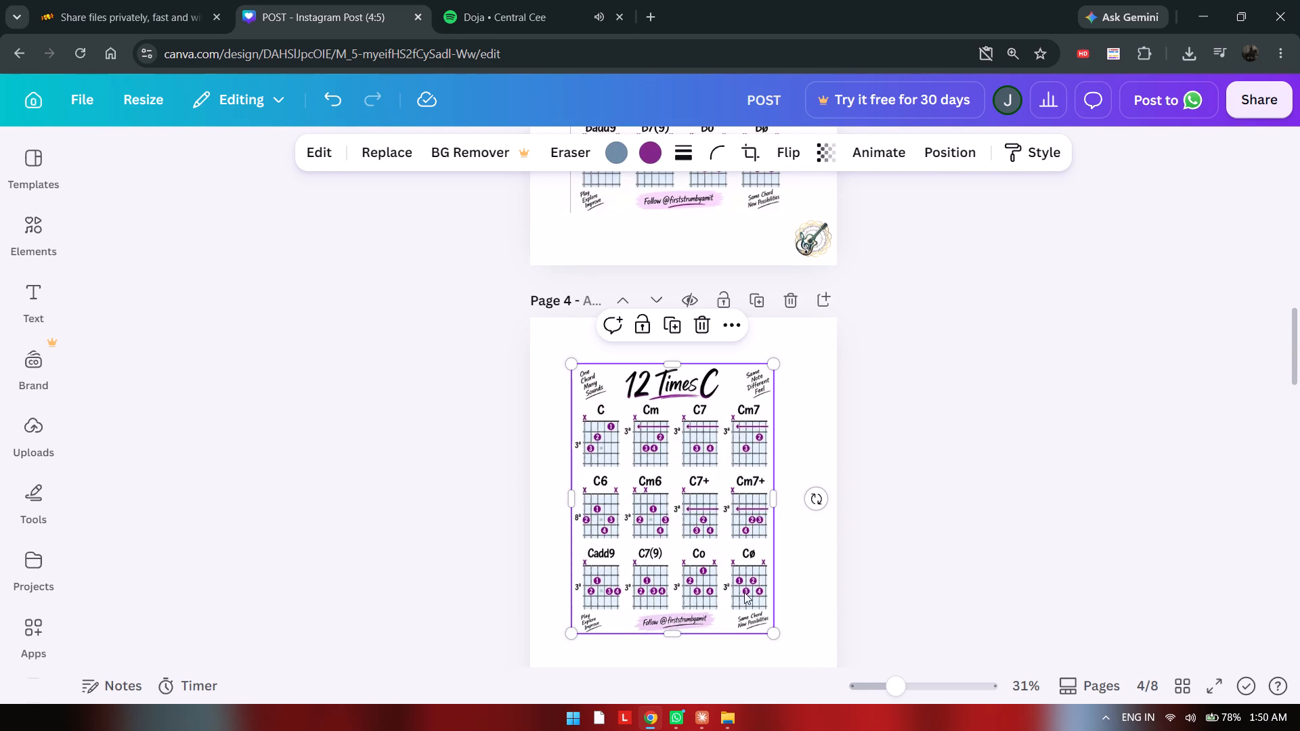
left_click_drag(773, 632, 810, 652)
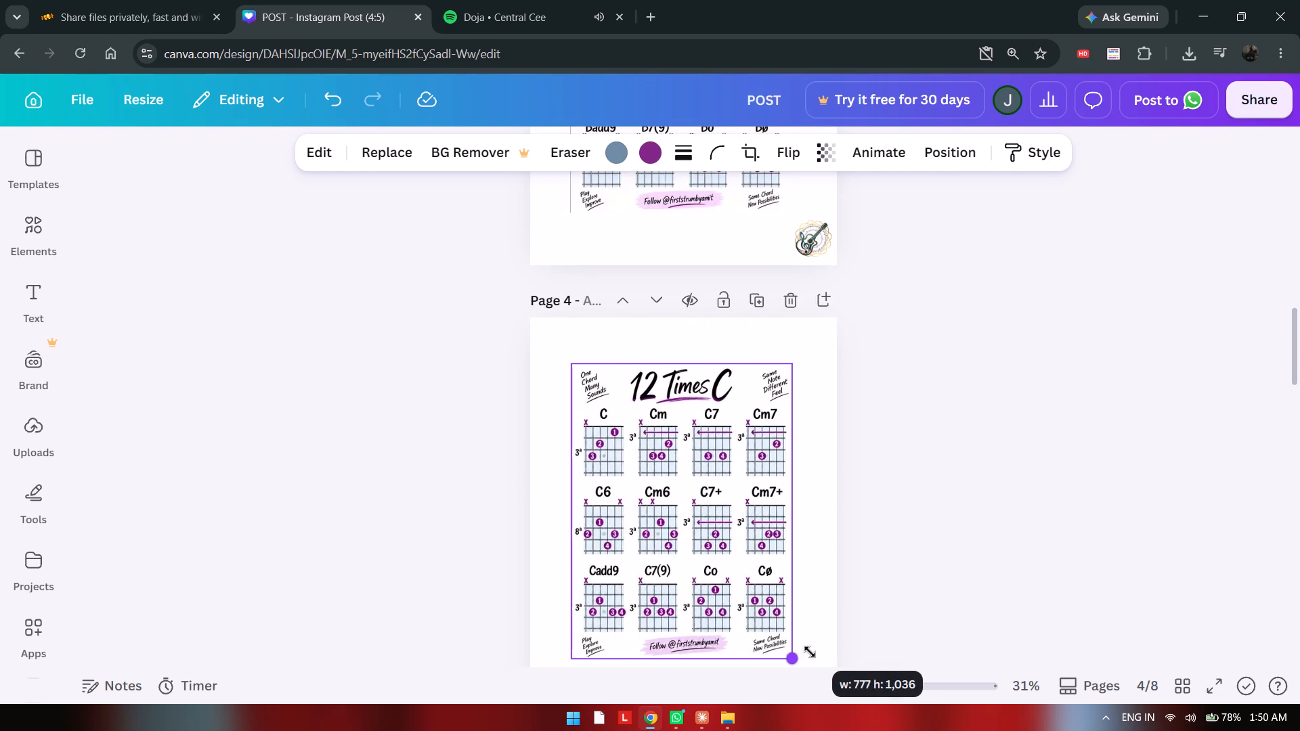
left_click_drag(810, 652, 807, 652)
Shift the 12 Times D chart on page 5 up and left and enlarge it to match the previous charts.
scroll(806, 649, "down", 4)
left_click_drag(702, 527, 692, 513)
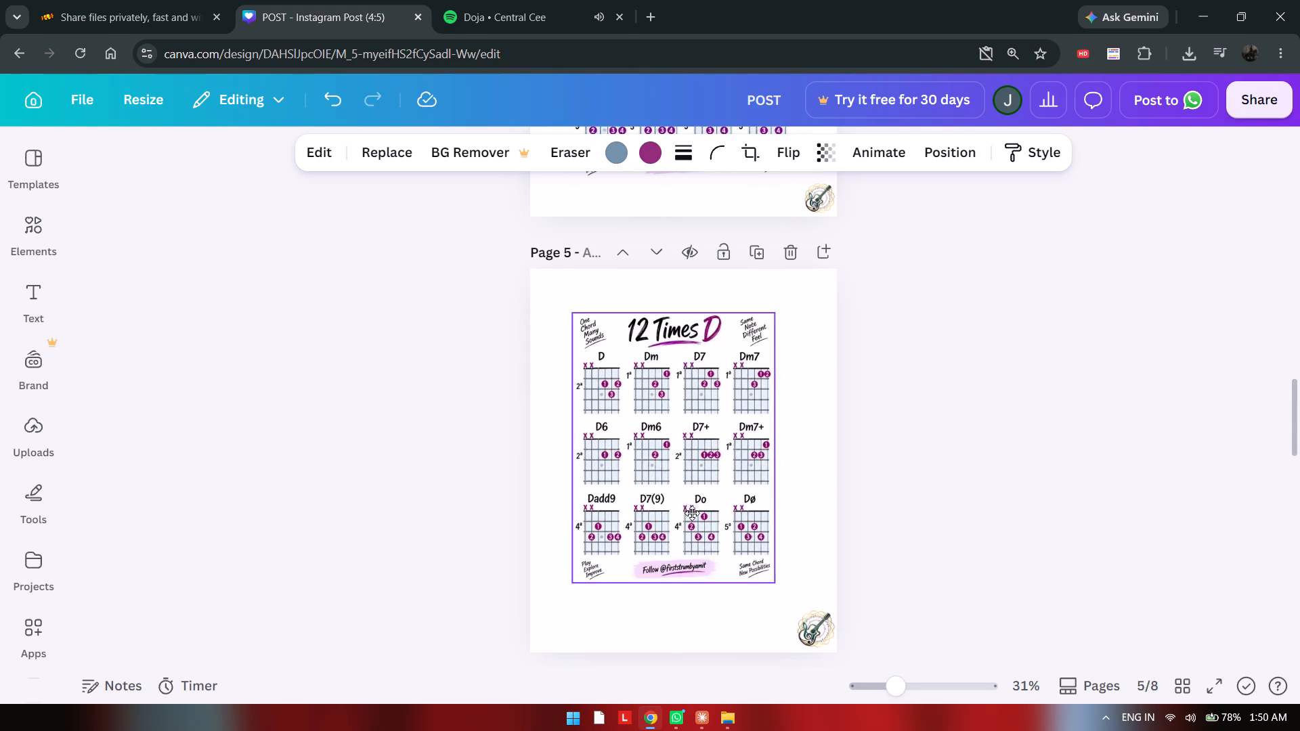
left_click_drag(692, 513, 691, 513)
left_click_drag(775, 584, 795, 589)
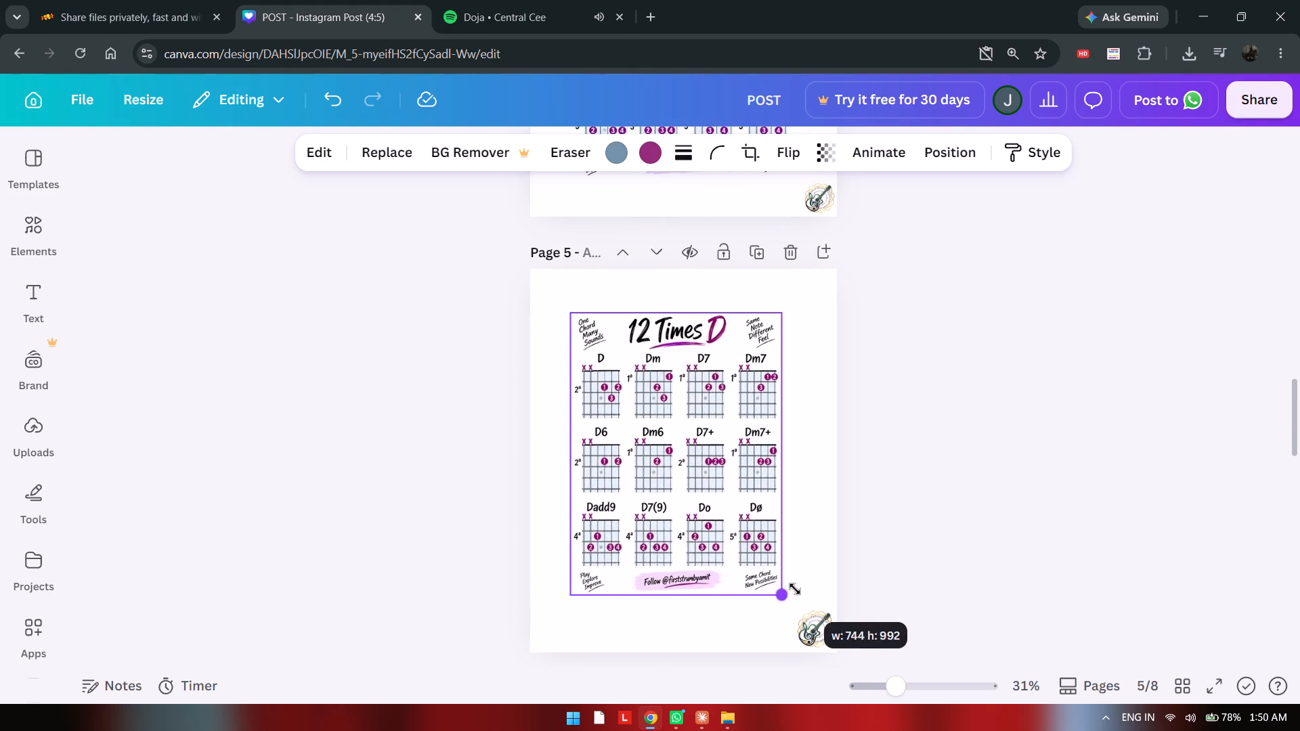
left_click_drag(795, 589, 804, 588)
Move the 12 Times E chart on page 6 up and left and enlarge it, stopping short of the corner logo.
scroll(800, 588, "down", 4)
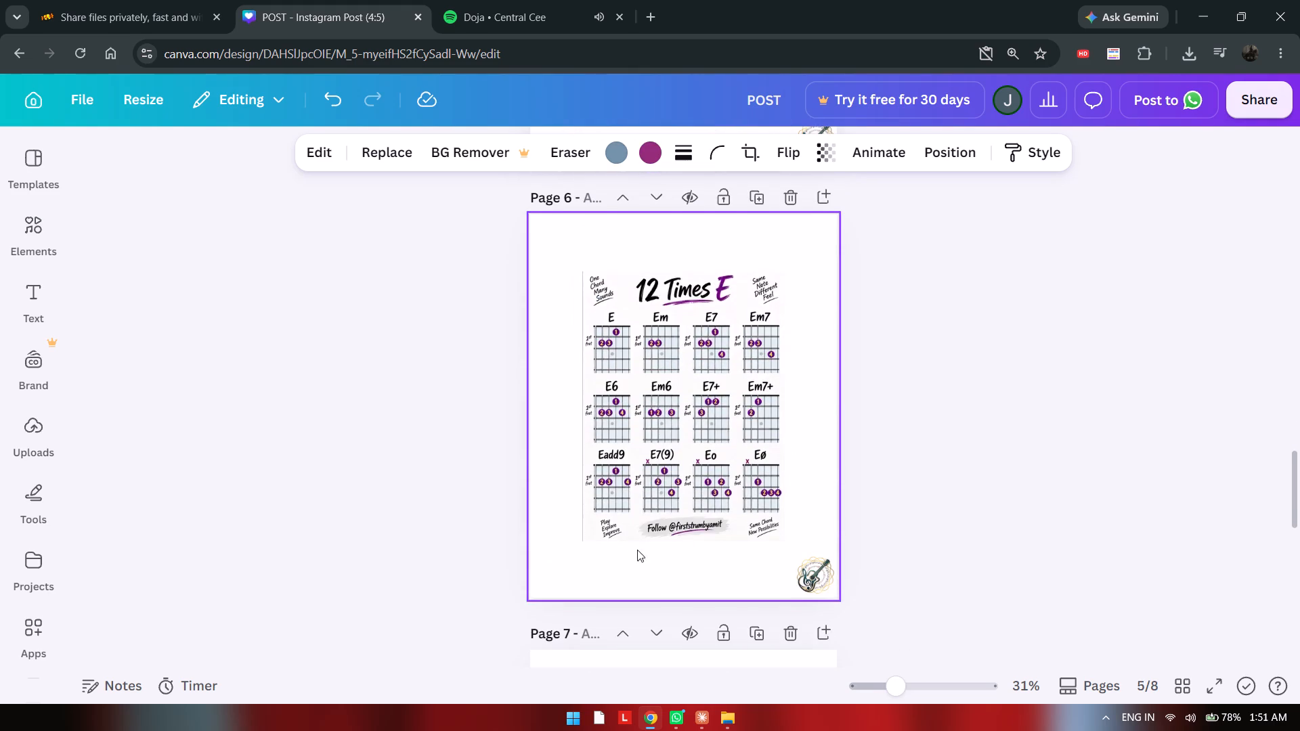
left_click_drag(659, 479, 645, 464)
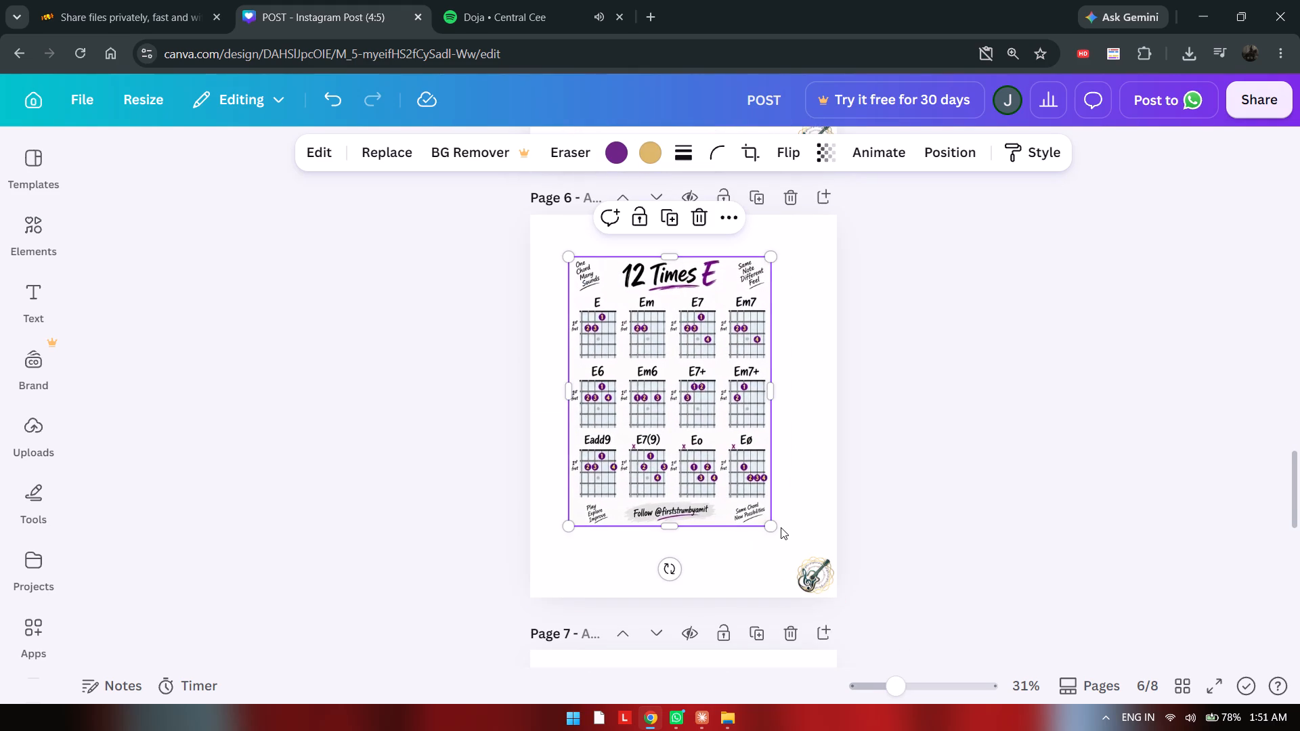
left_click_drag(772, 529, 797, 541)
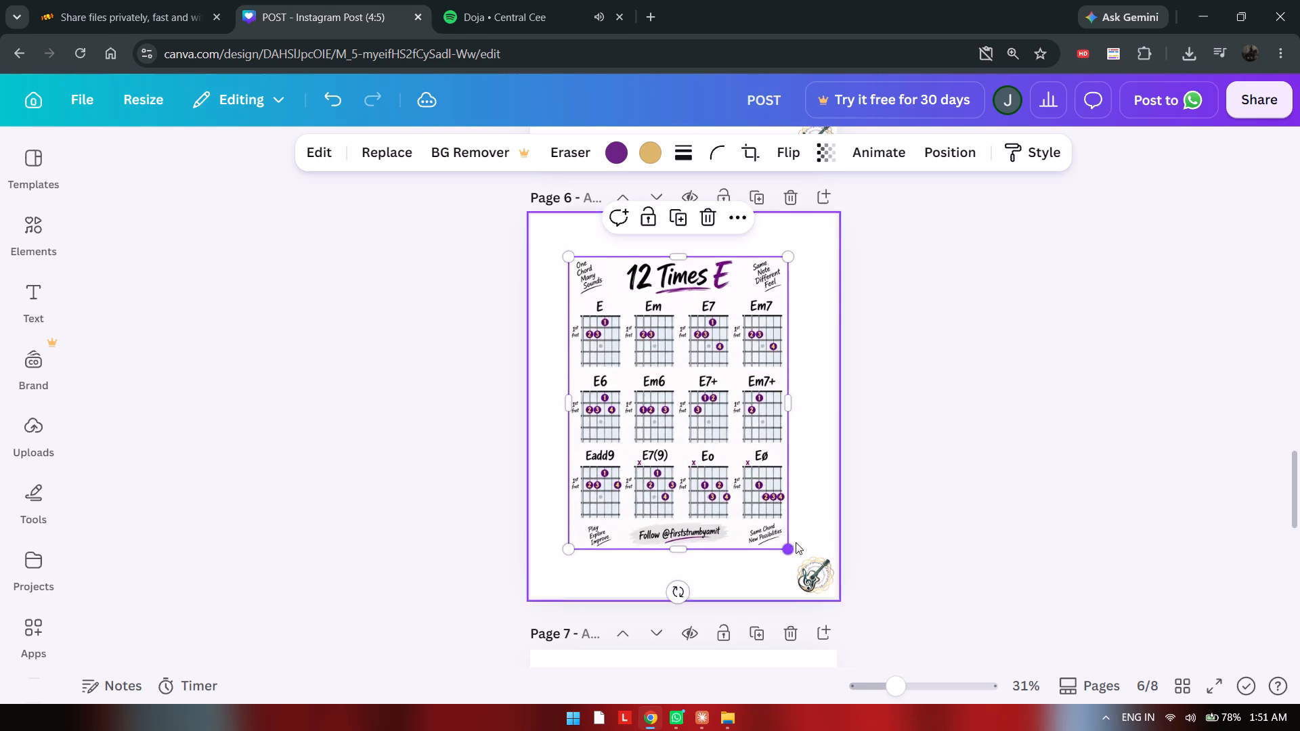
Move the 12 Times F chart on page 7 up and left and enlarge it, stopping short of the corner logo.
scroll(794, 543, "down", 4)
left_click(687, 467)
left_click_drag(687, 466, 674, 454)
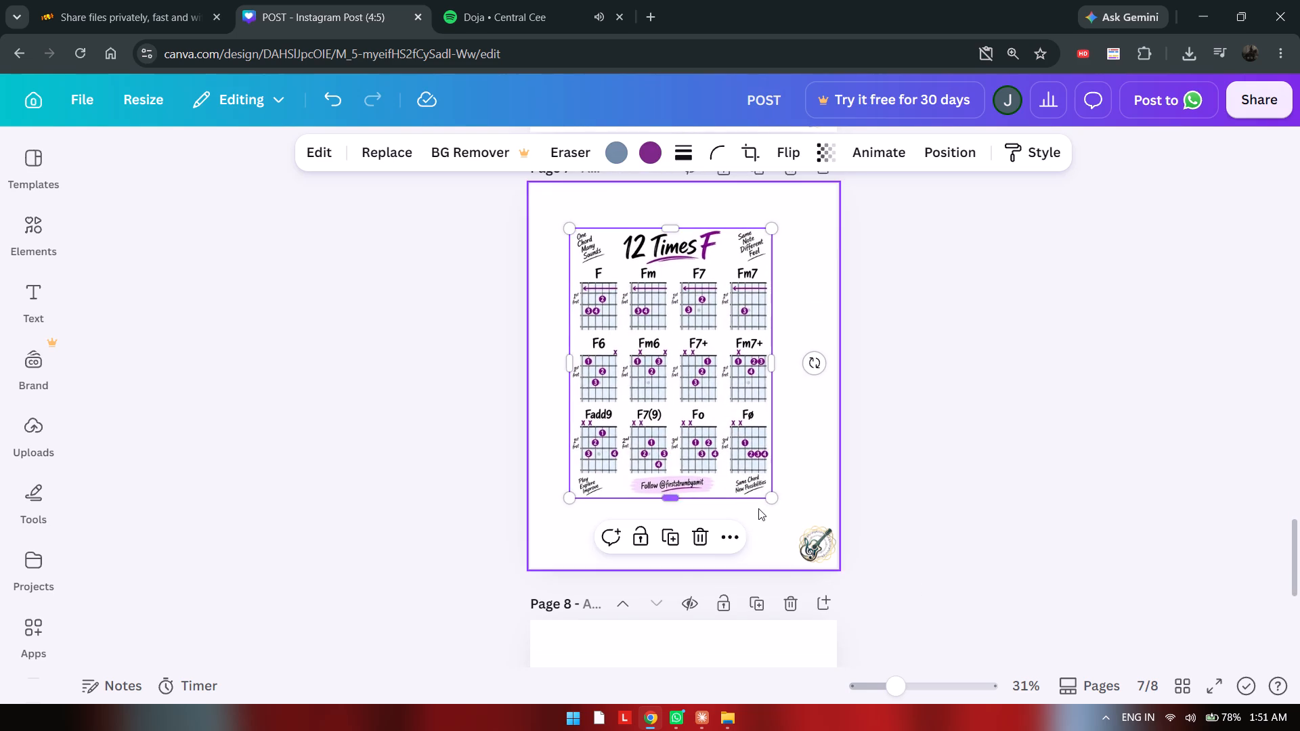
left_click_drag(771, 500, 792, 510)
Move the 12 Times G chart on page 8 up and left and enlarge it like the other charts.
scroll(792, 510, "down", 1)
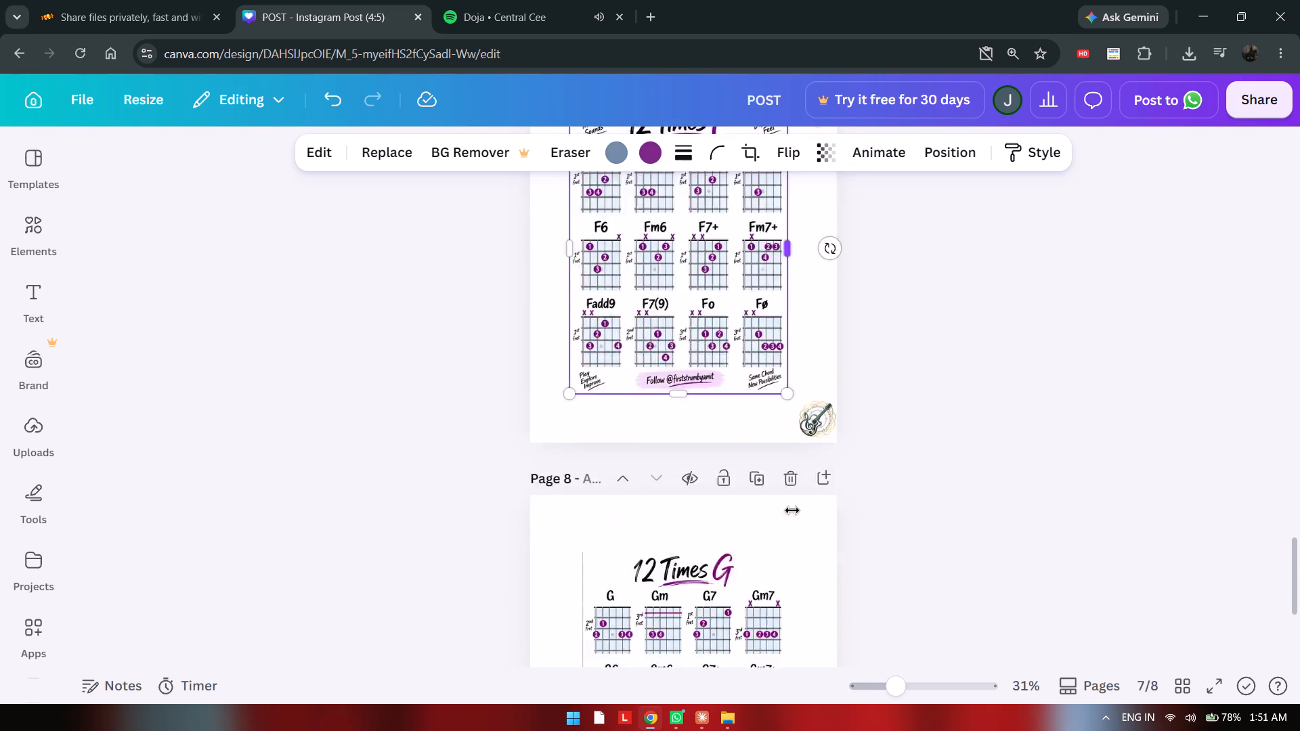
scroll(792, 510, "down", 3)
left_click(691, 481)
left_click_drag(691, 480, 676, 470)
left_click_drag(765, 528, 771, 528)
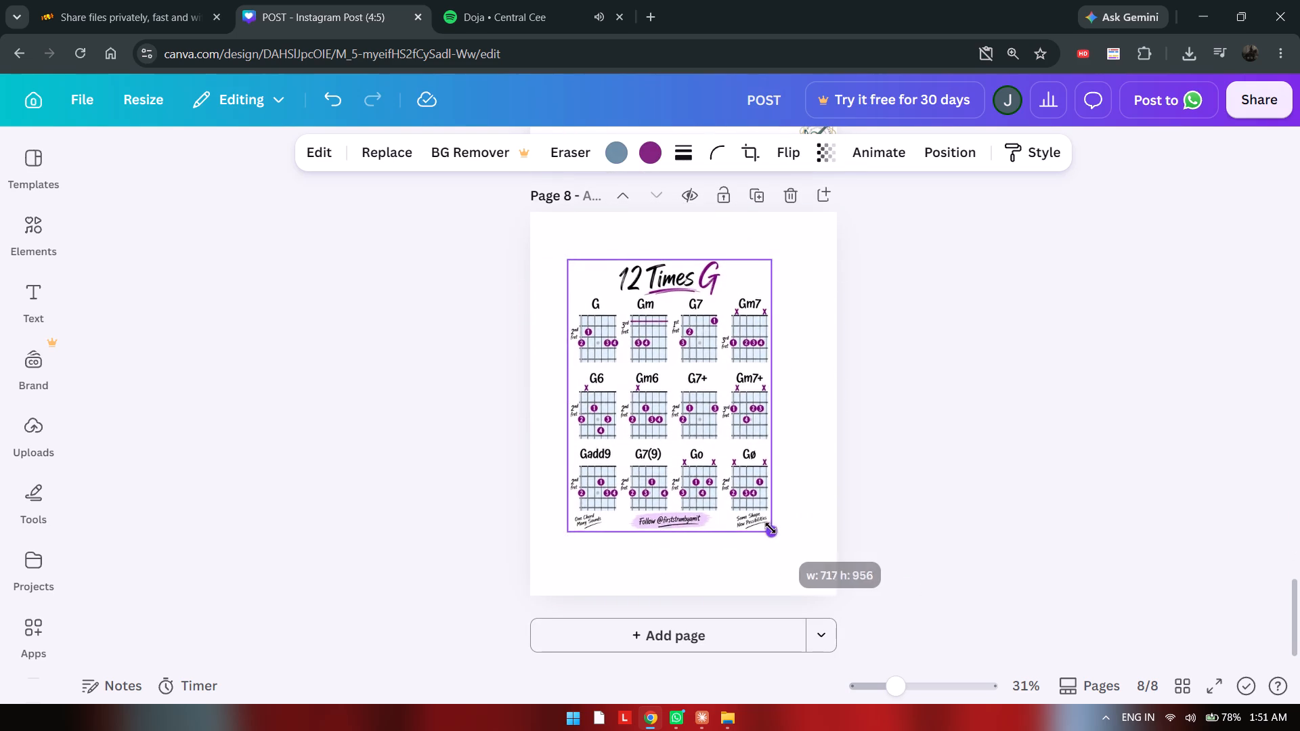
left_click_drag(771, 528, 798, 535)
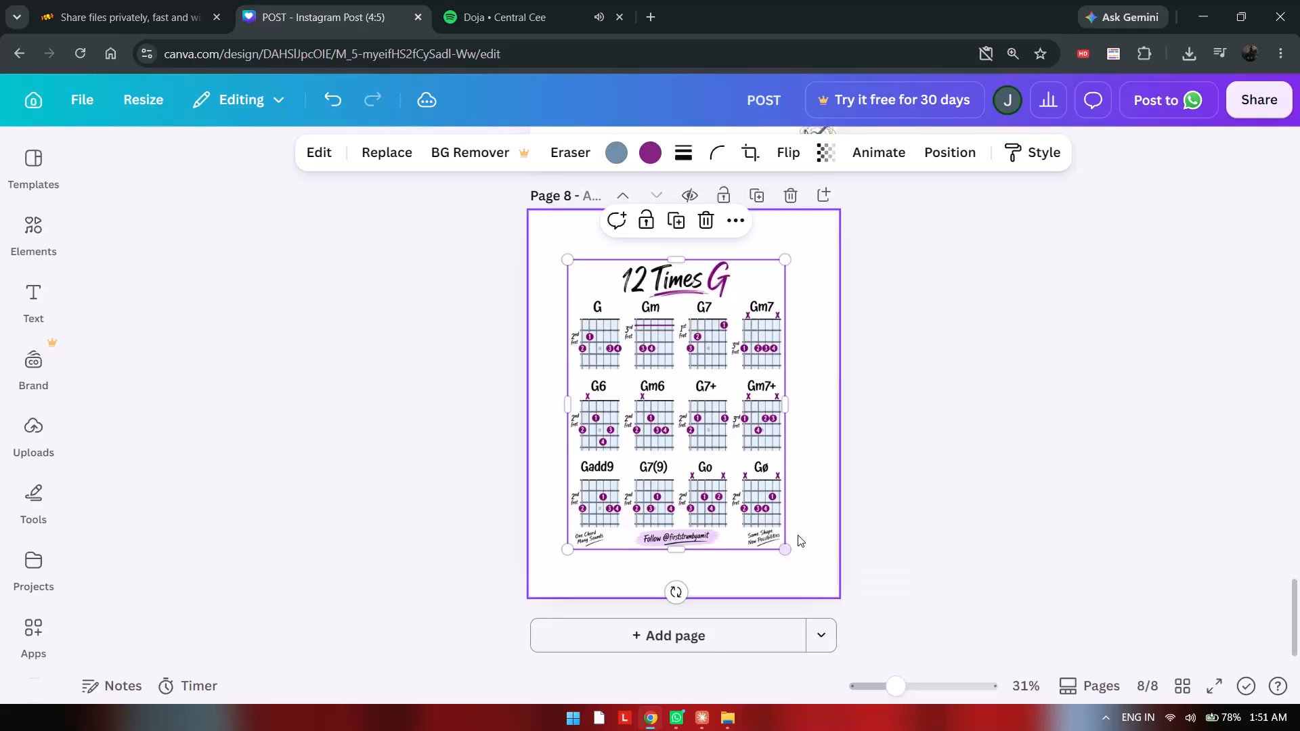
Copy the guitar logo from page 7 and paste it into the same corner of page 8.
scroll(764, 476, "up", 2)
left_click(795, 294)
left_click(815, 317)
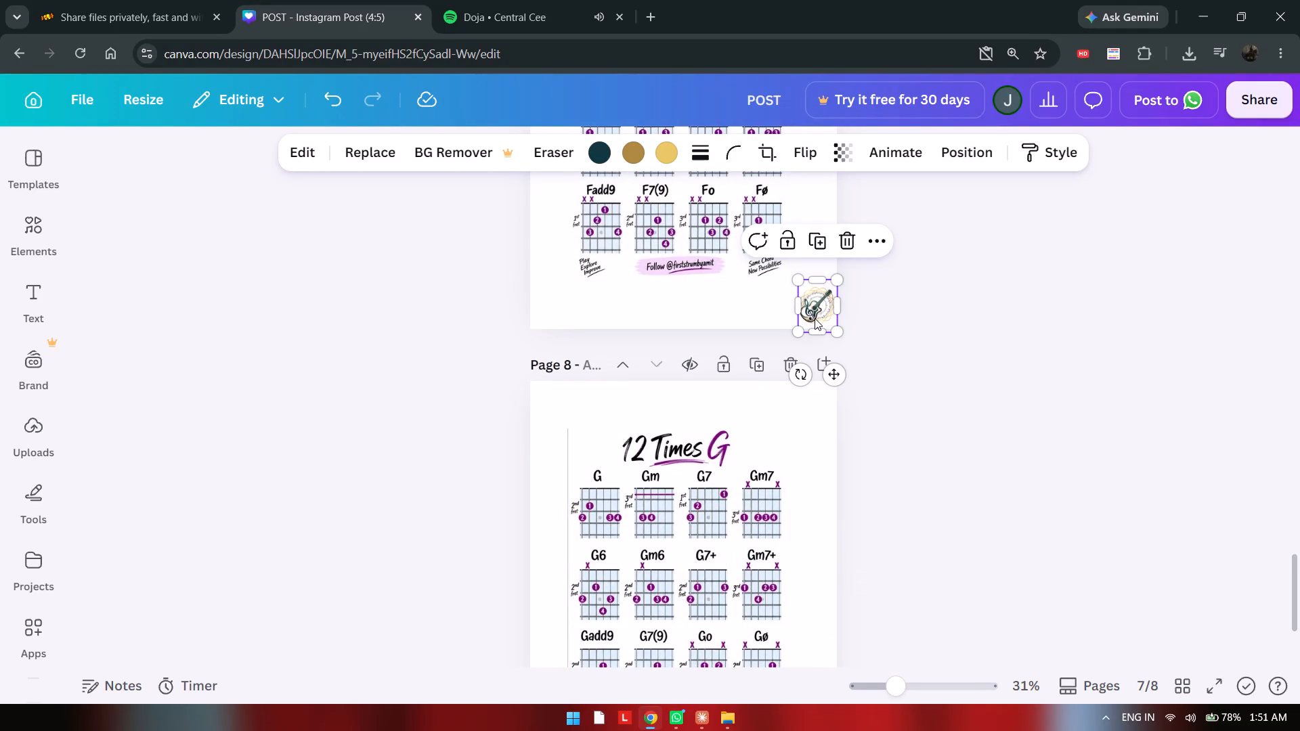
key("ctrl+c")
scroll(819, 382, "down", 3)
left_click(798, 567)
key("ctrl+v")
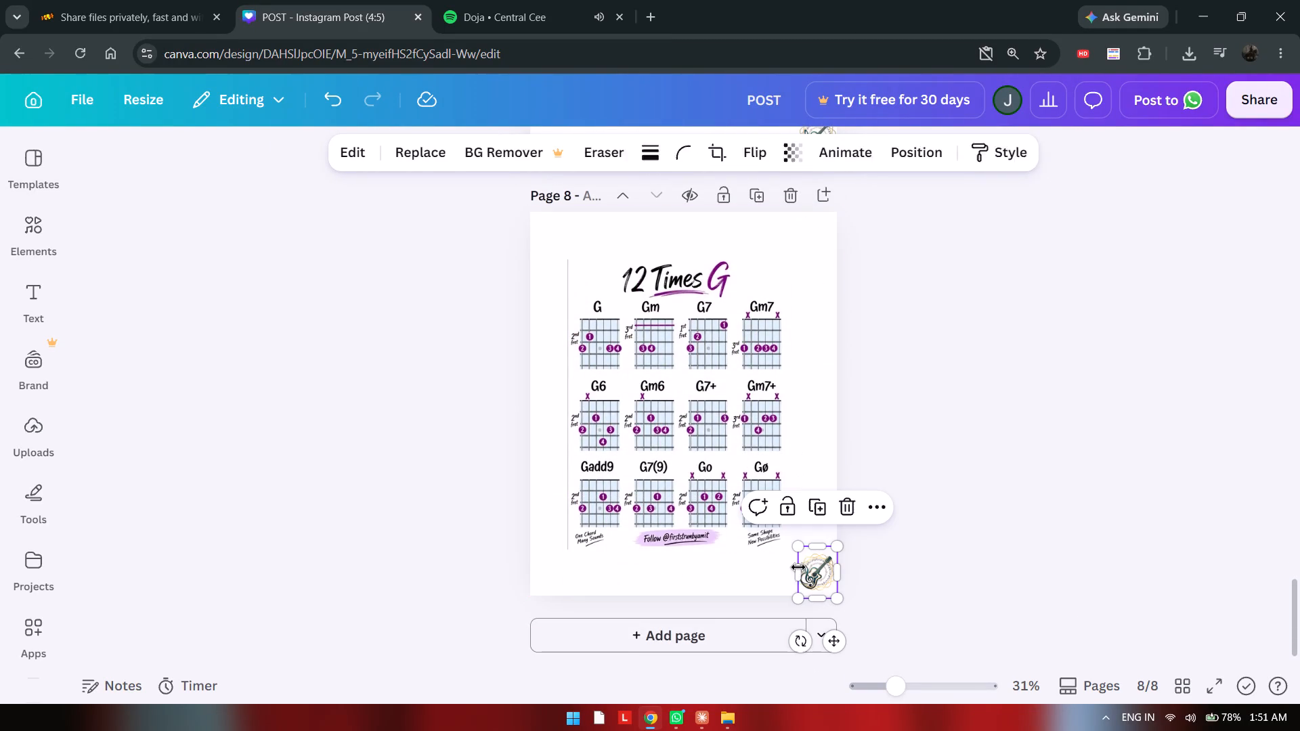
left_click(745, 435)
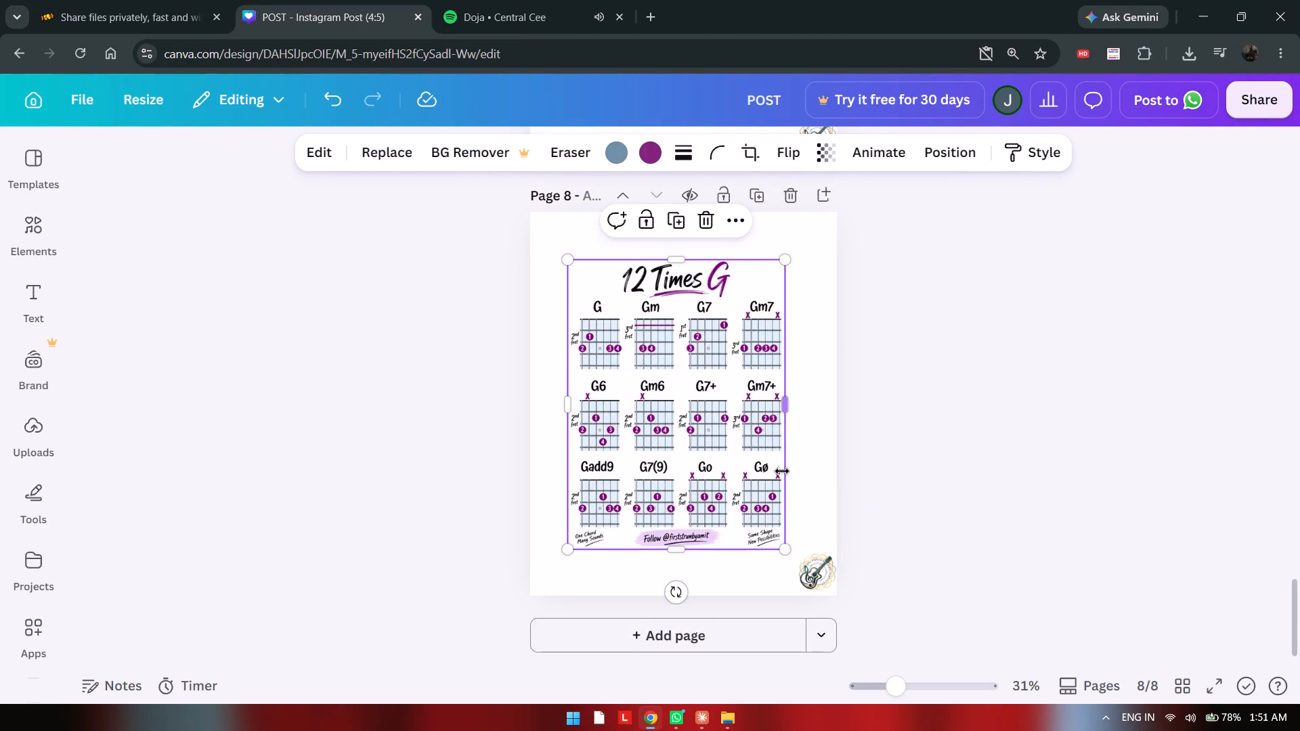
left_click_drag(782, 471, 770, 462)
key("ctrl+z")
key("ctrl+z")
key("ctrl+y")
Shift the 12 Times G chart further up and left and enlarge it to about 803 by 1,071 px.
left_click_drag(734, 489, 729, 472)
left_click_drag(777, 535, 779, 535)
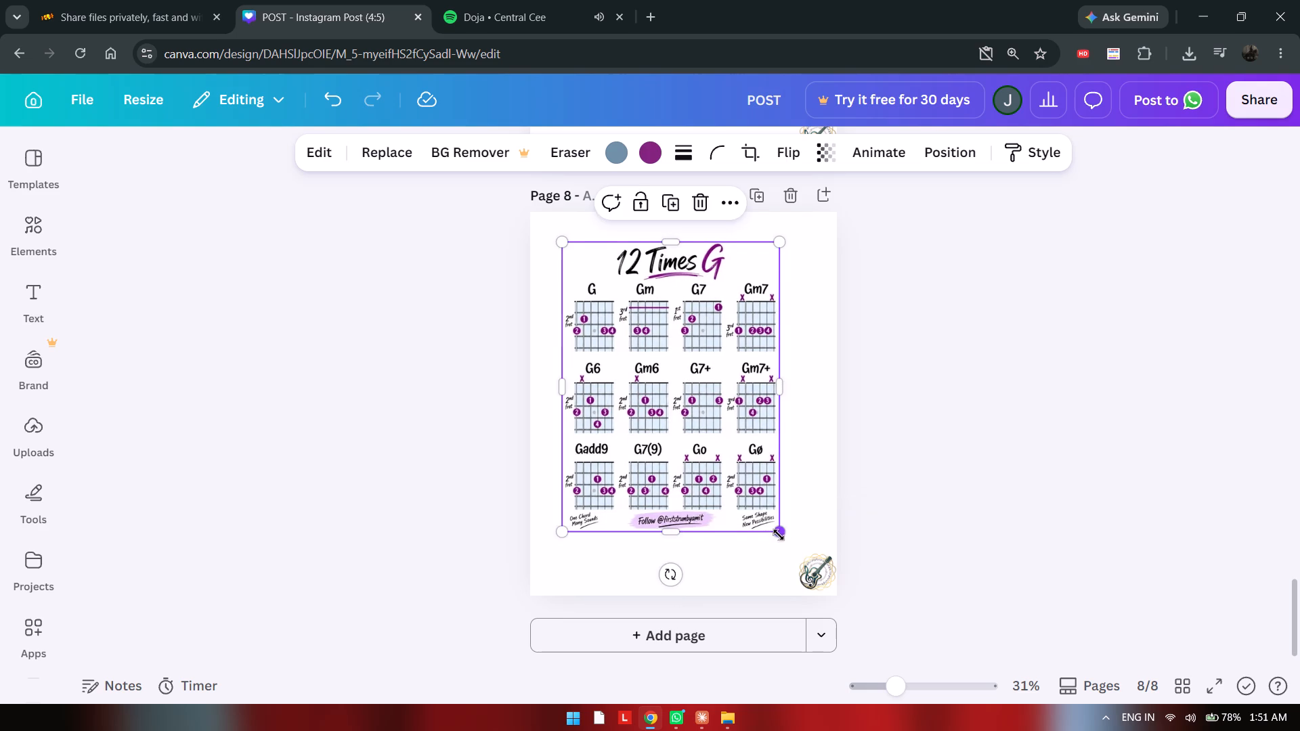
left_click_drag(779, 535, 796, 539)
Align the 12 Times A chart on page 2 to the vertical middle of the page.
scroll(733, 457, "up", 9)
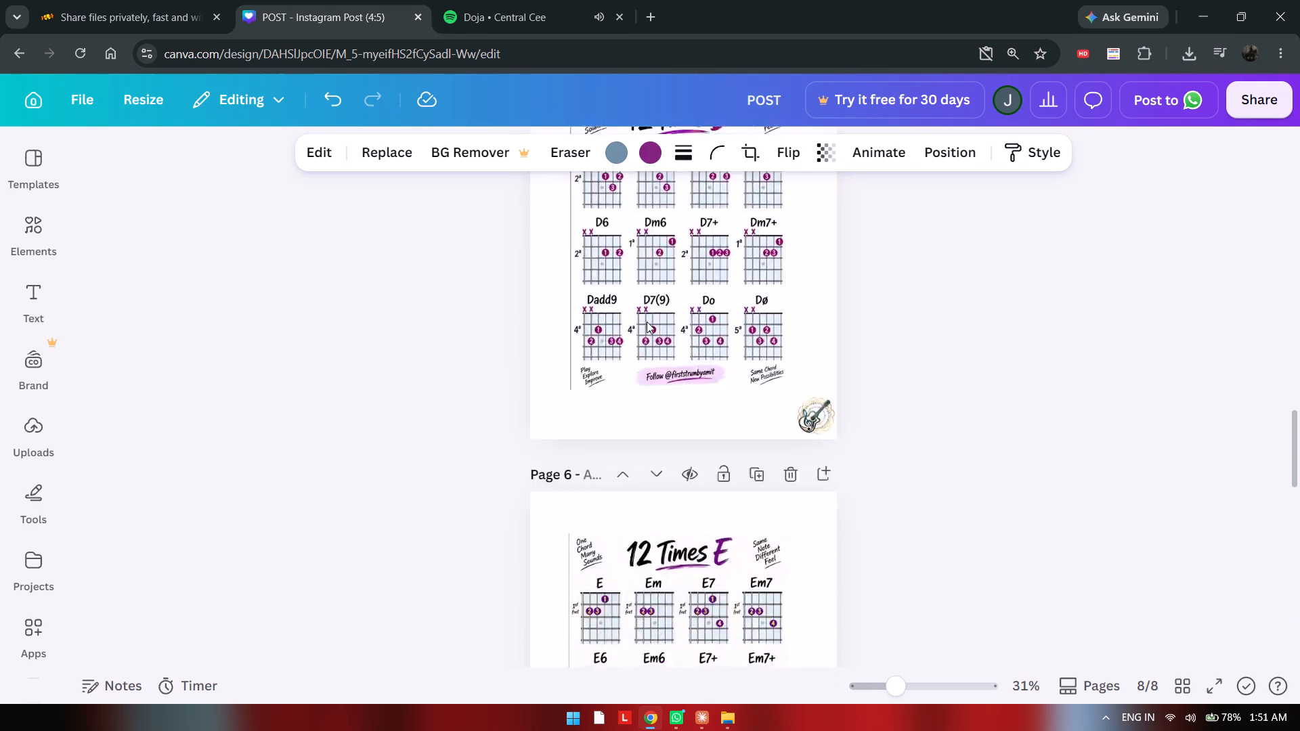
scroll(647, 322, "up", 2)
scroll(642, 322, "down", 3)
left_click(632, 382)
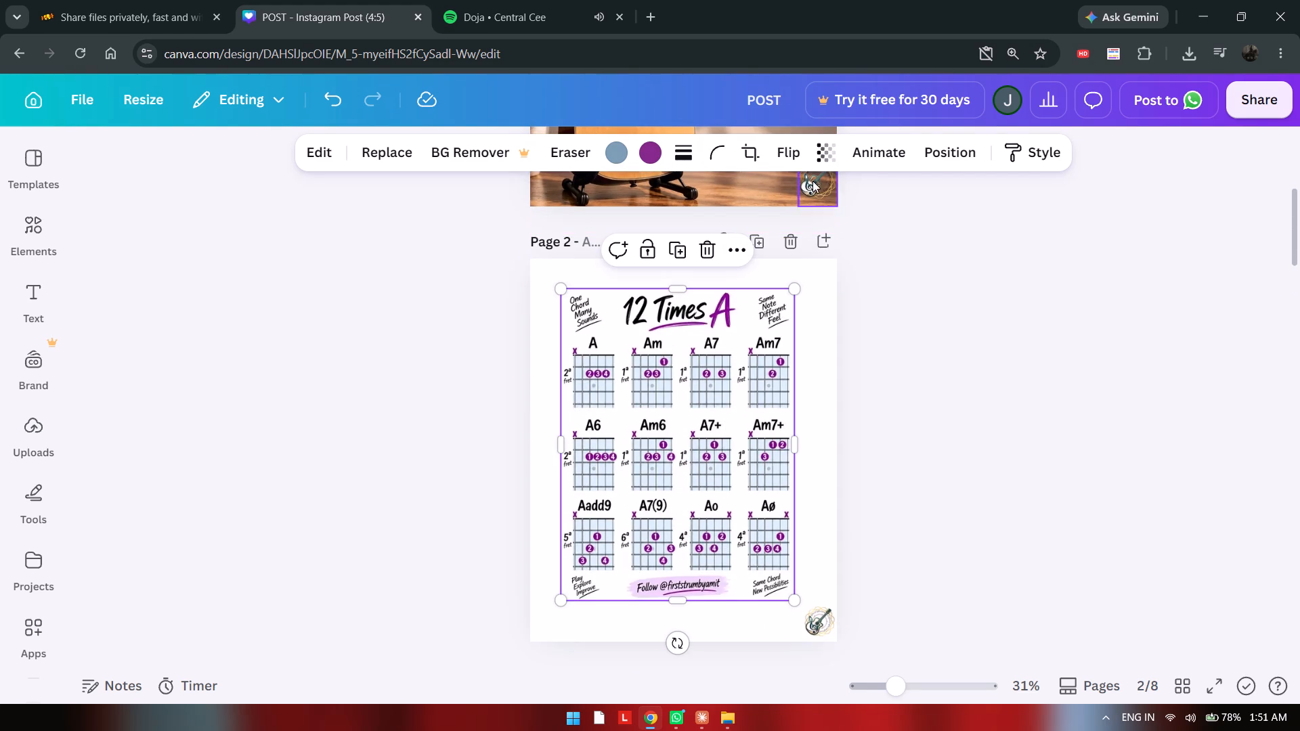
left_click(941, 164)
left_click(179, 258)
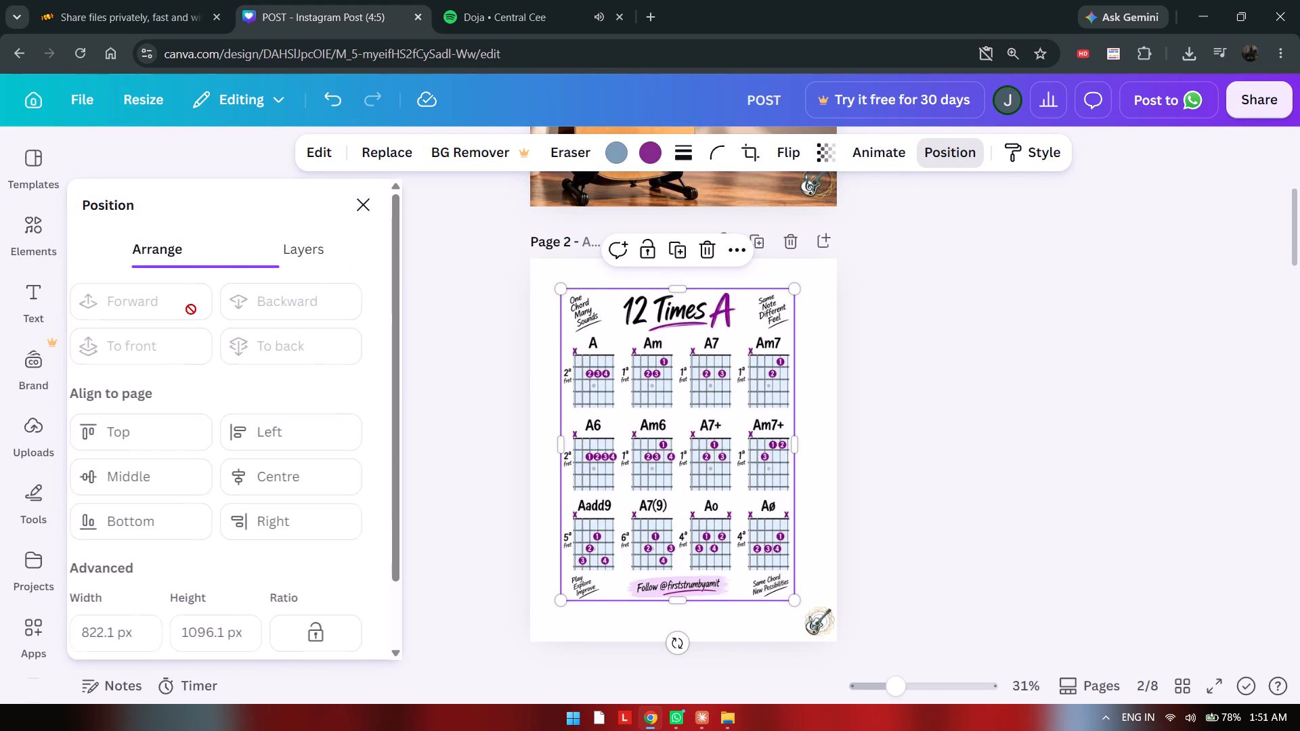
left_click(191, 466)
Align the B, C and D charts on pages 3, 4 and 5 to the vertical middle of their pages.
scroll(607, 465, "down", 4)
left_click(645, 491)
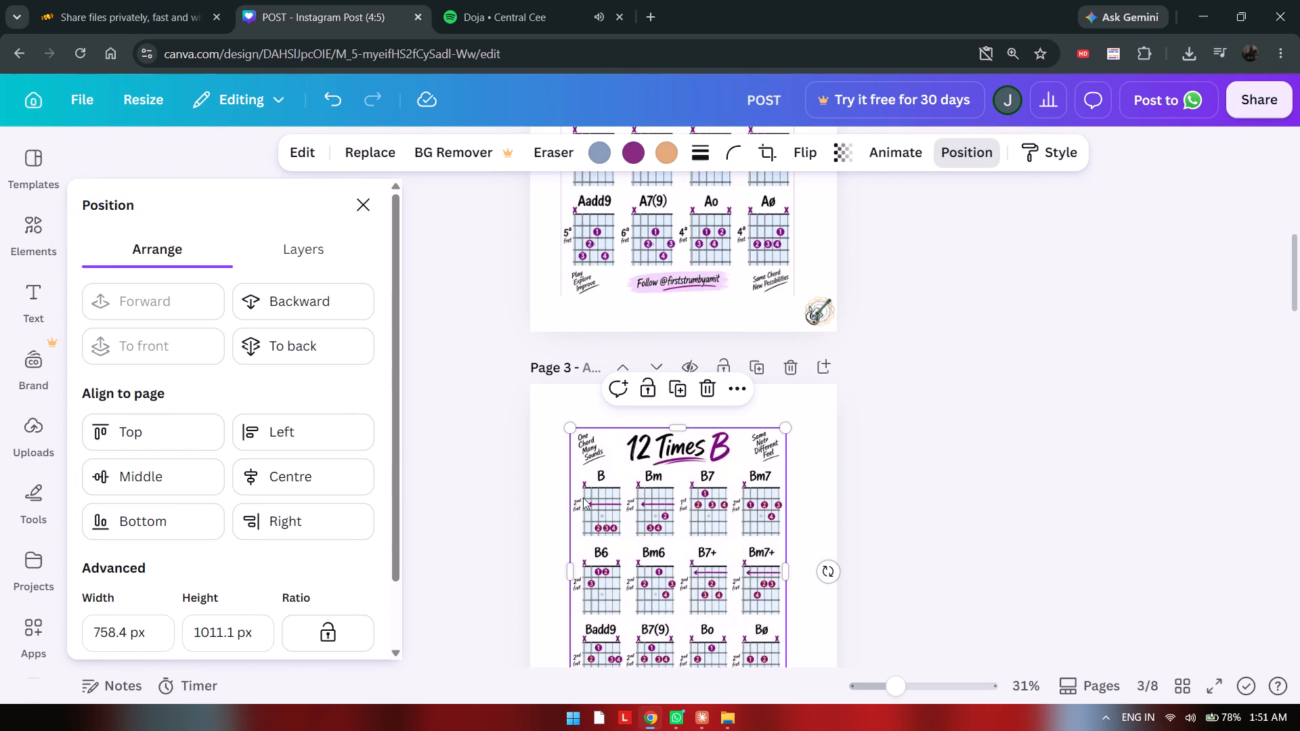
left_click(162, 468)
scroll(599, 495, "down", 4)
left_click(600, 525)
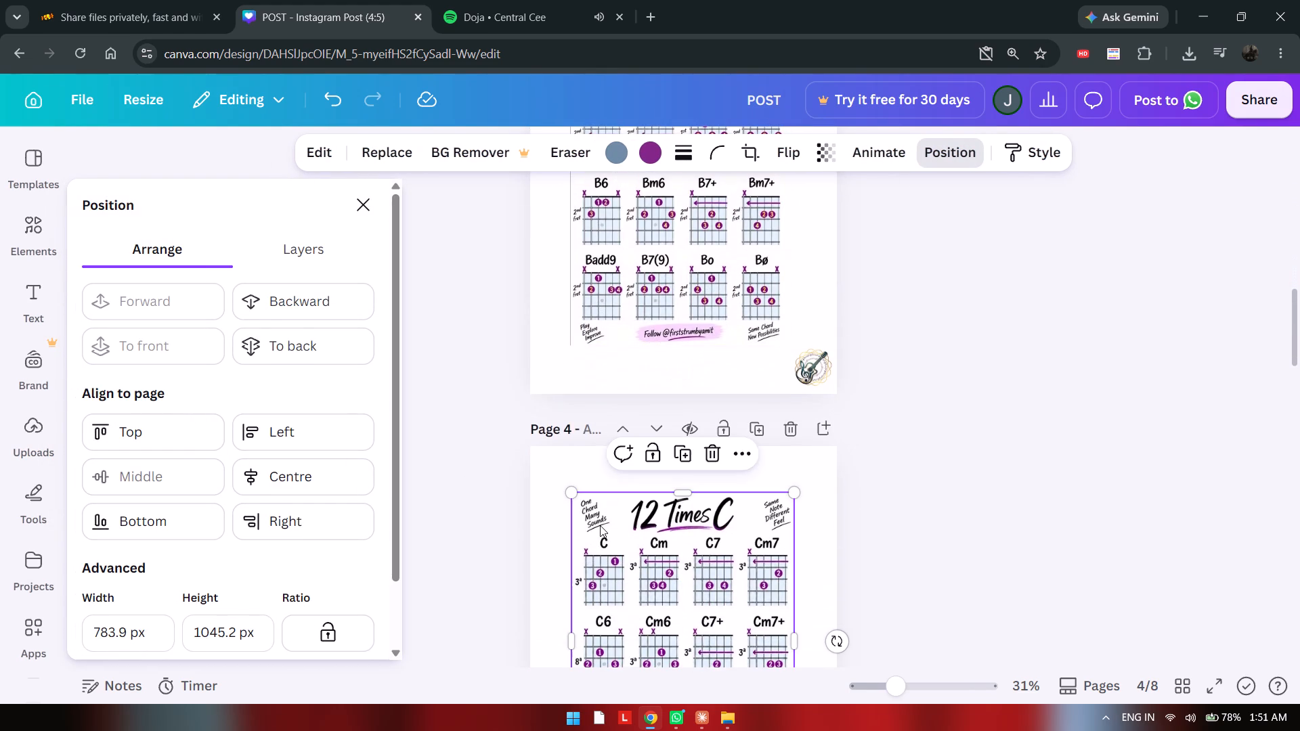
left_click(200, 472)
scroll(467, 512, "down", 4)
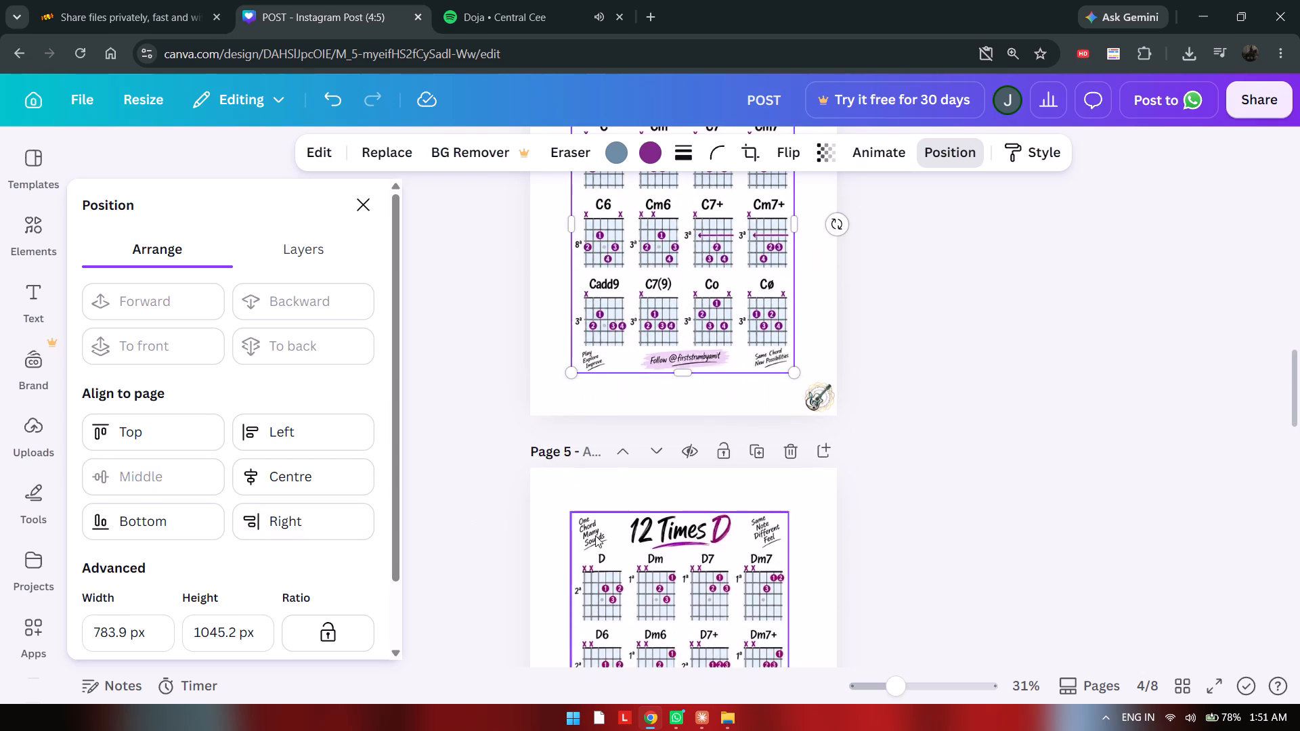
left_click(617, 541)
left_click(211, 478)
Align the E, F and G charts on pages 6, 7 and 8 to the vertical middle of their pages.
scroll(595, 539, "down", 4)
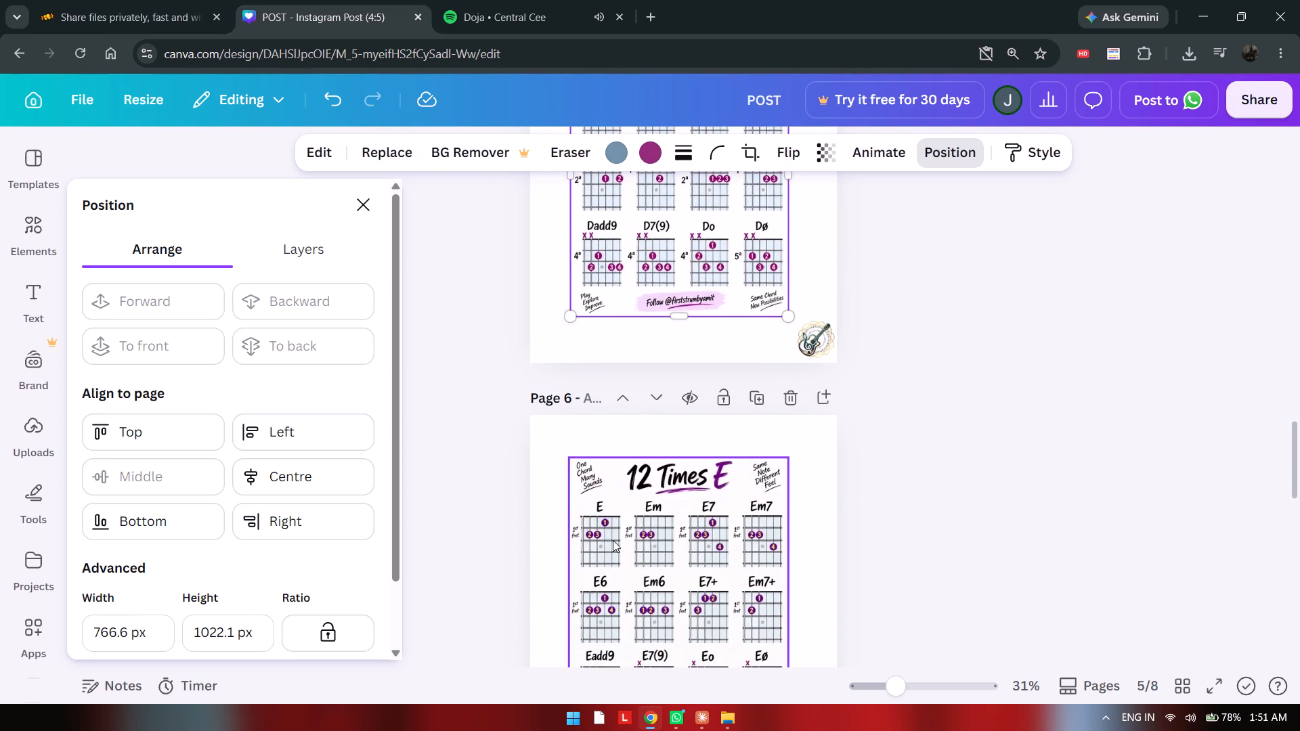
left_click(613, 540)
left_click(176, 484)
scroll(672, 535, "down", 4)
left_click(672, 535)
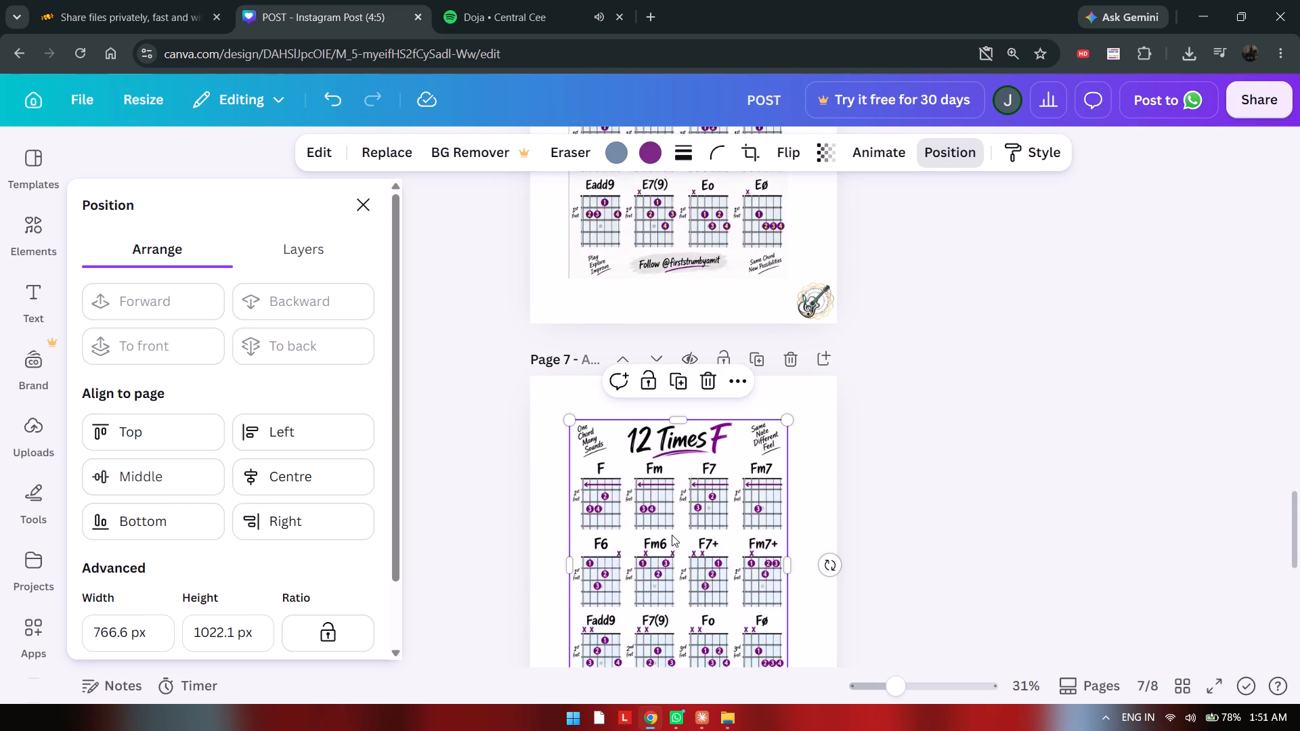
left_click(140, 479)
scroll(670, 562, "down", 5)
left_click(670, 562)
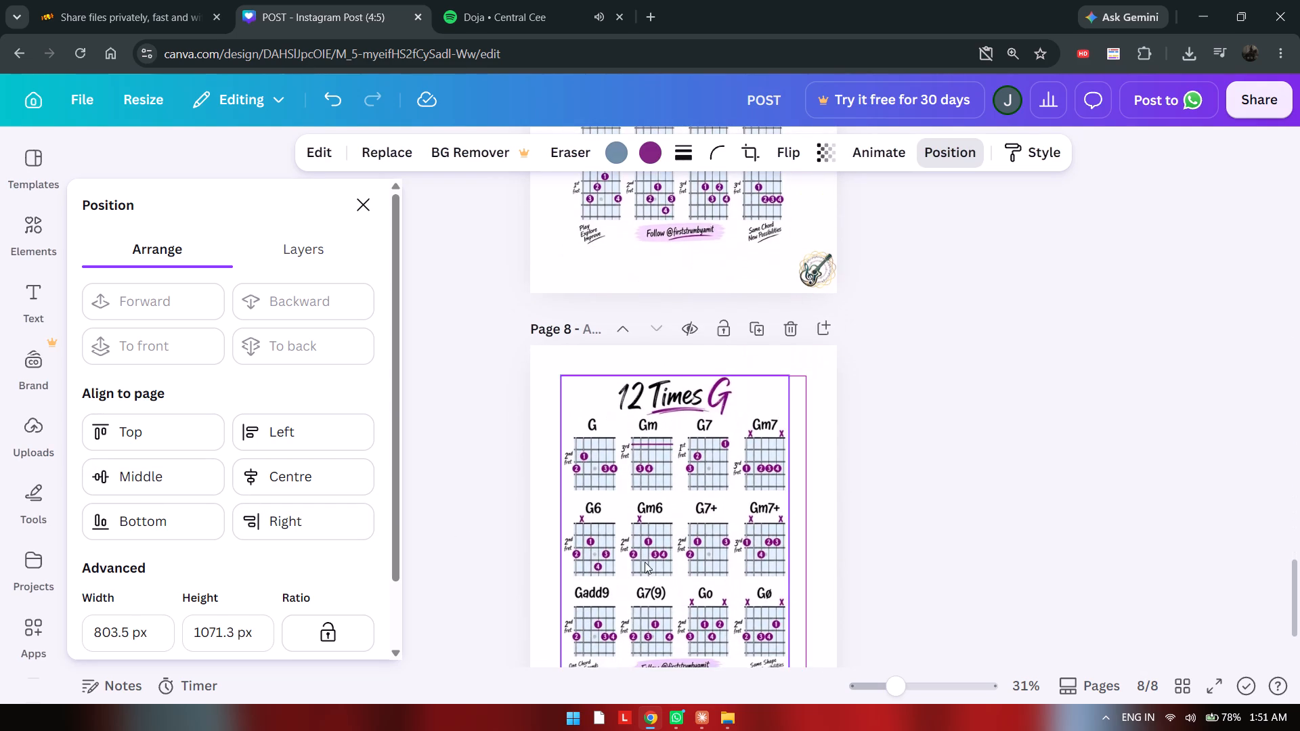
left_click(156, 487)
Review the chart placement and logos on pages 2 through 8 of the carousel.
scroll(611, 577, "down", 4)
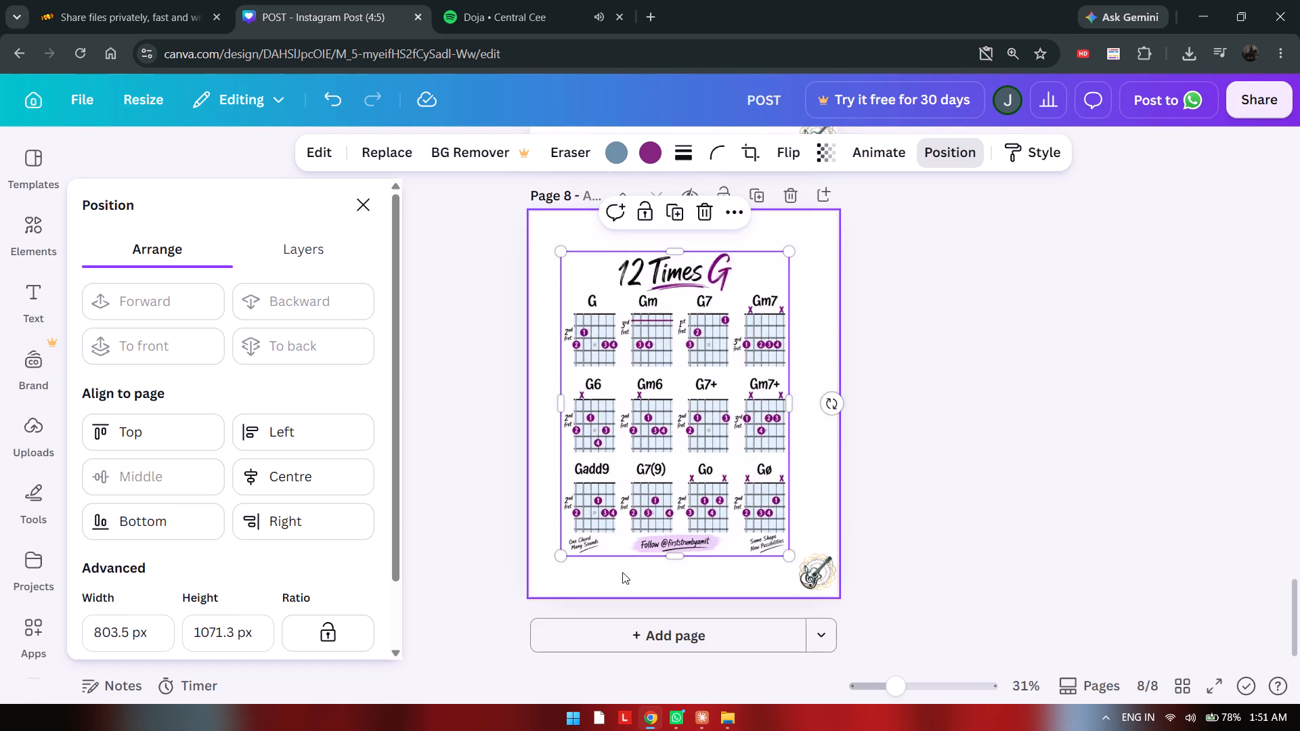
scroll(637, 564, "up", 13)
scroll(636, 550, "down", 3)
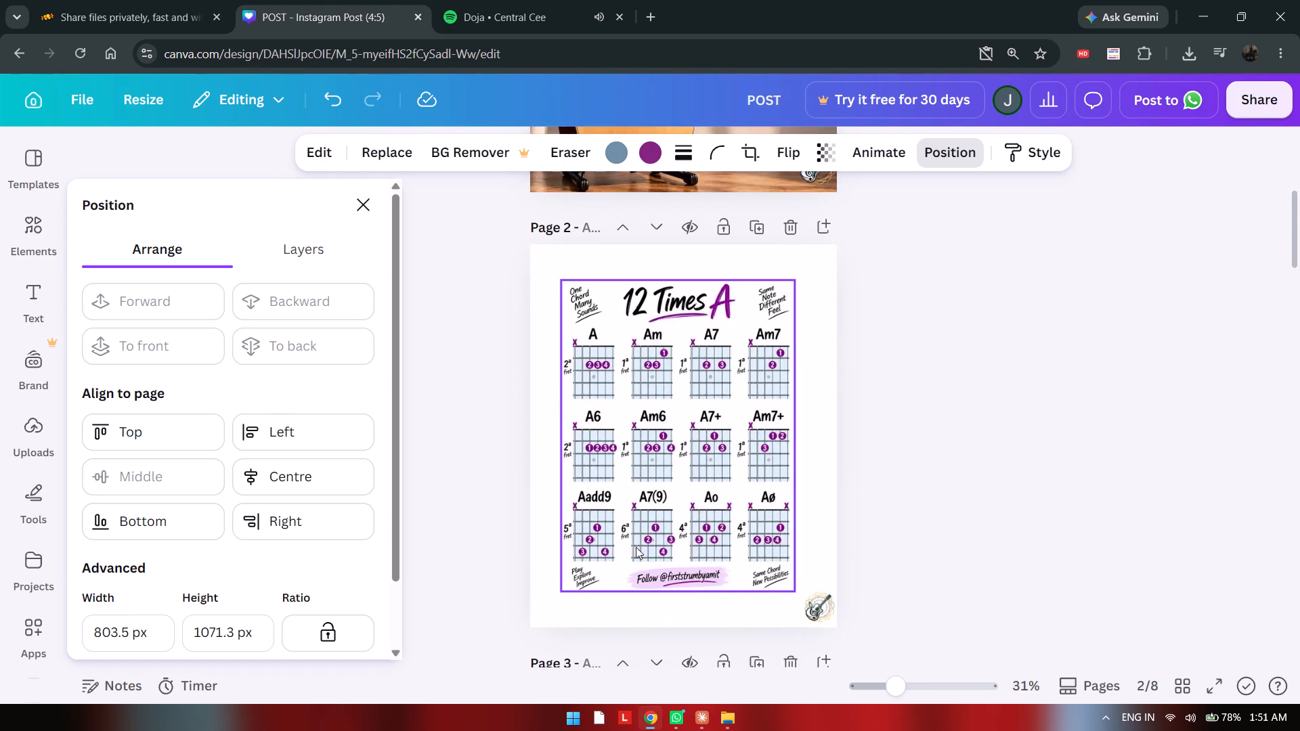
scroll(673, 507, "down", 12)
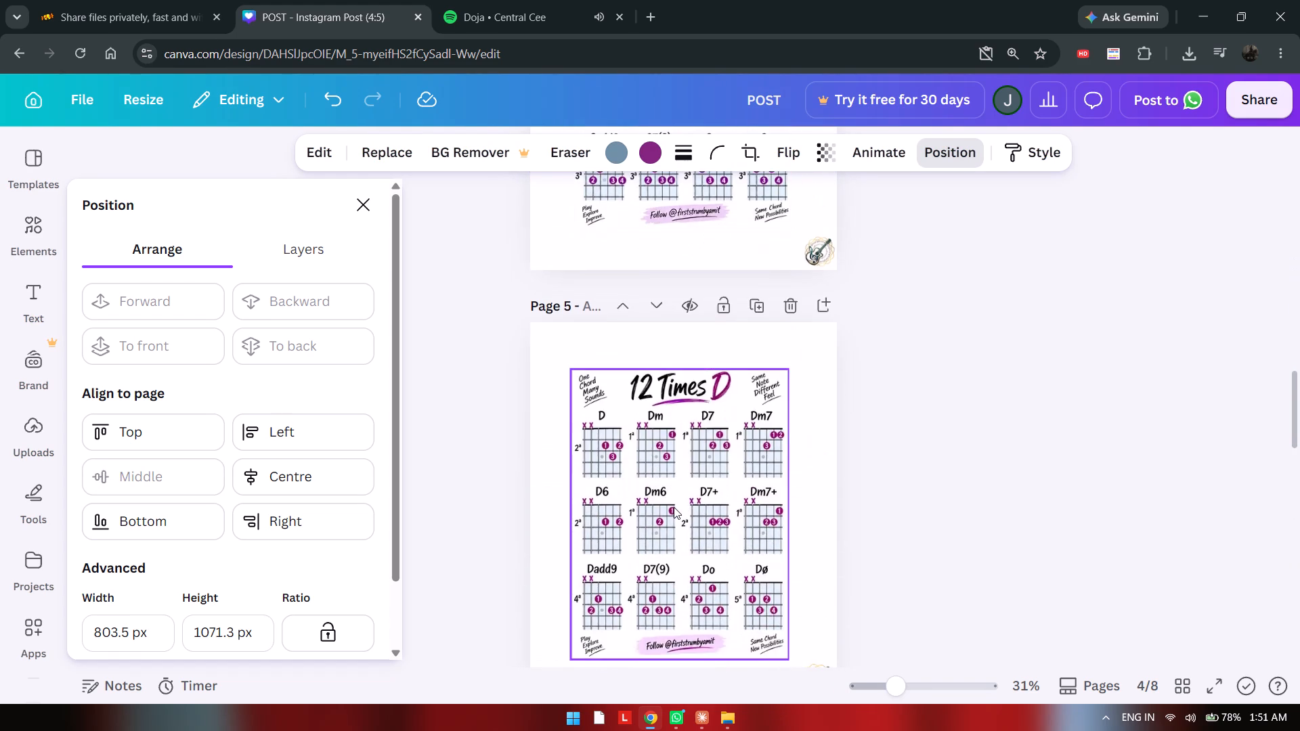
scroll(674, 507, "down", 9)
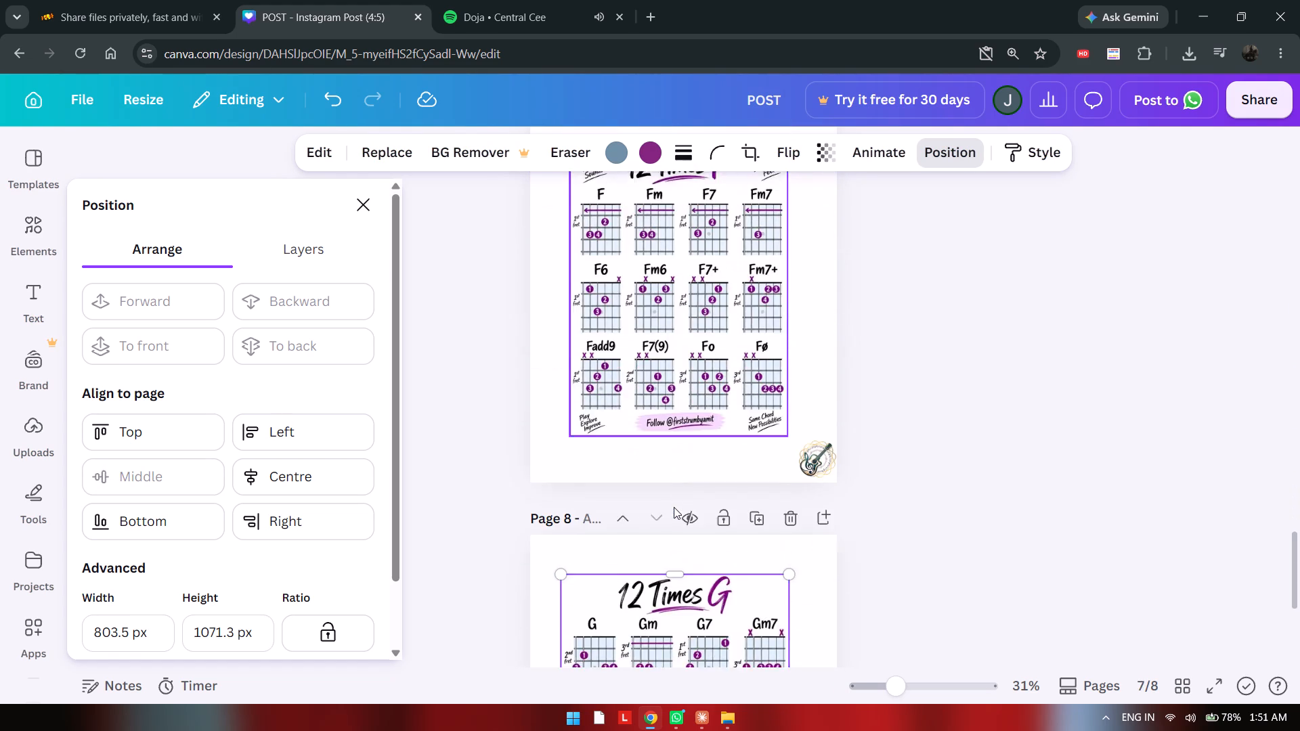
scroll(674, 507, "down", 3)
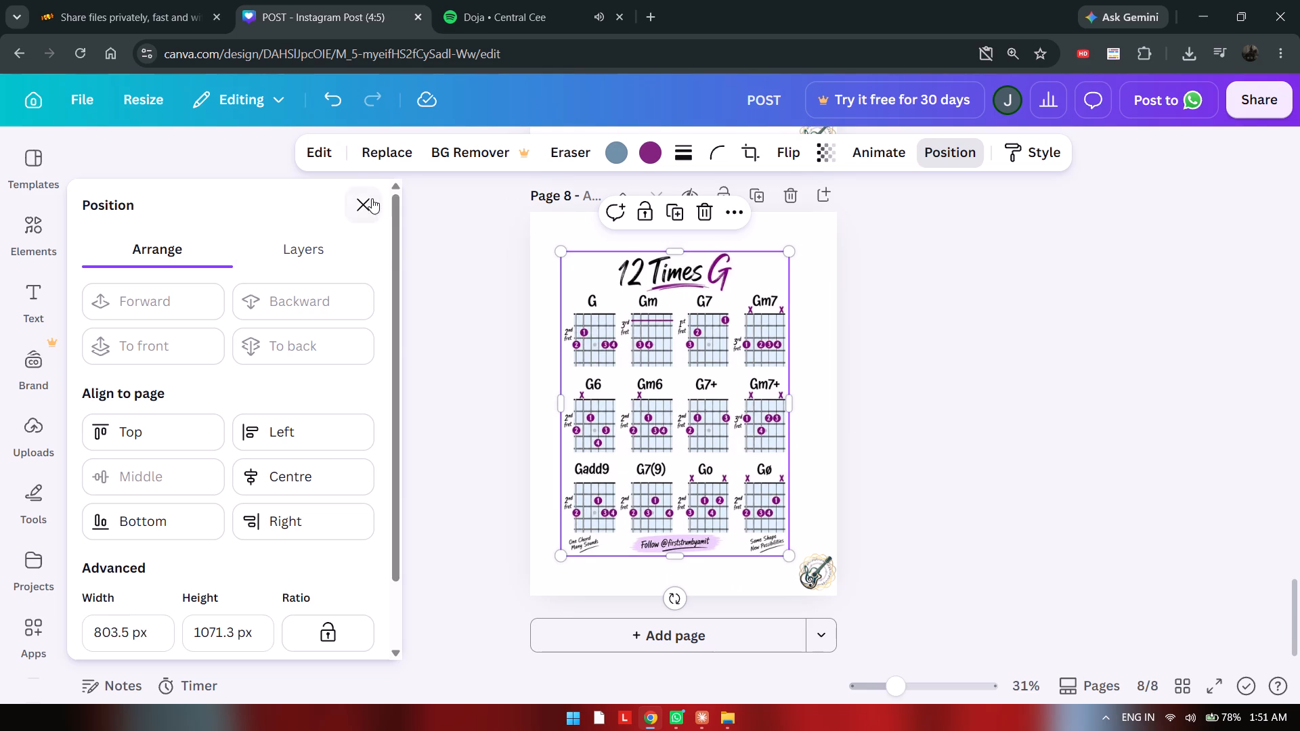
left_click(372, 198)
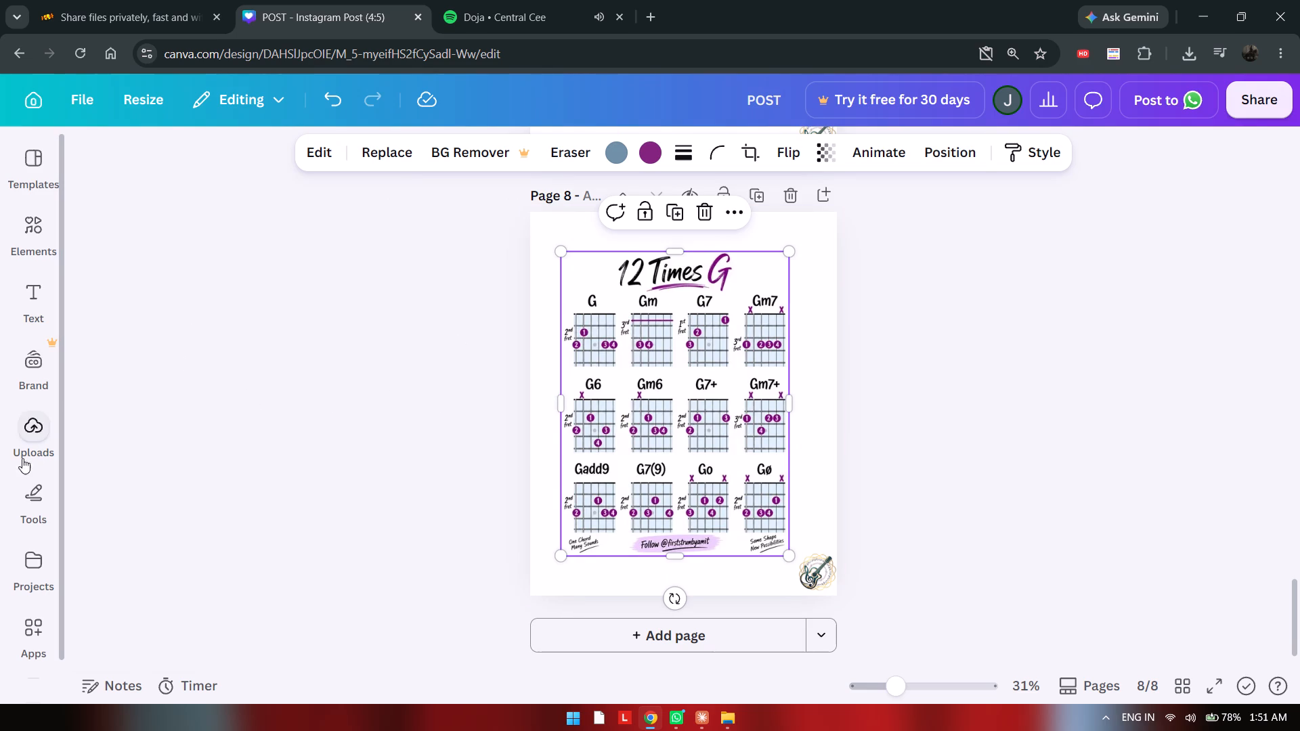
Add a basic square shape to page 8 and place it over the Follow handle line beneath the G chart.
left_click(32, 243)
left_click_drag(116, 288, 652, 407)
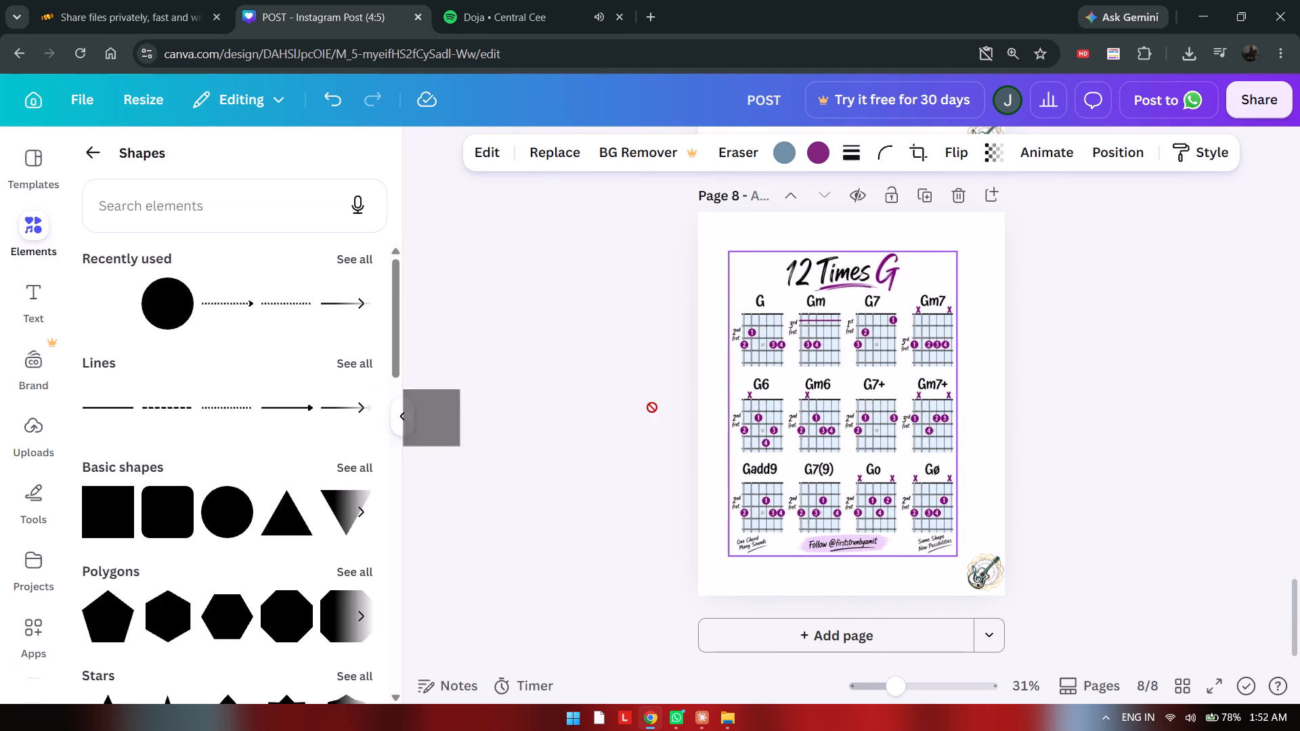
left_click_drag(652, 407, 883, 377)
left_click(404, 423)
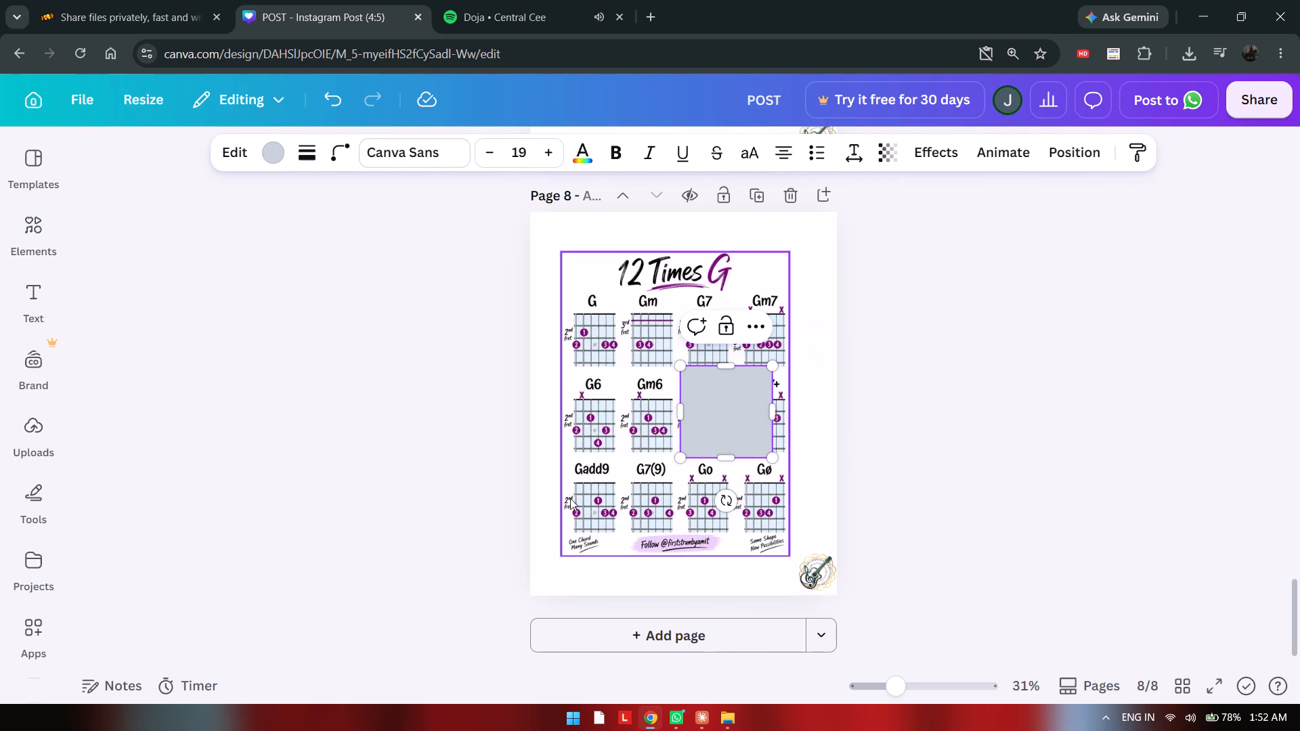
left_click_drag(749, 433, 699, 598)
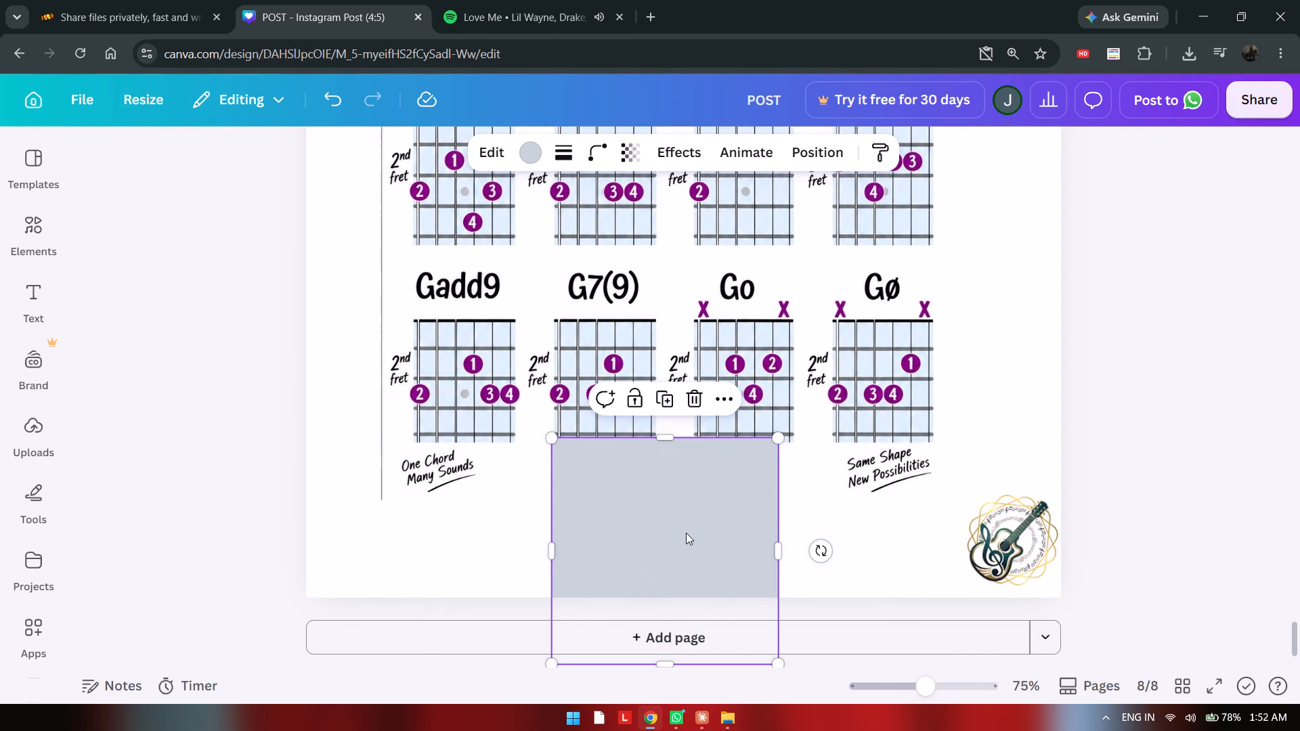
left_click_drag(686, 533, 686, 542)
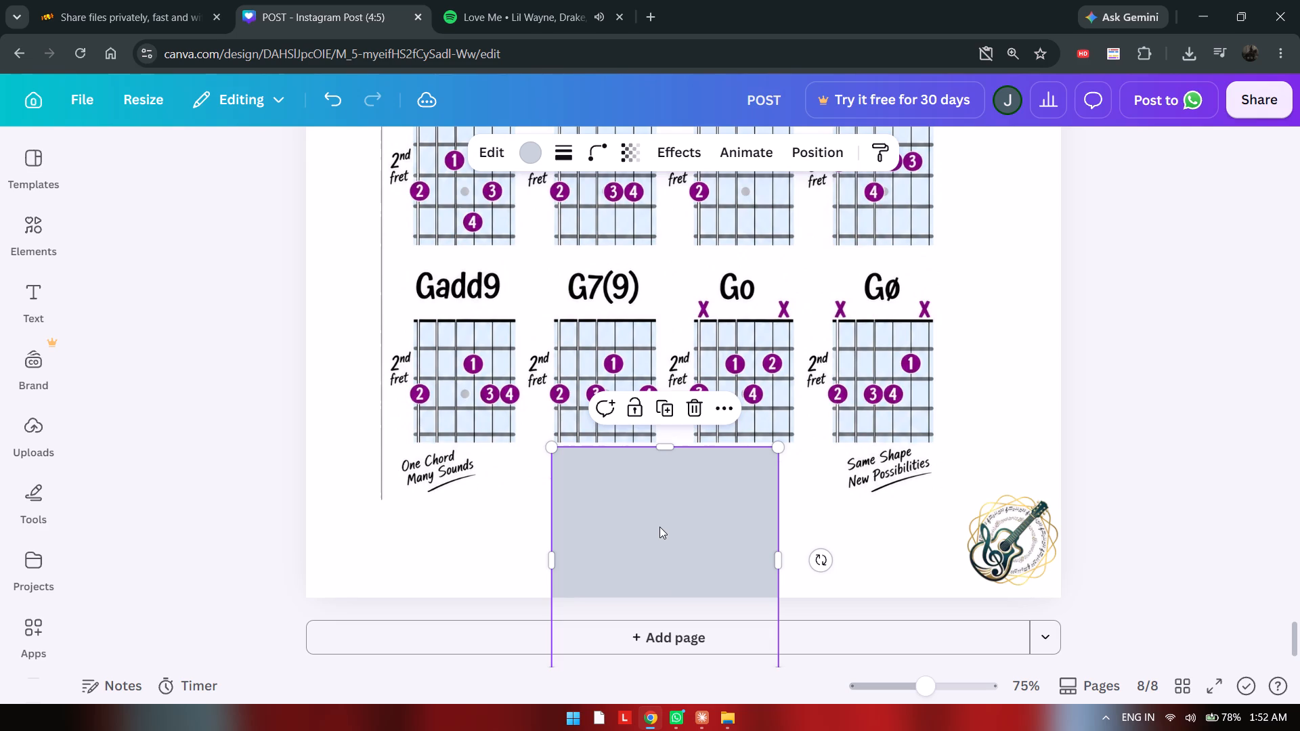
left_click(659, 527)
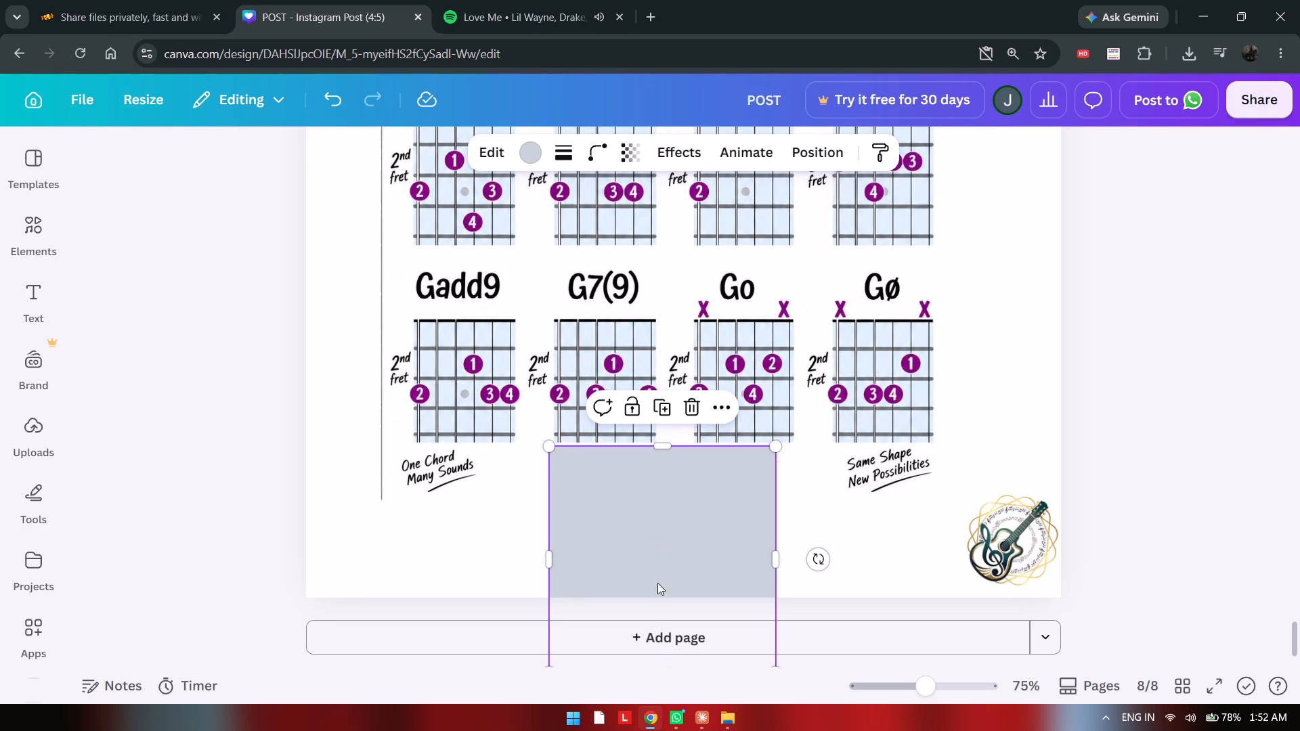
Shorten the square from its bottom edge into a flat rectangle that covers just the Follow line area.
scroll(657, 567, "down", 2)
left_click_drag(655, 658, 668, 629)
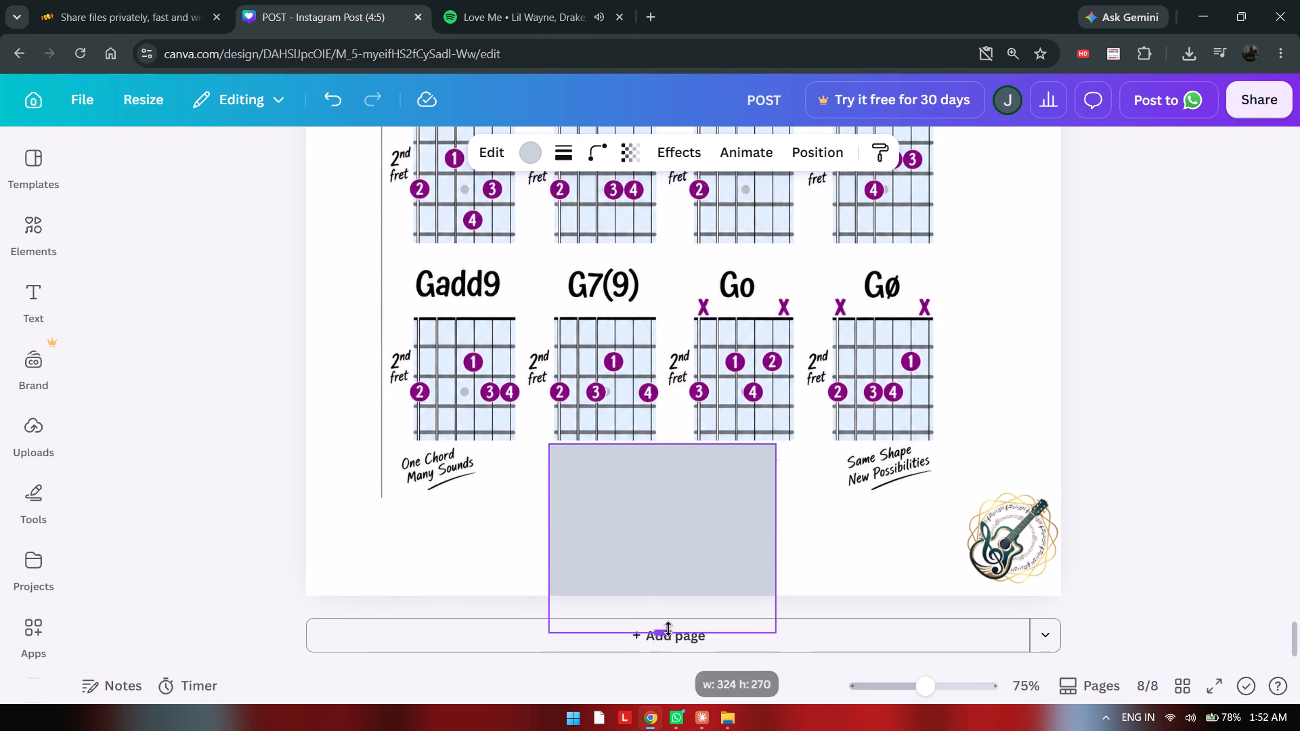
left_click_drag(668, 629, 697, 534)
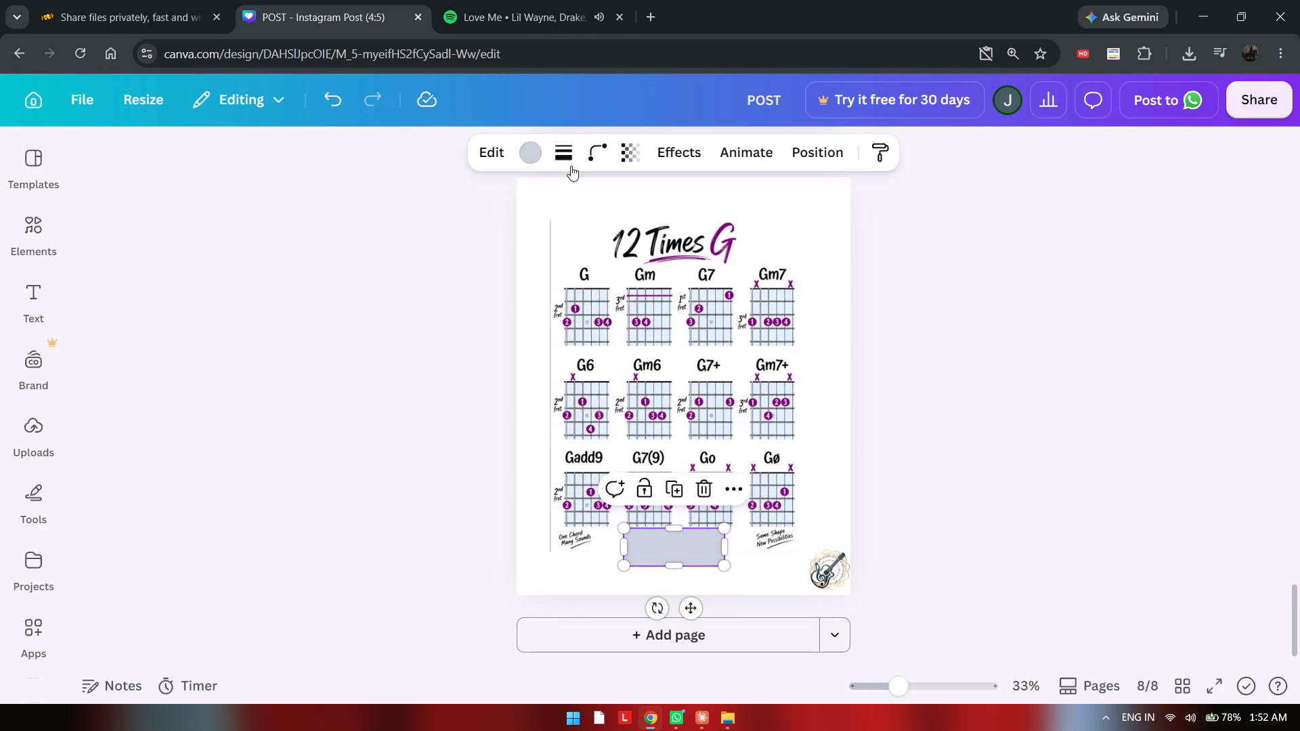
Fill the covering rectangle on page 8 with white to match the page background.
left_click(533, 152)
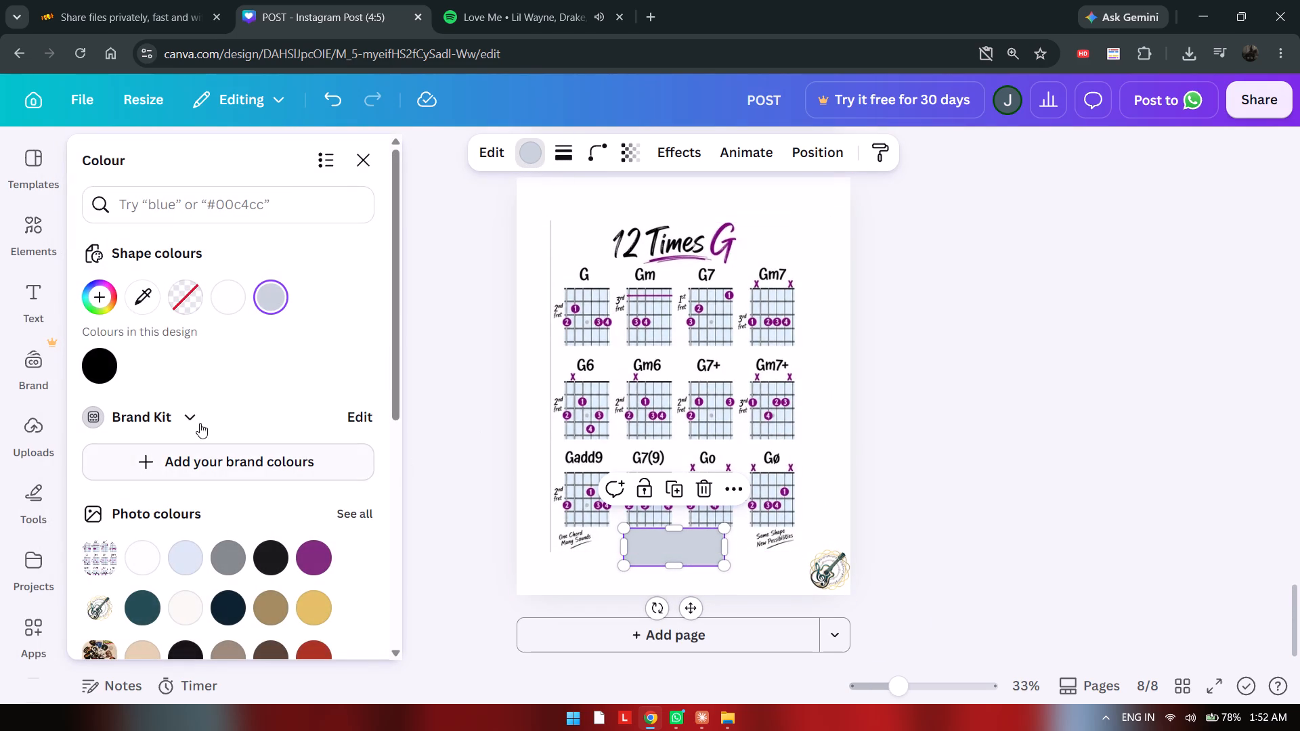
left_click(238, 294)
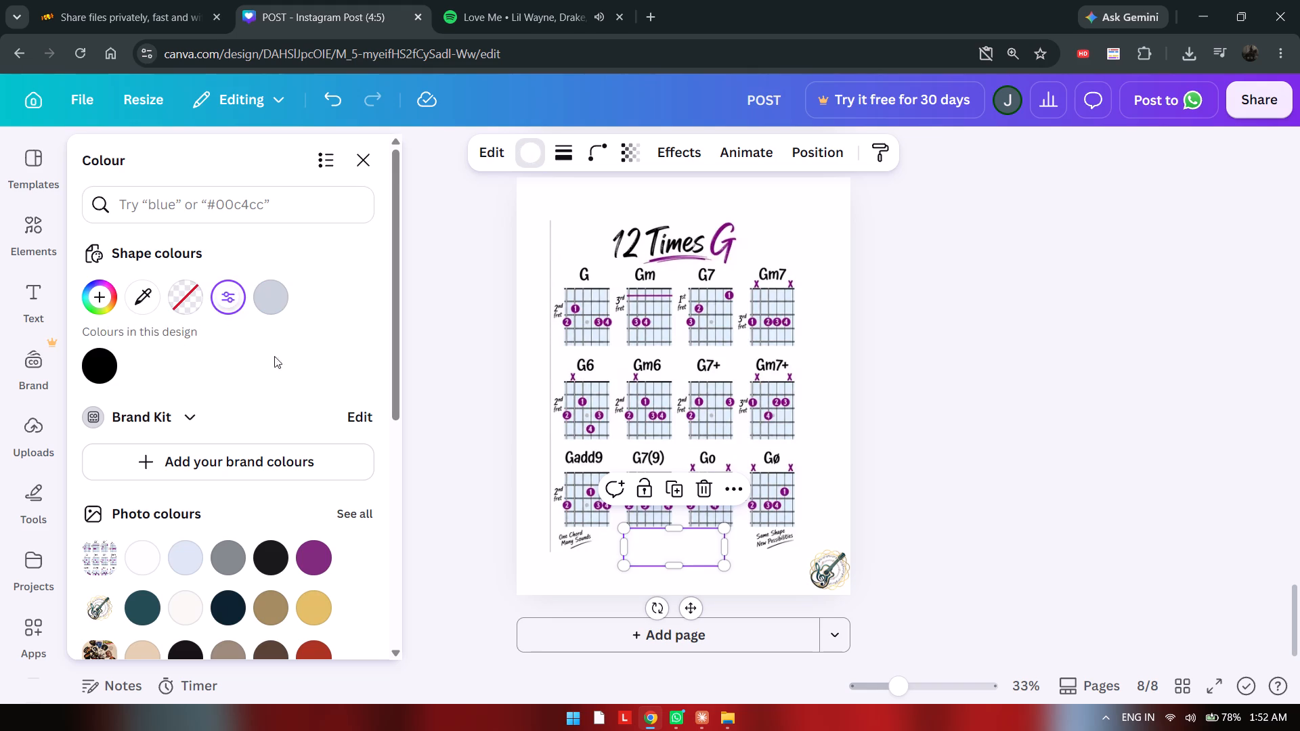
left_click(446, 554)
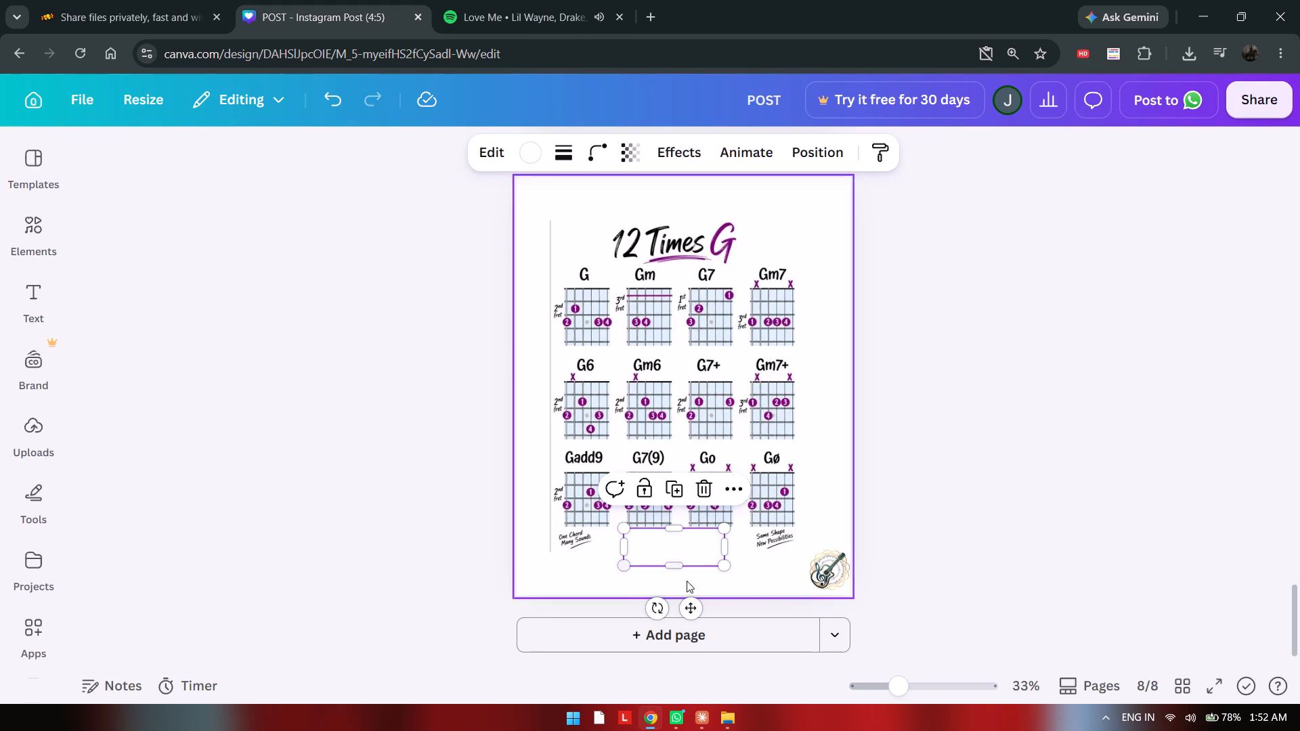
Copy the white covering rectangle from page 8 to page 7 and place it over the Follow handle line beneath the F chart.
left_click(695, 558)
key("ctrl+c")
scroll(694, 558, "down", 2)
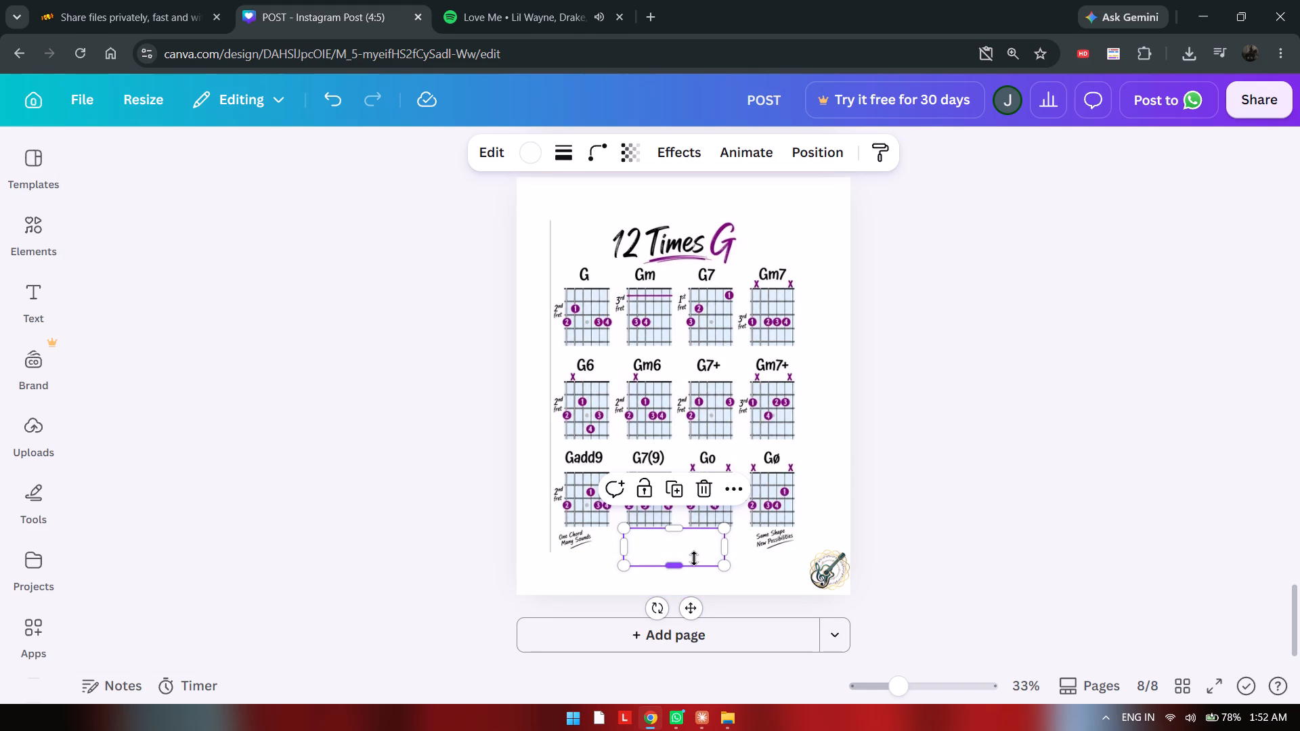
scroll(694, 558, "down", 1)
left_click(1031, 513)
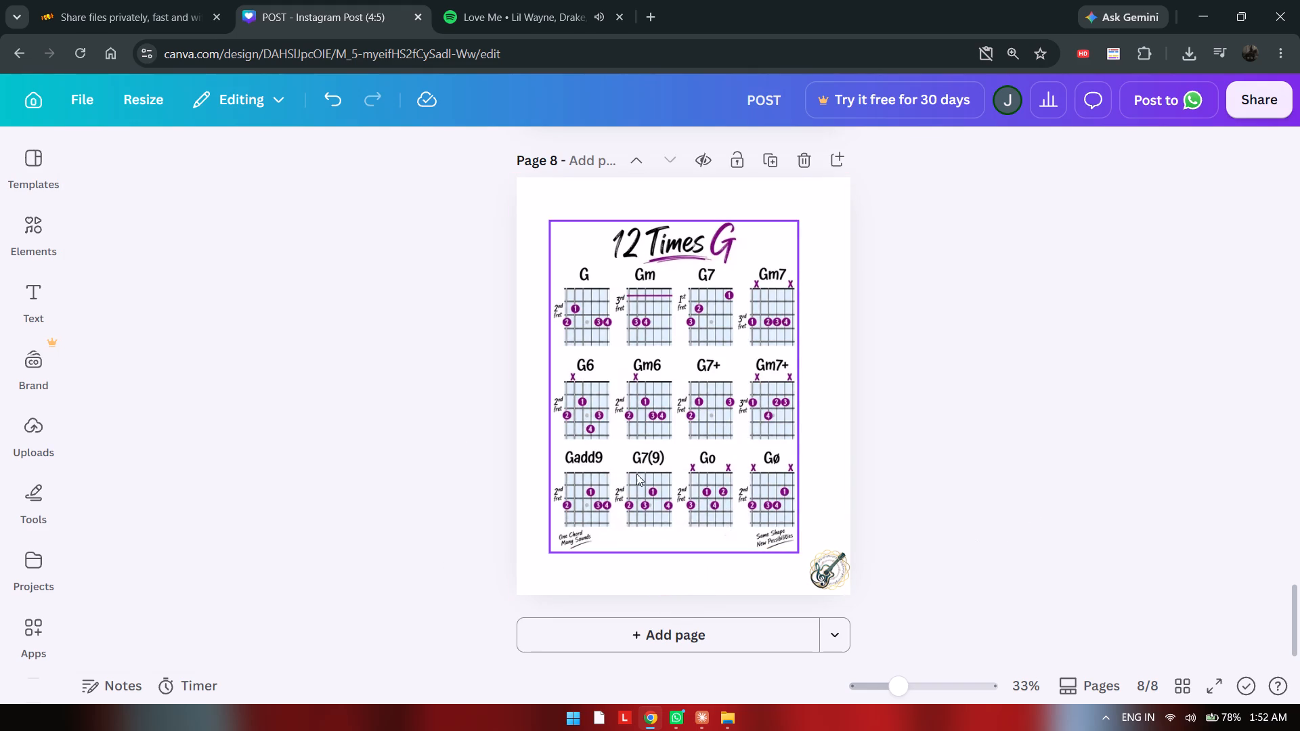
scroll(724, 544, "up", 4)
left_click(678, 468)
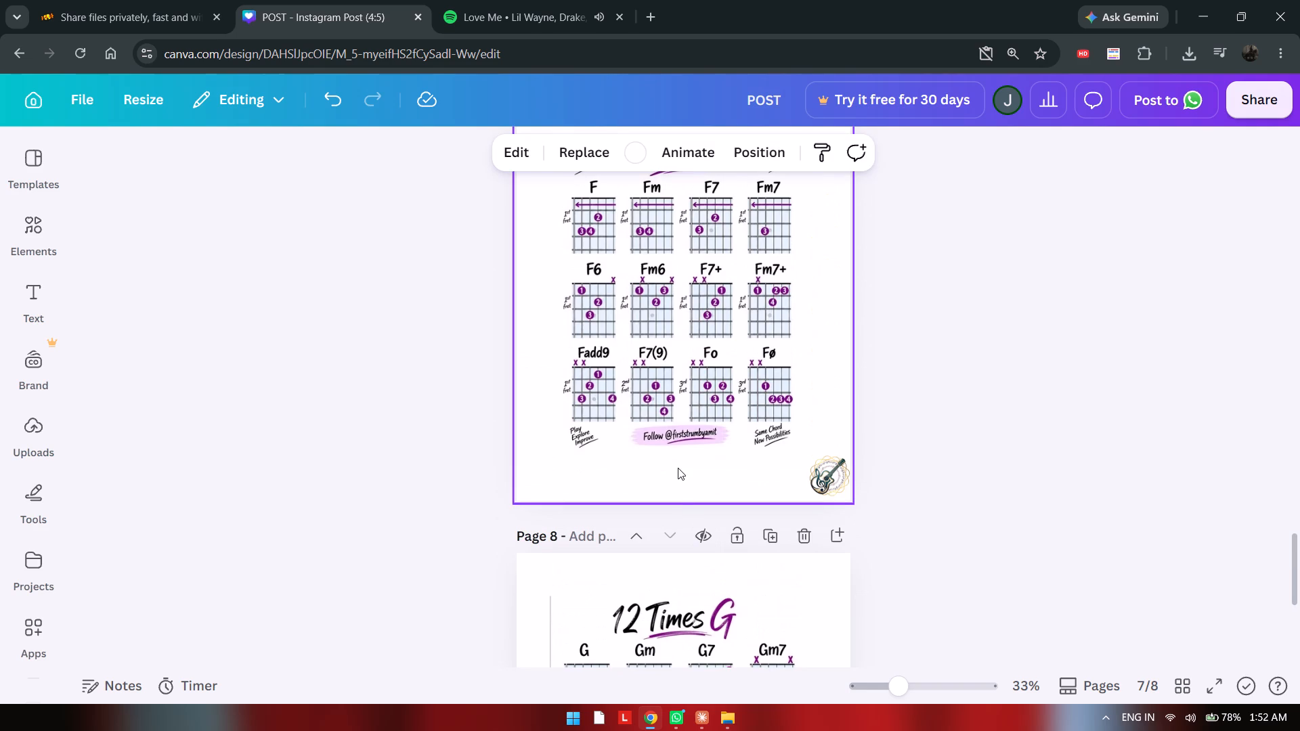
key("ctrl+v")
left_click_drag(678, 468, 680, 458)
key("ctrl+z")
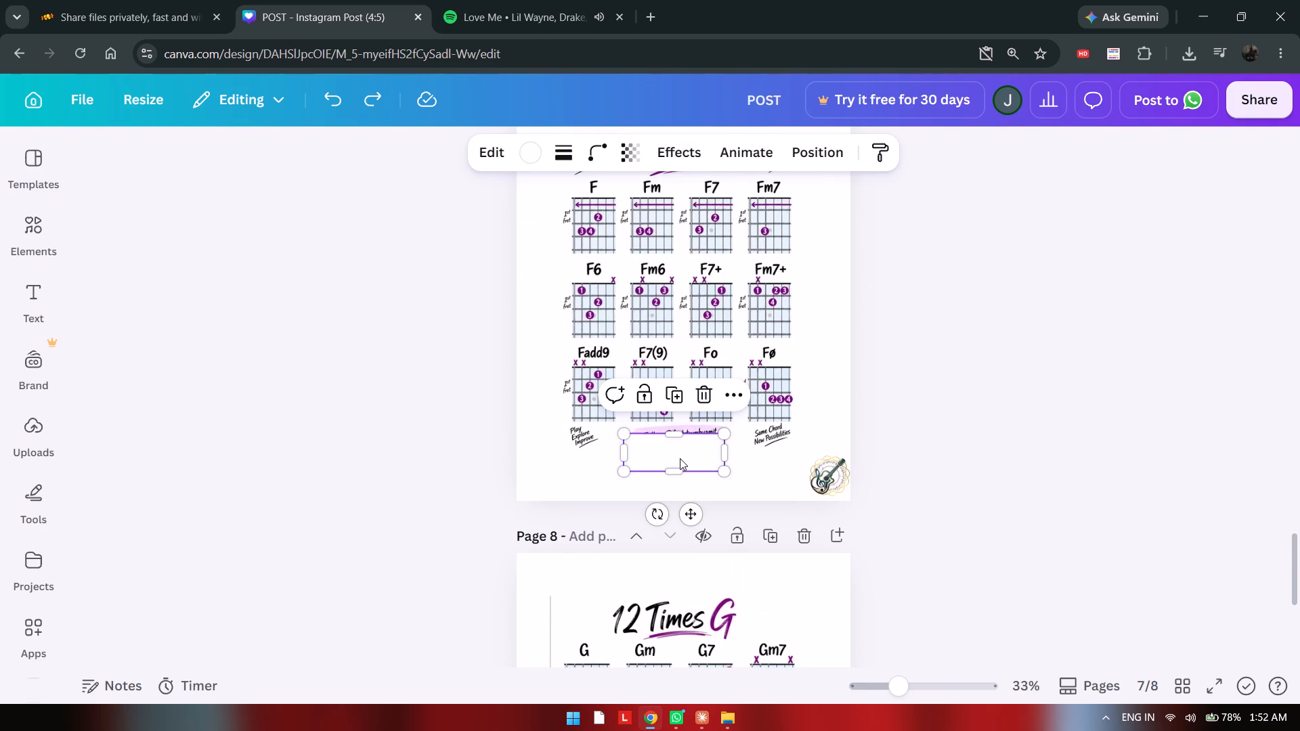
left_click_drag(693, 453, 694, 441)
scroll(694, 441, "up", 1)
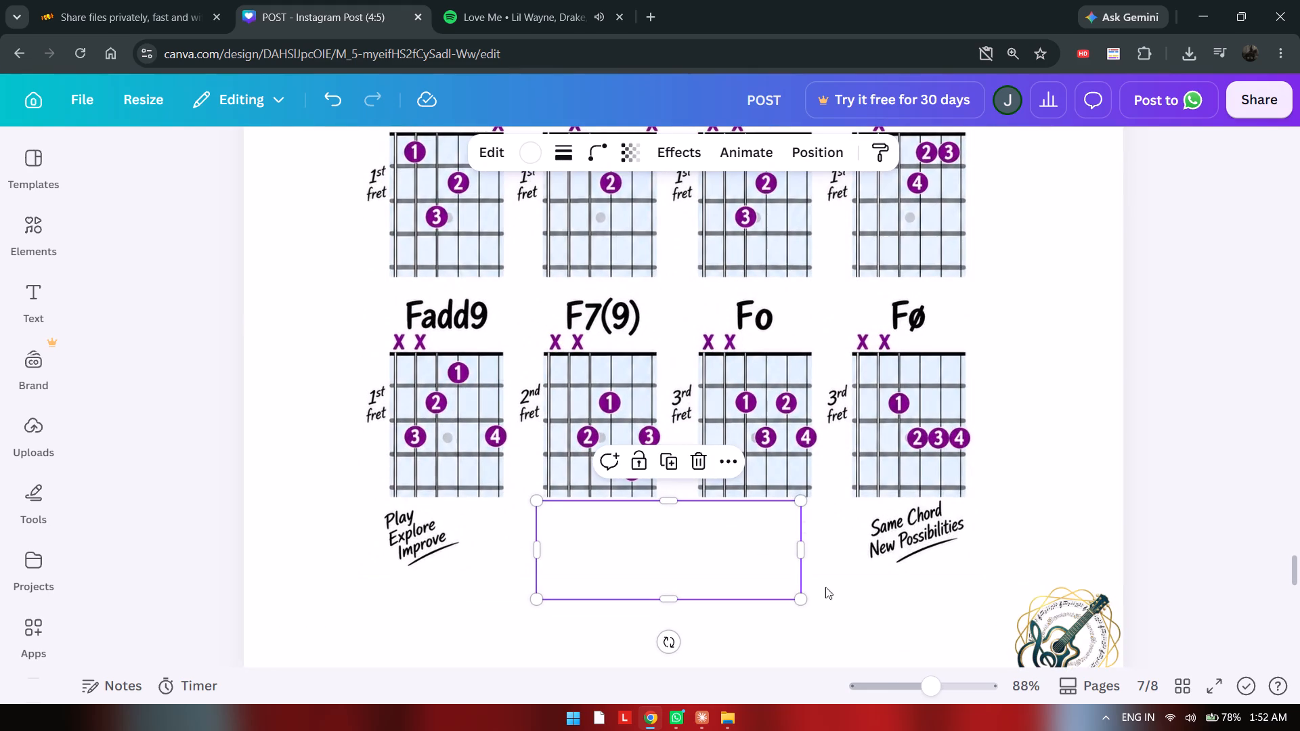
left_click(842, 602)
Paste the white rectangle onto page 6 and widen it to hide the whole Follow handle line beneath the E chart.
scroll(842, 602, "up", 6)
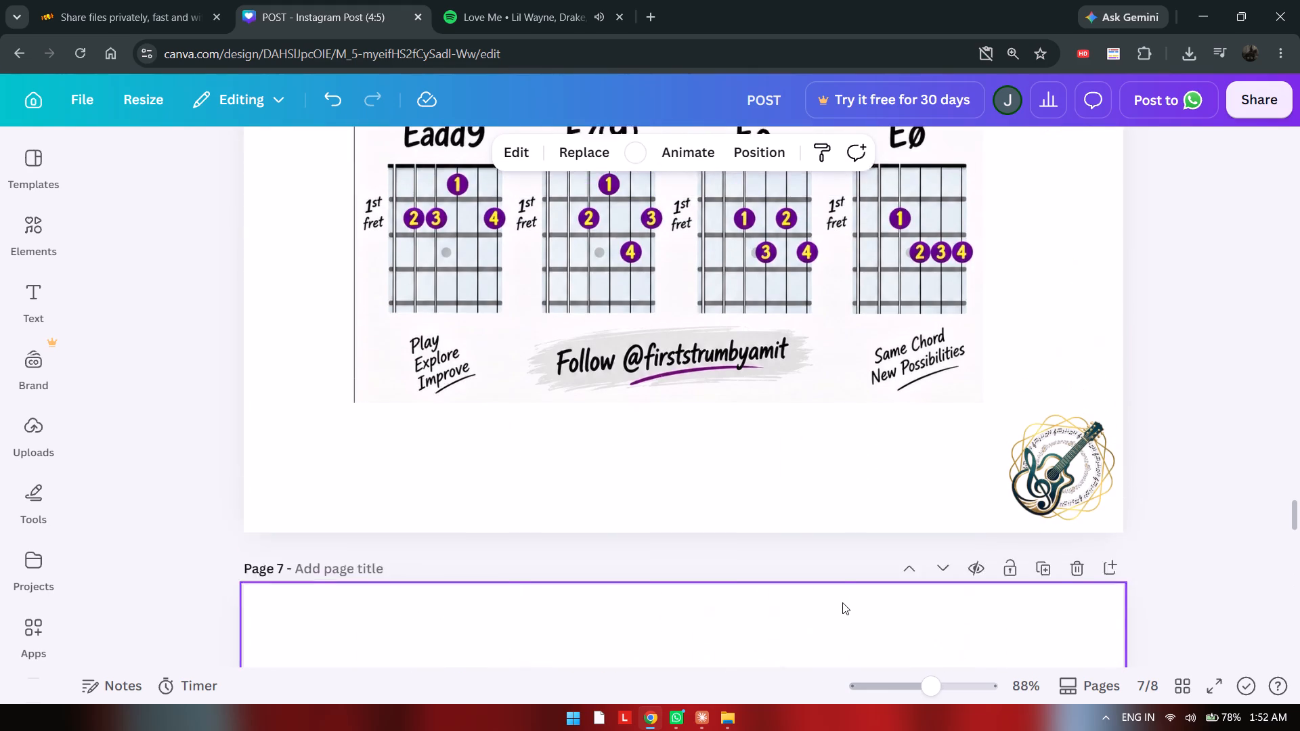
scroll(842, 602, "up", 2)
left_click_drag(753, 547, 697, 470)
left_click(697, 470)
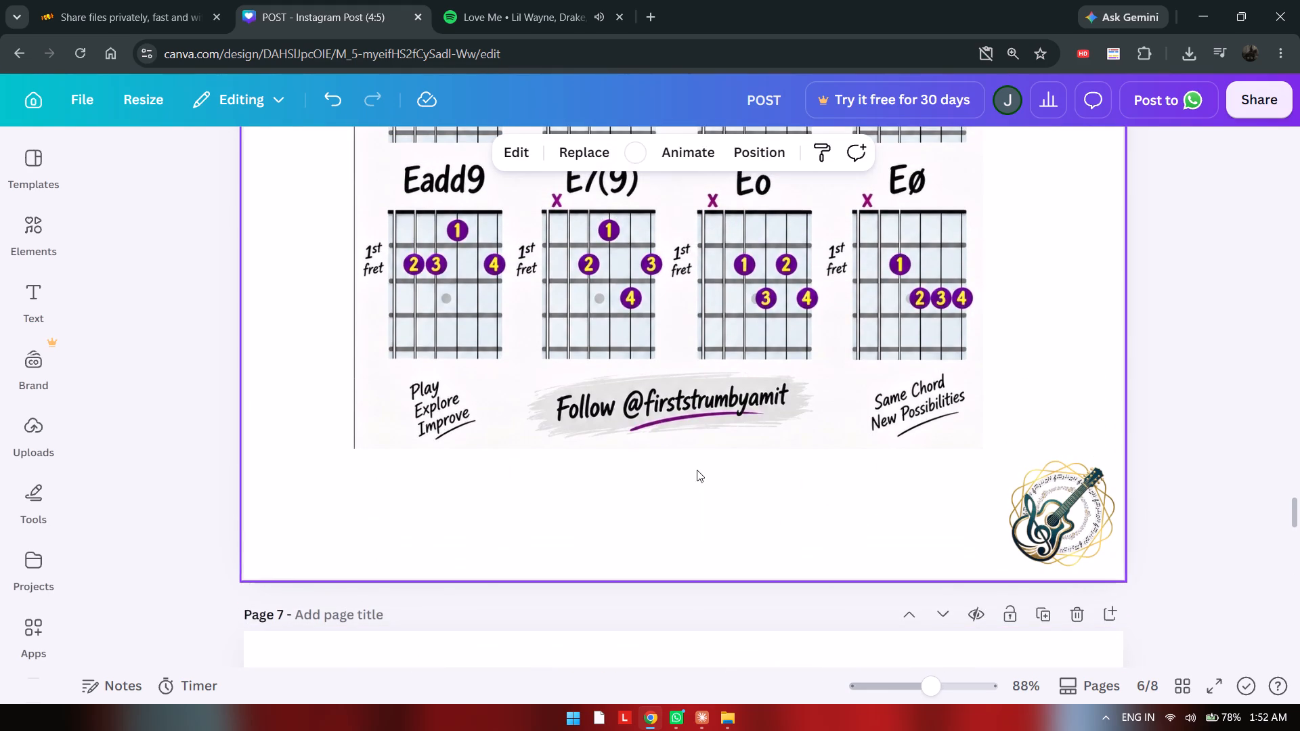
key("ctrl+v")
scroll(697, 470, "up", 3)
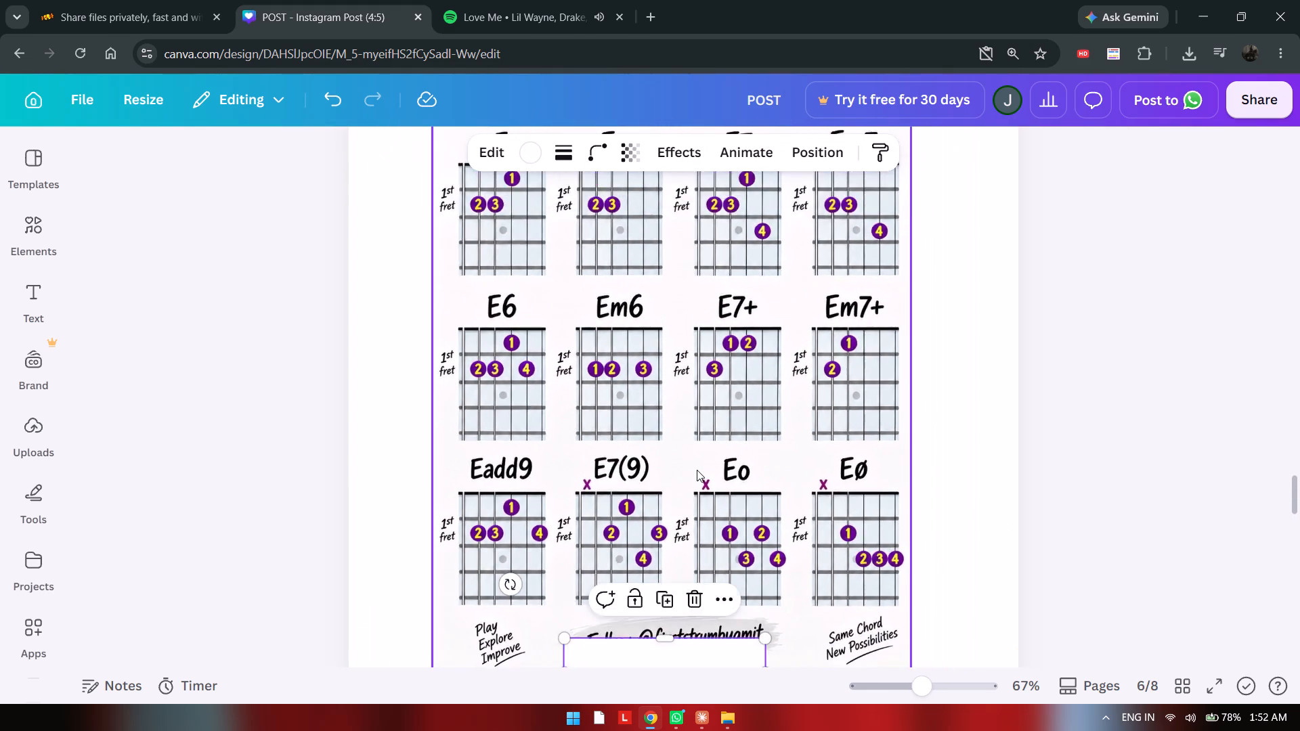
scroll(697, 470, "up", 2)
scroll(980, 350, "down", 3)
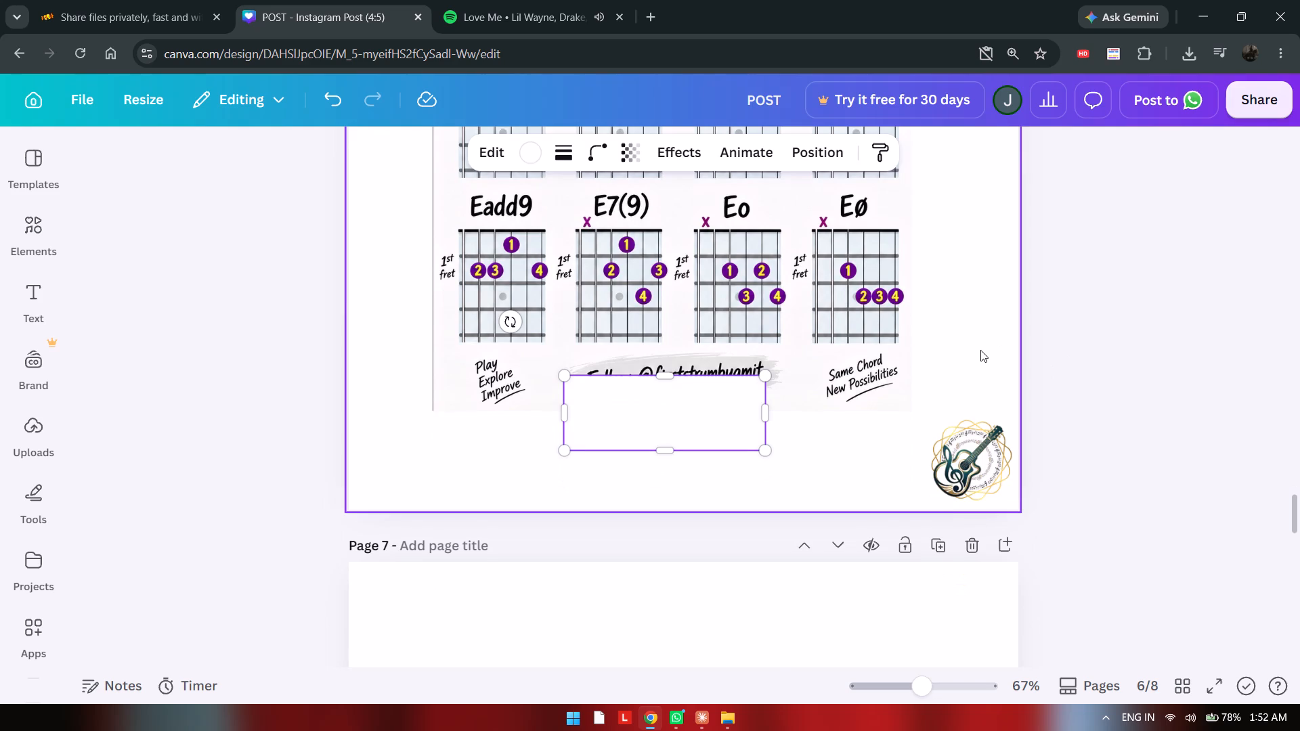
left_click_drag(690, 402, 690, 379)
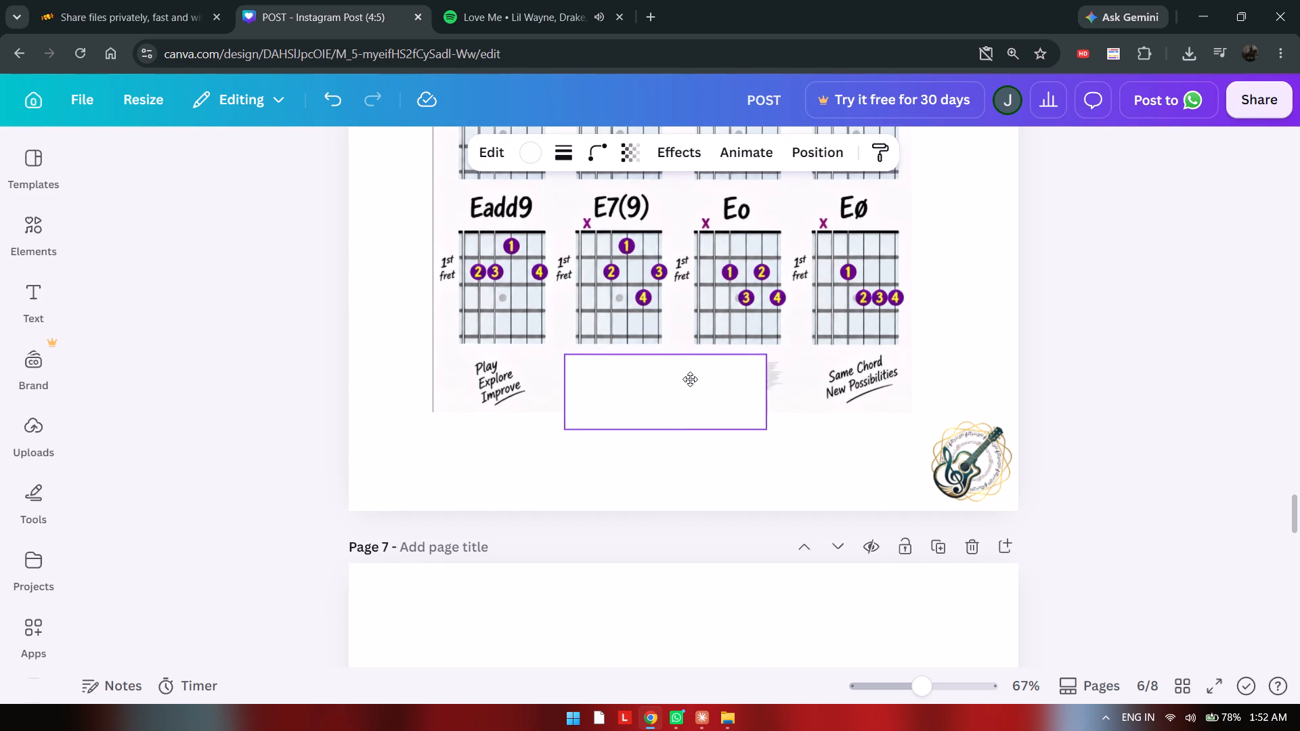
left_click_drag(690, 379, 688, 374)
left_click_drag(762, 393, 766, 392)
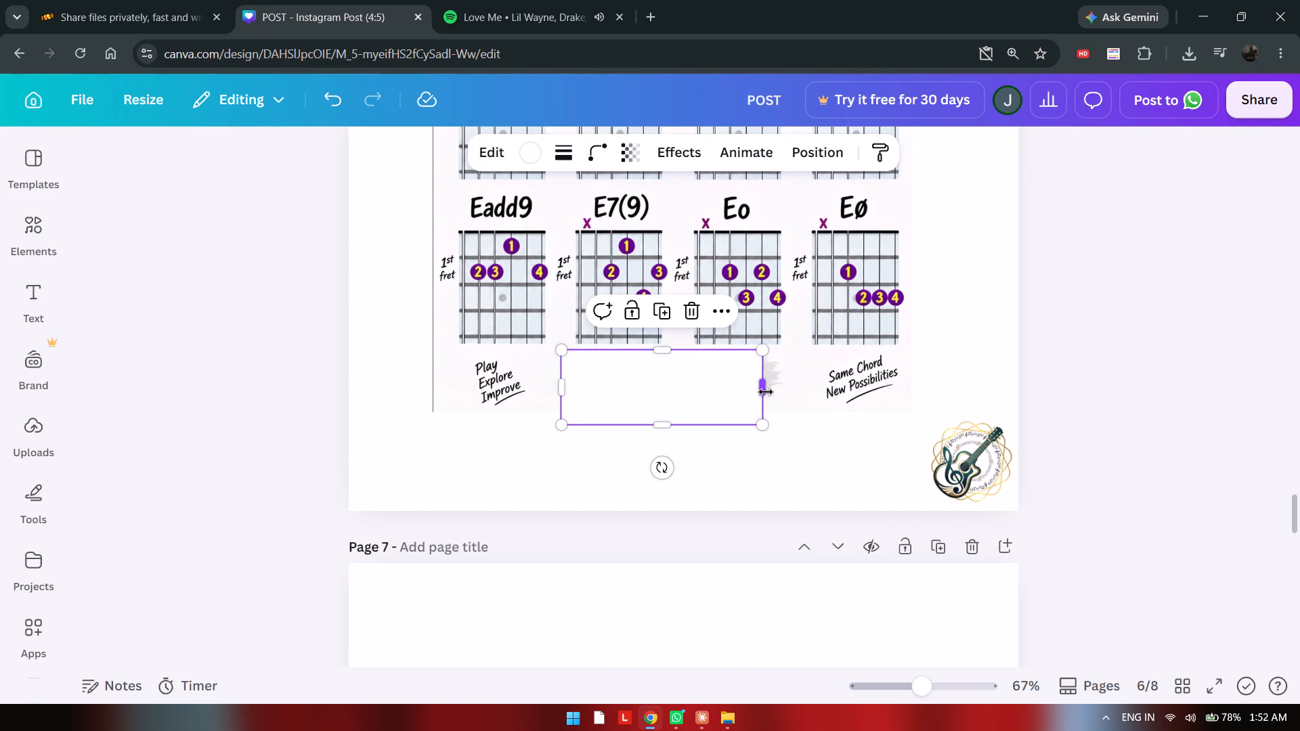
left_click_drag(766, 392, 787, 388)
left_click(761, 449)
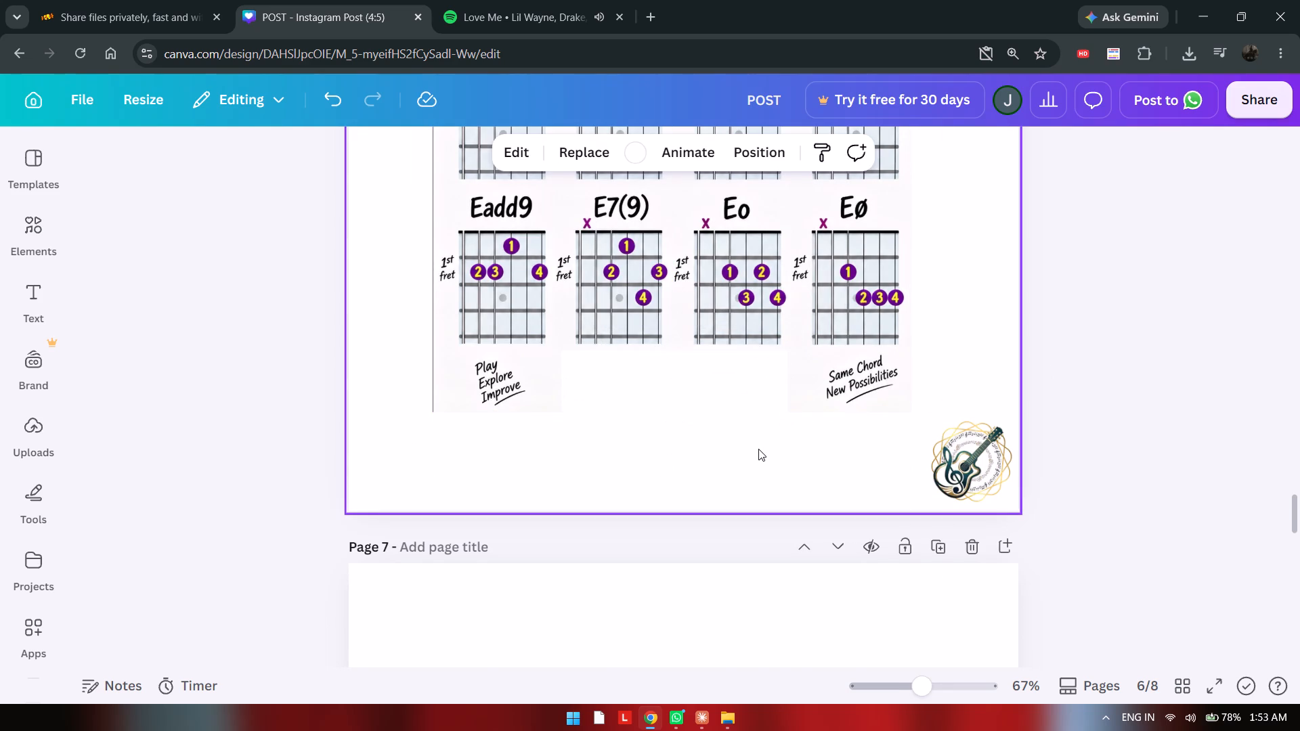
Crop the left edge of the G chart on page 8 to remove the thin vertical line beside it.
scroll(758, 449, "up", 2)
scroll(757, 449, "down", 3)
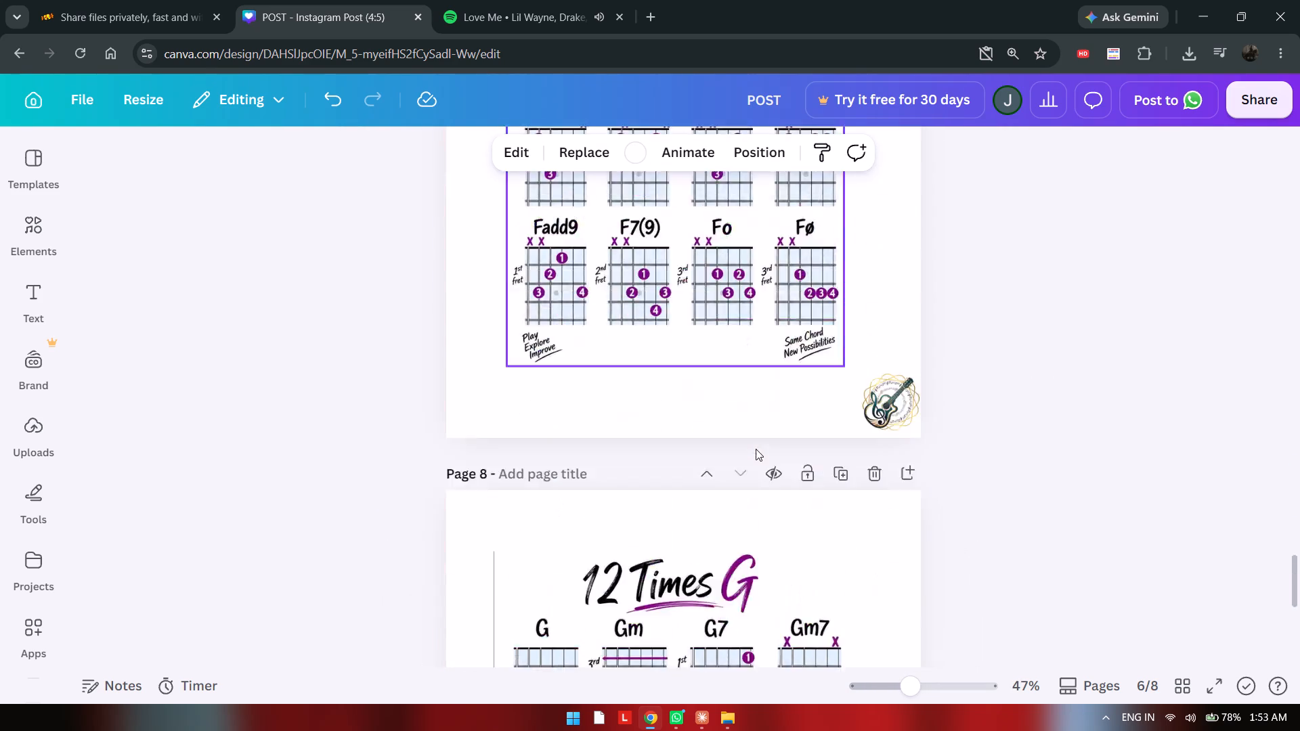
scroll(756, 449, "down", 6)
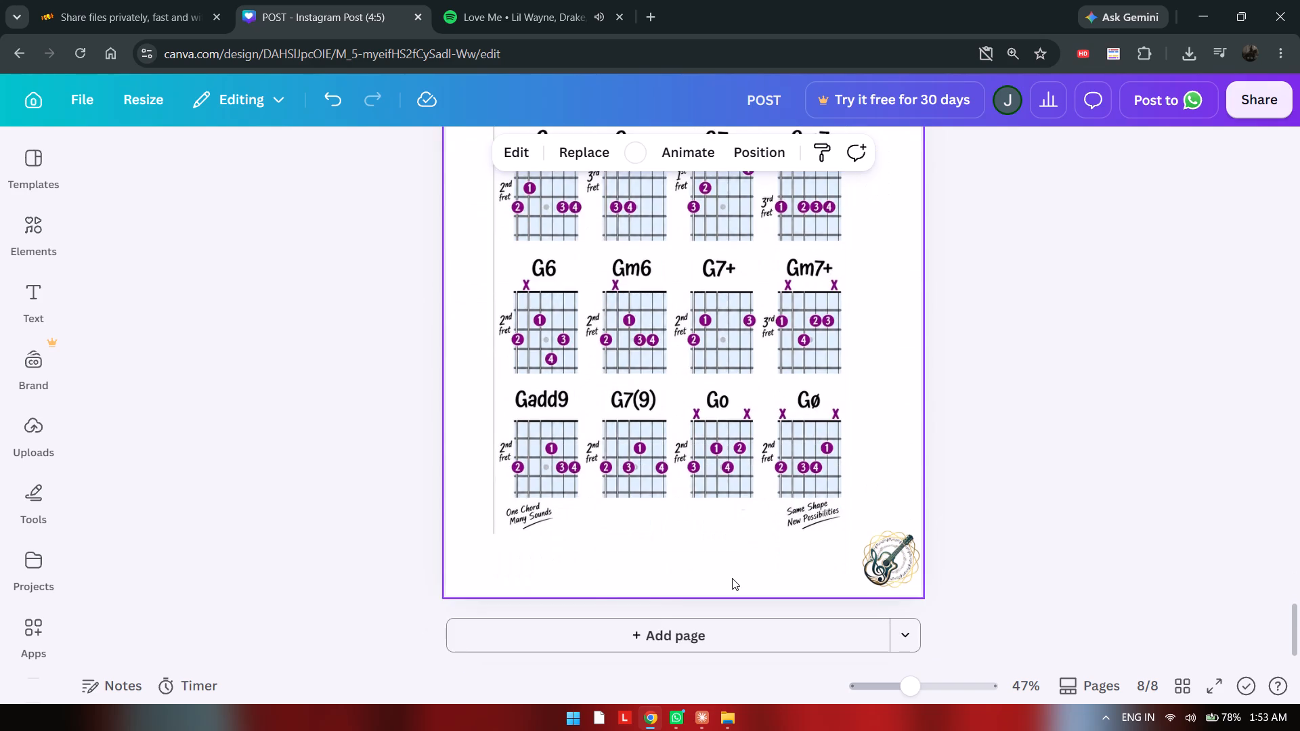
scroll(732, 578, "up", 4)
scroll(732, 578, "down", 2)
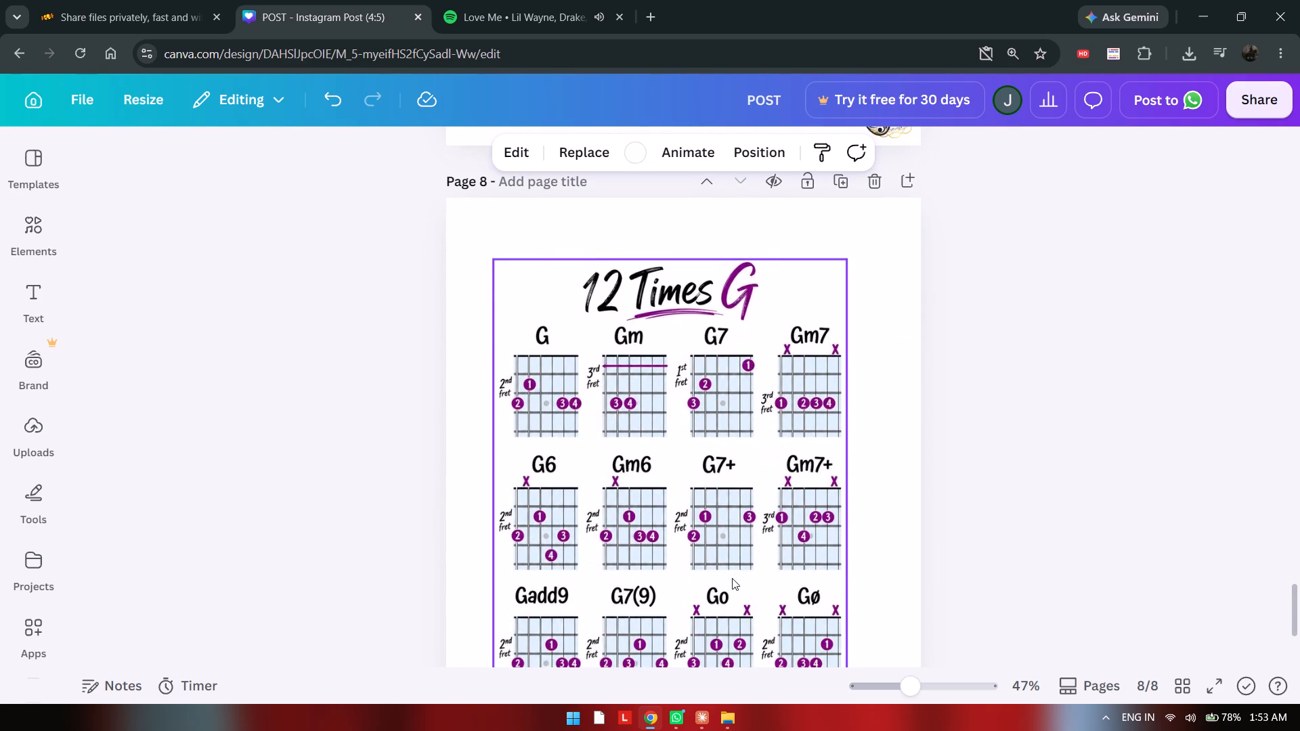
left_click(532, 483)
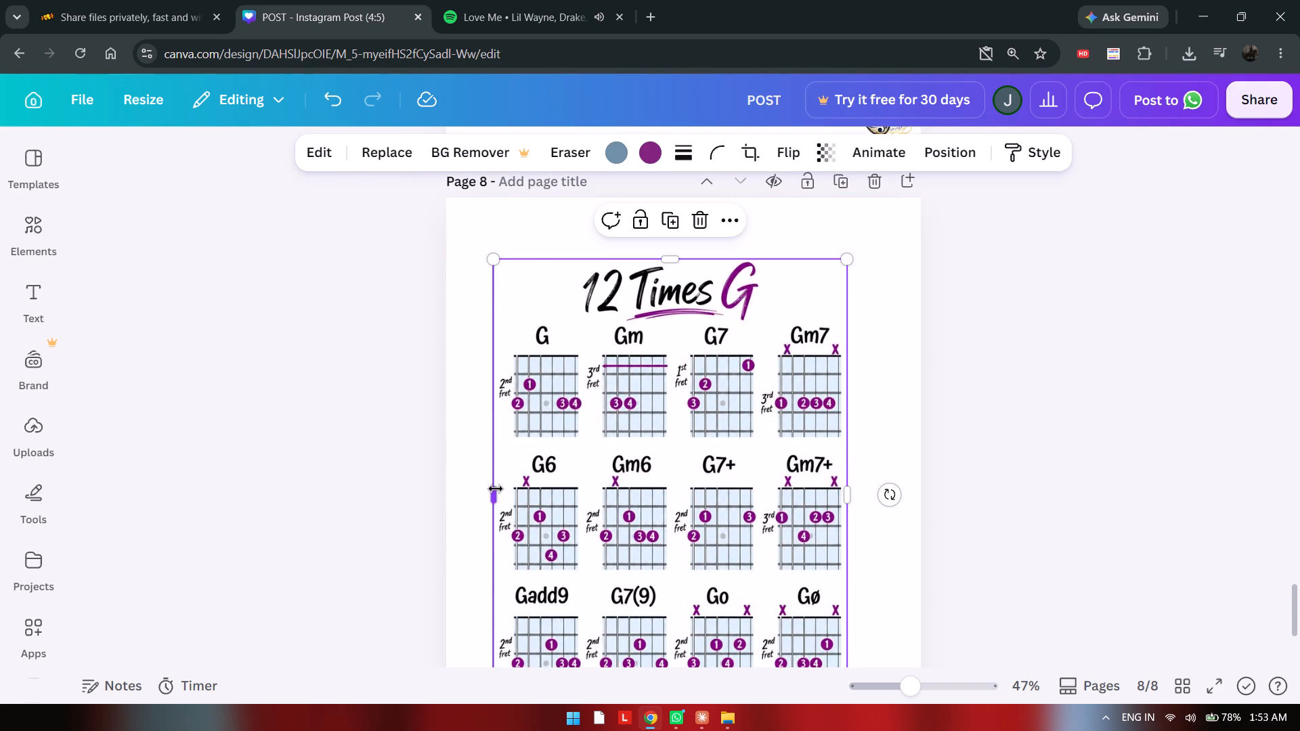
left_click(496, 489)
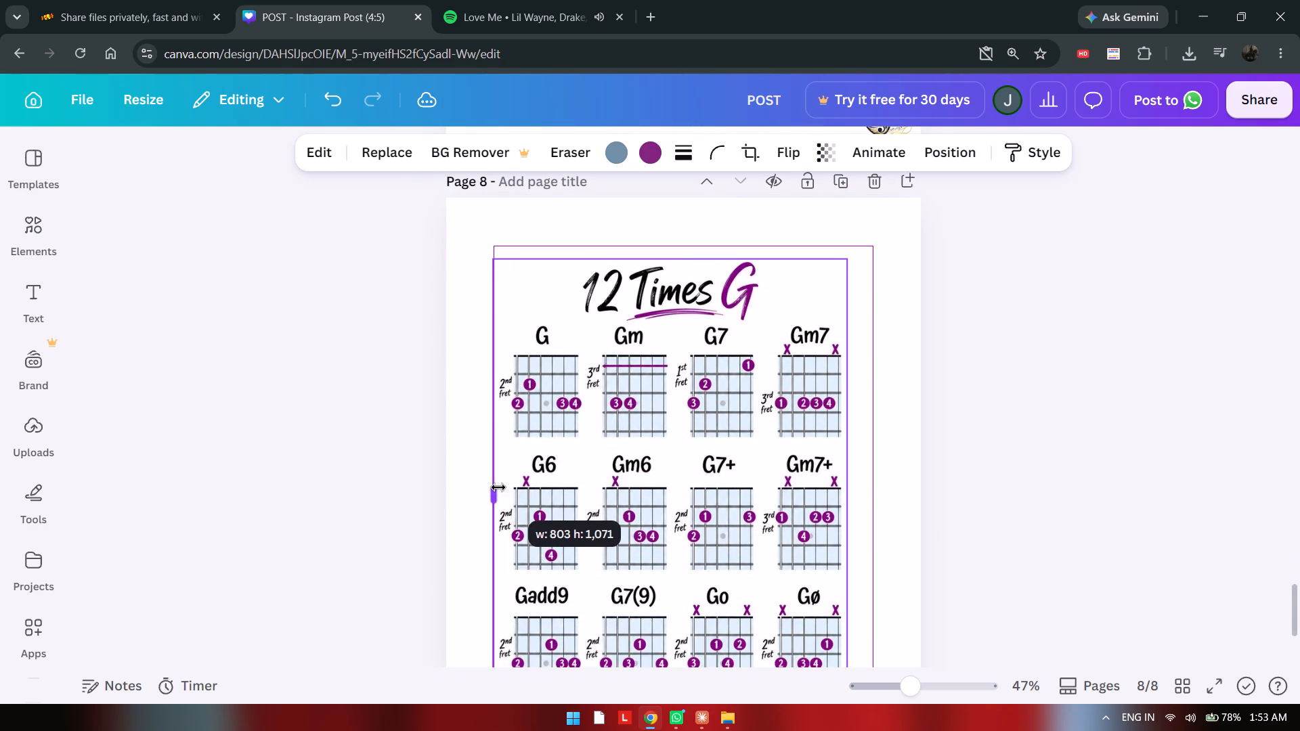
left_click(1106, 491)
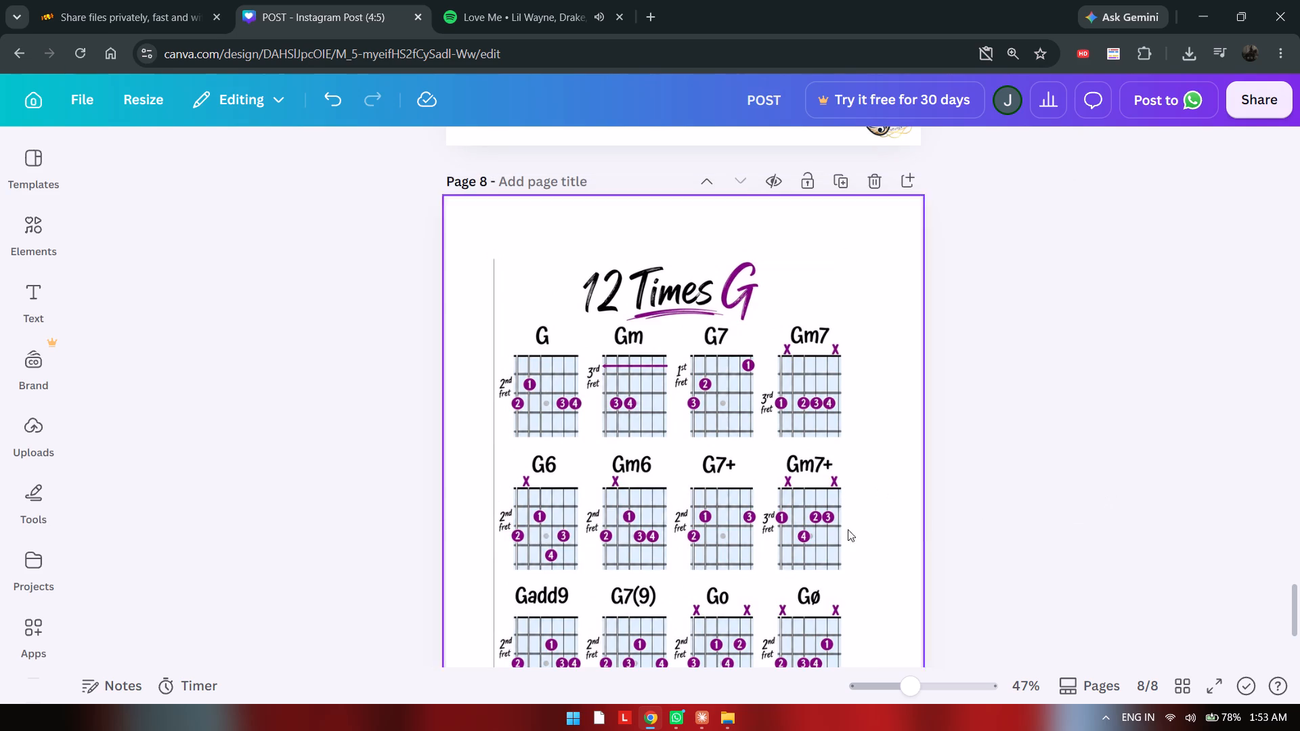
left_click(499, 523)
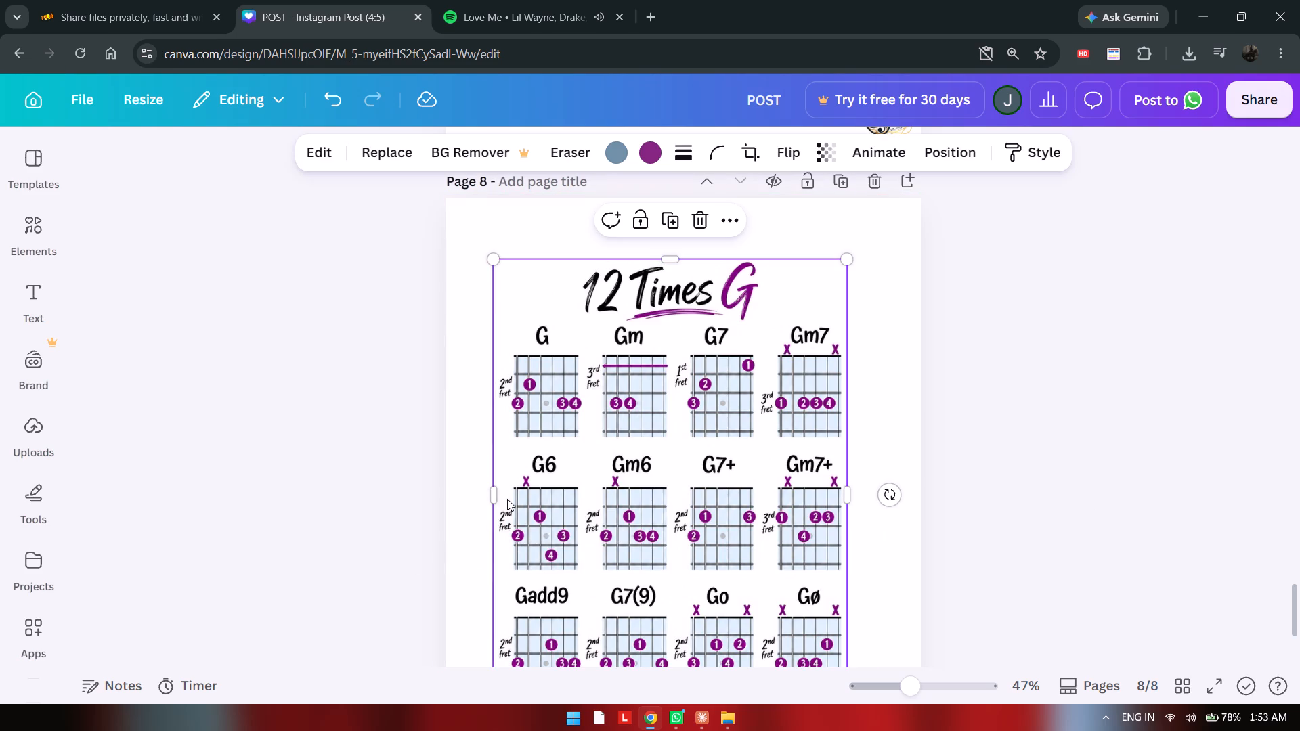
left_click(494, 497)
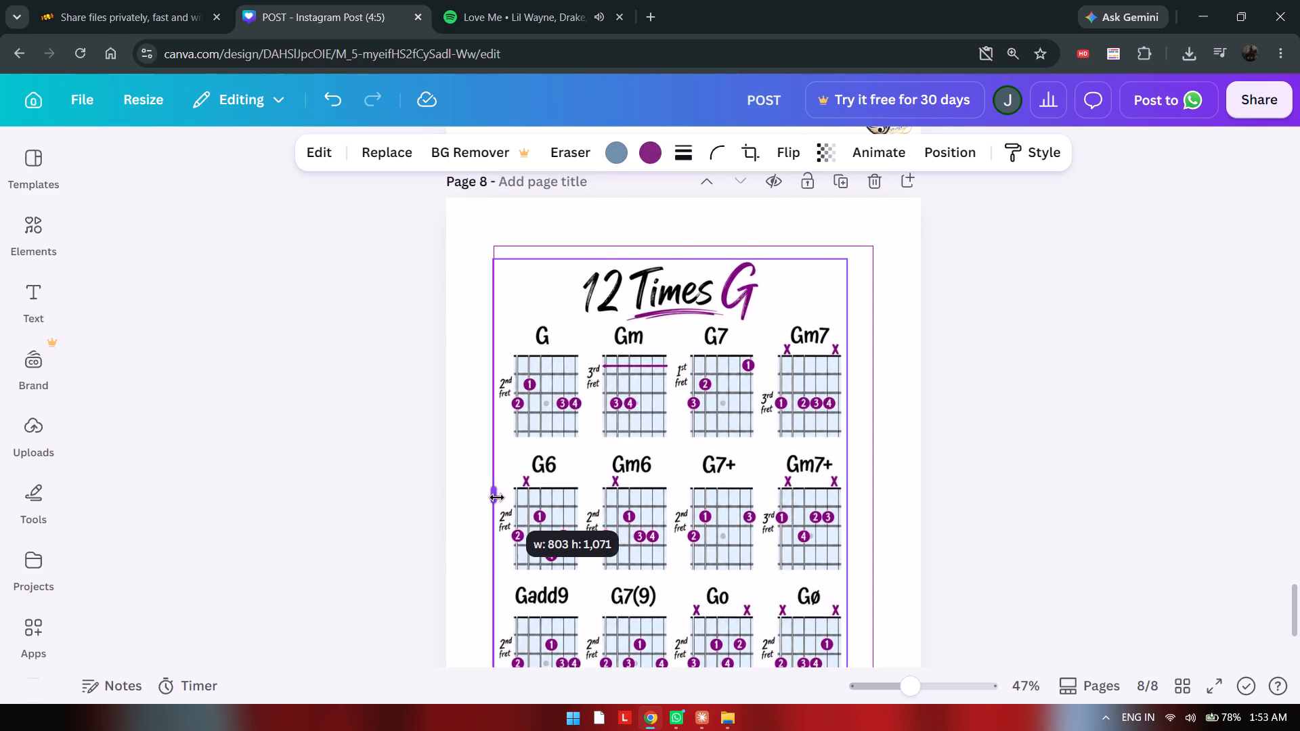
left_click(1056, 585)
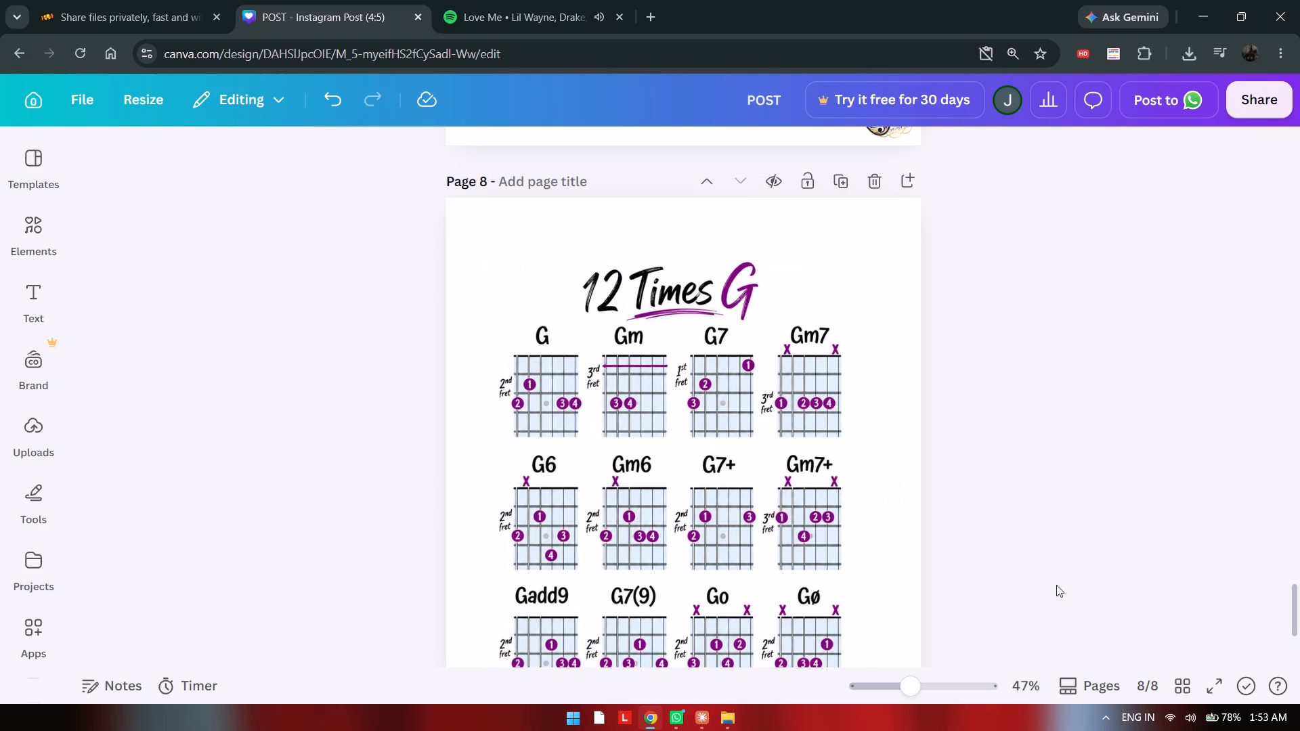
scroll(837, 578, "down", 2)
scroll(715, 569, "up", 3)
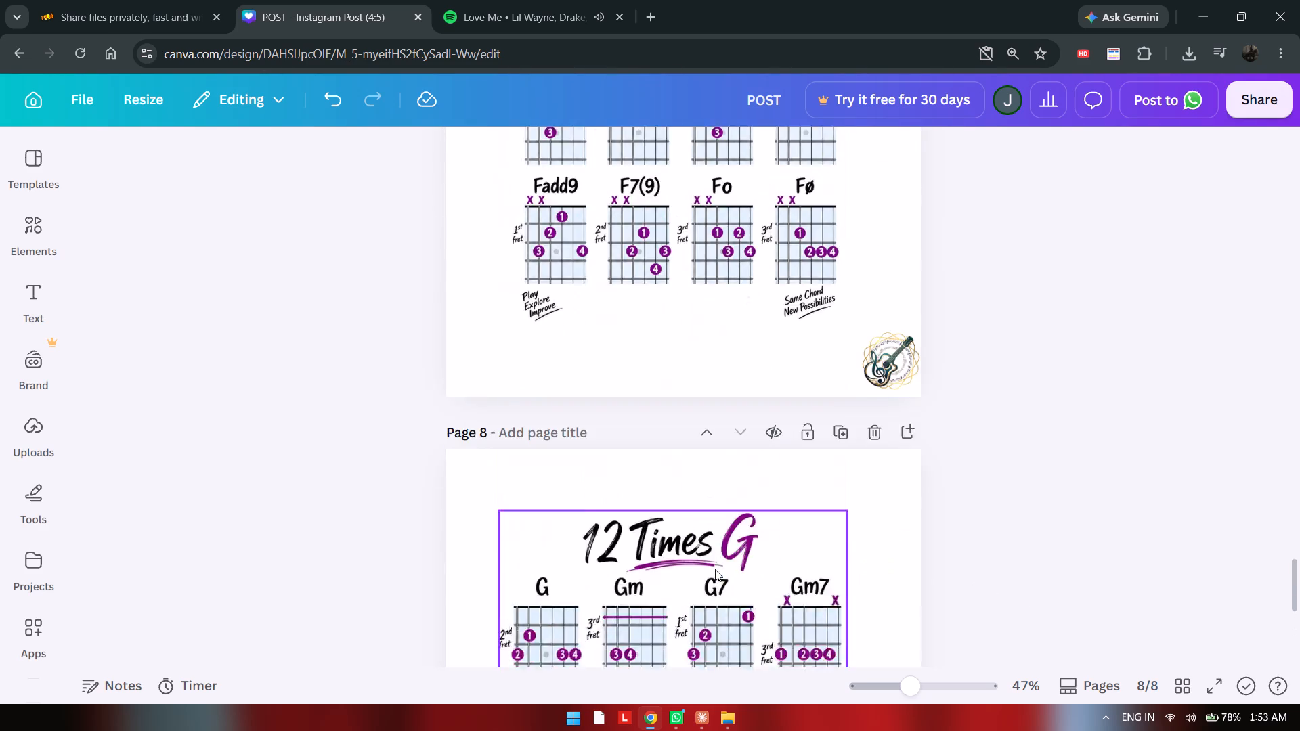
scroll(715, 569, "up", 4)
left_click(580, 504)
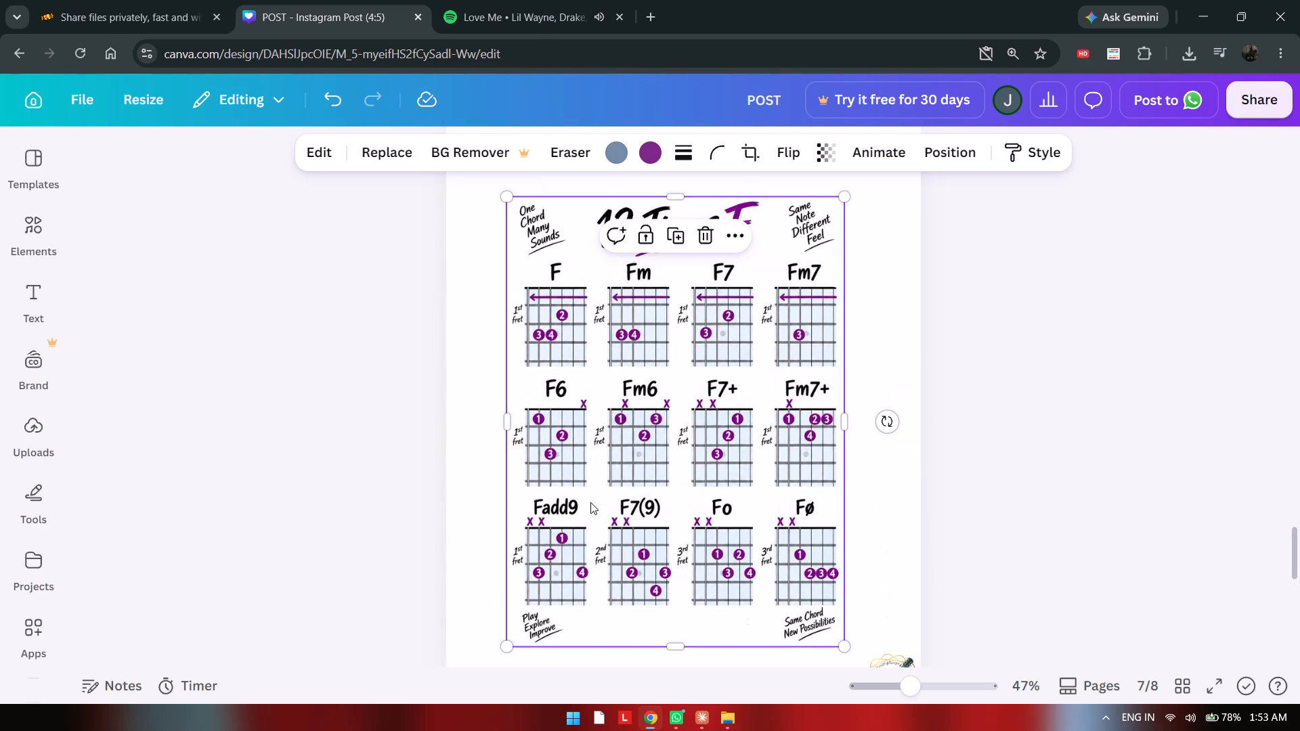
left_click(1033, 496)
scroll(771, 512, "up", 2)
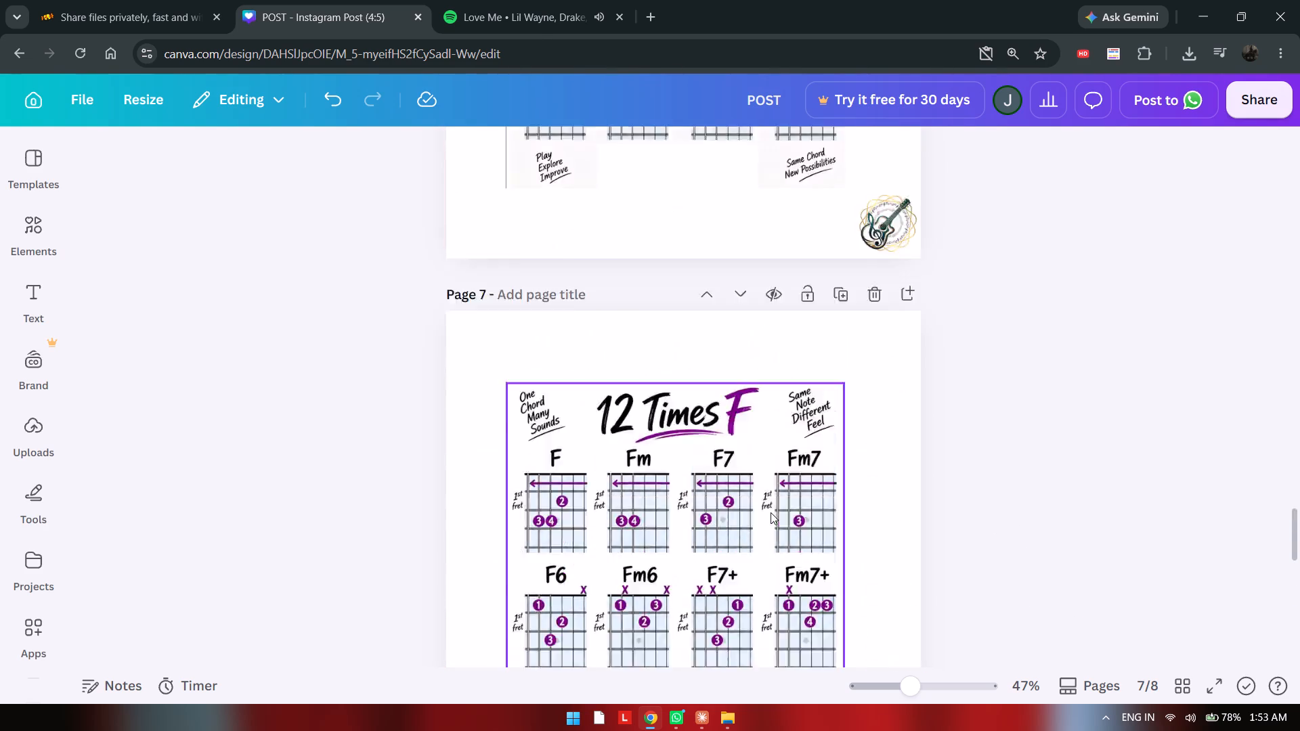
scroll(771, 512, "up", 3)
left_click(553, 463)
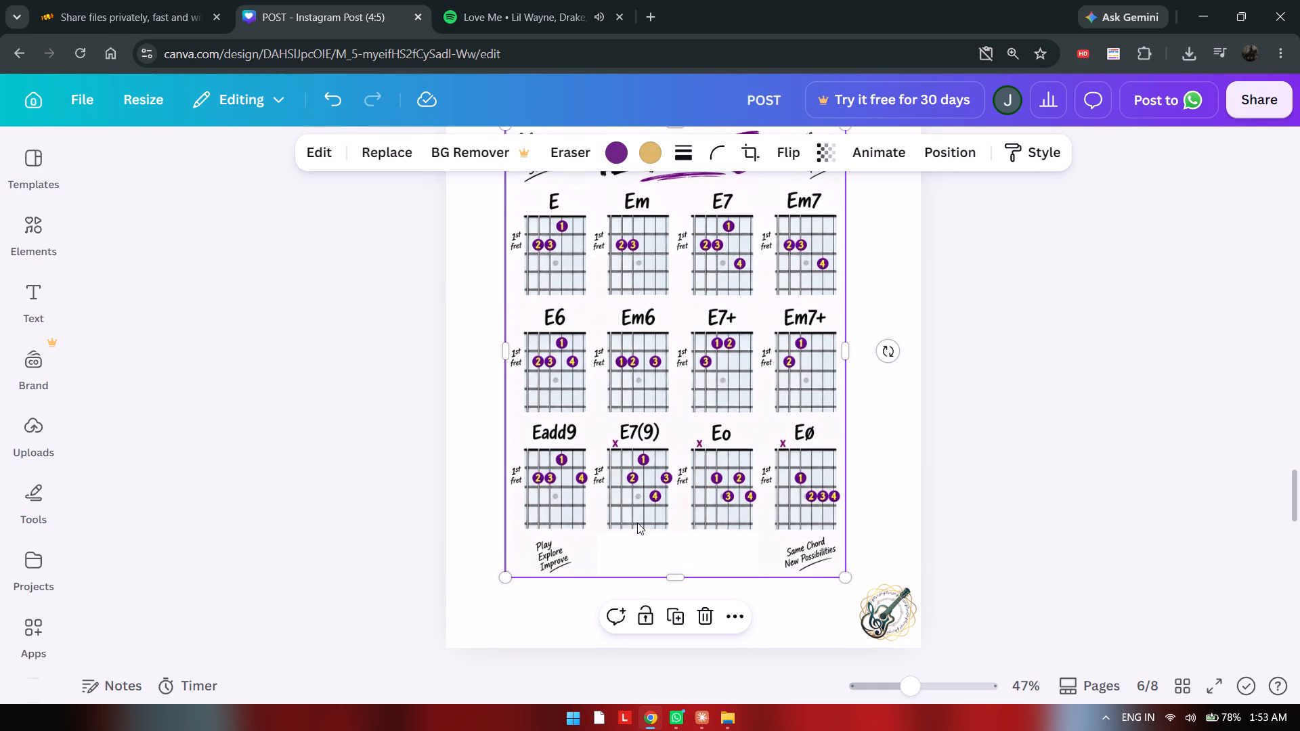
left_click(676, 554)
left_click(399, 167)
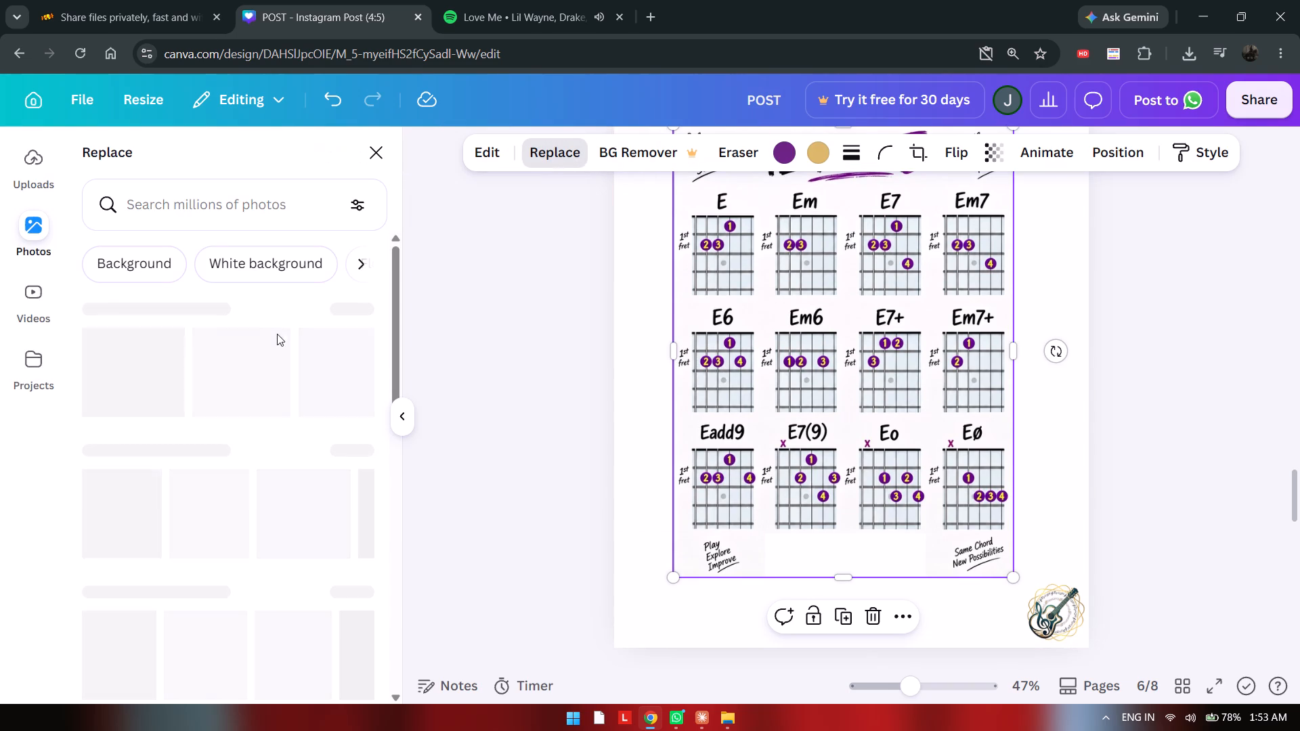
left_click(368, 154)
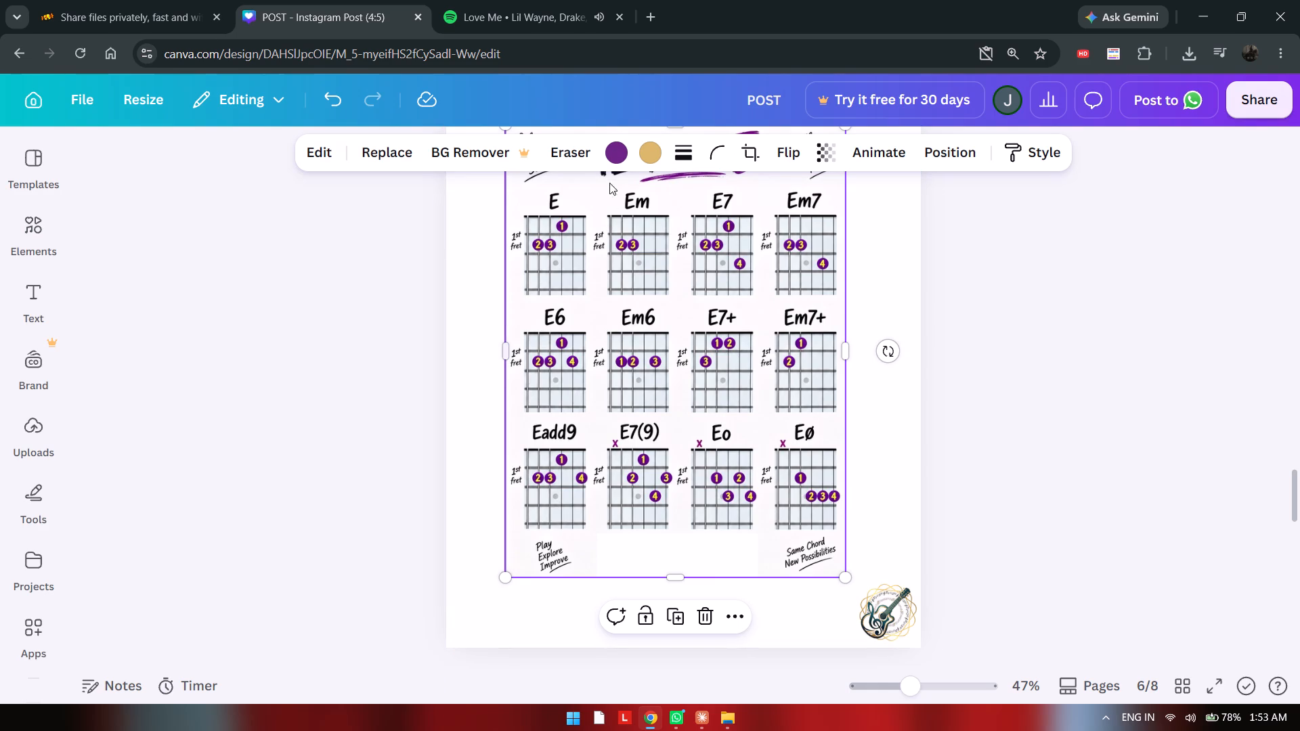
Fill the covering rectangle on page 6 with the tinted background colour sampled from the E chart.
left_click(672, 548)
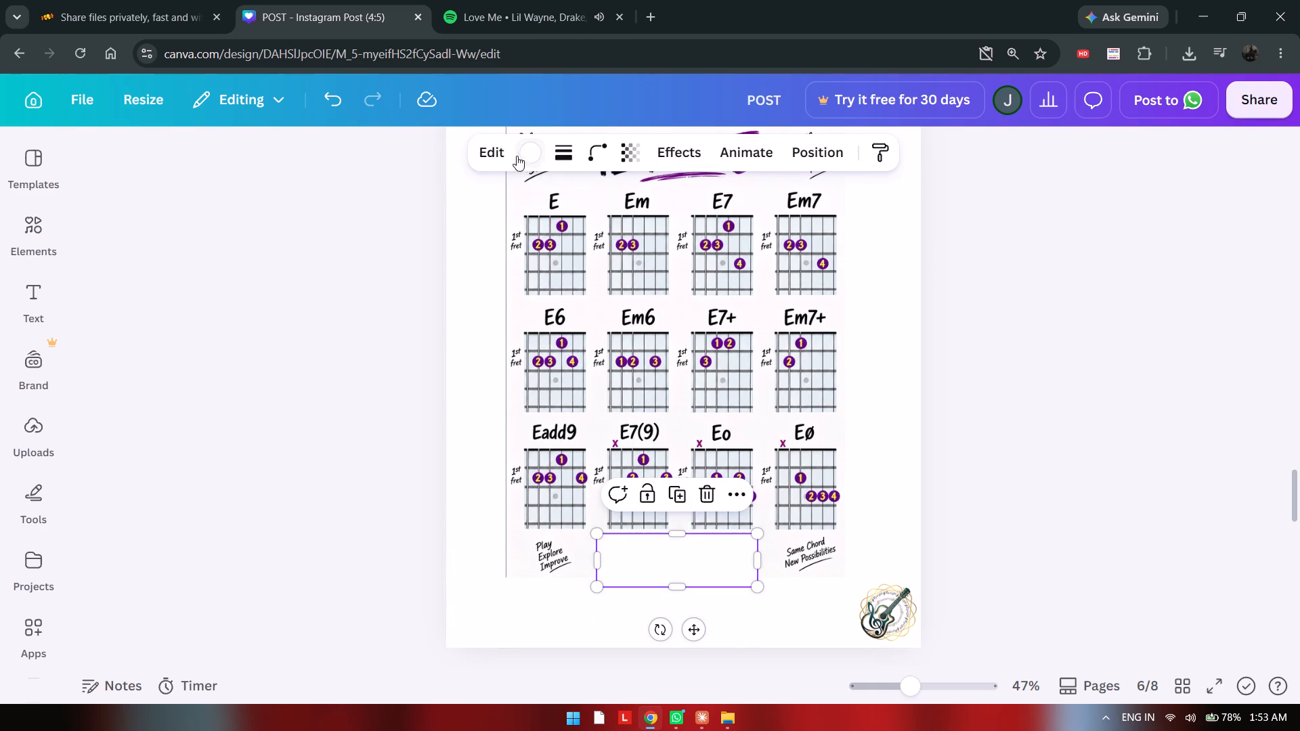
left_click(498, 152)
left_click(531, 158)
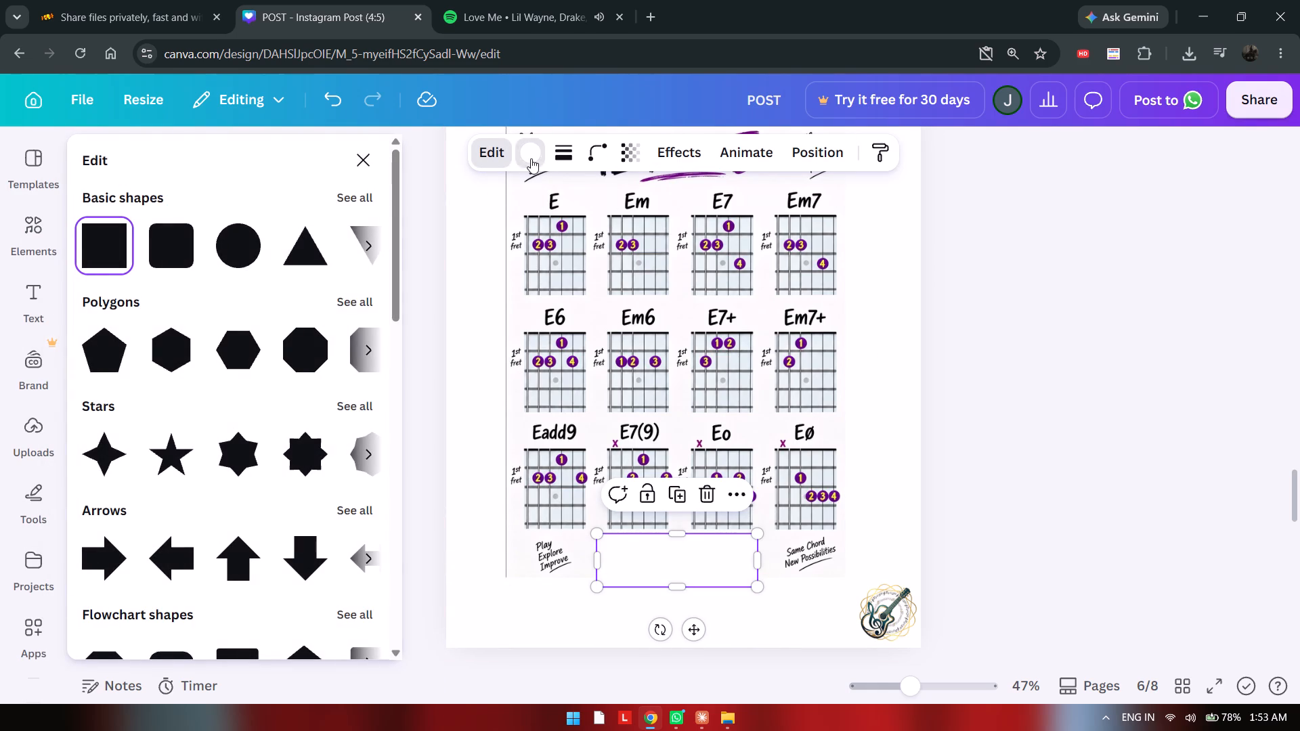
left_click(145, 296)
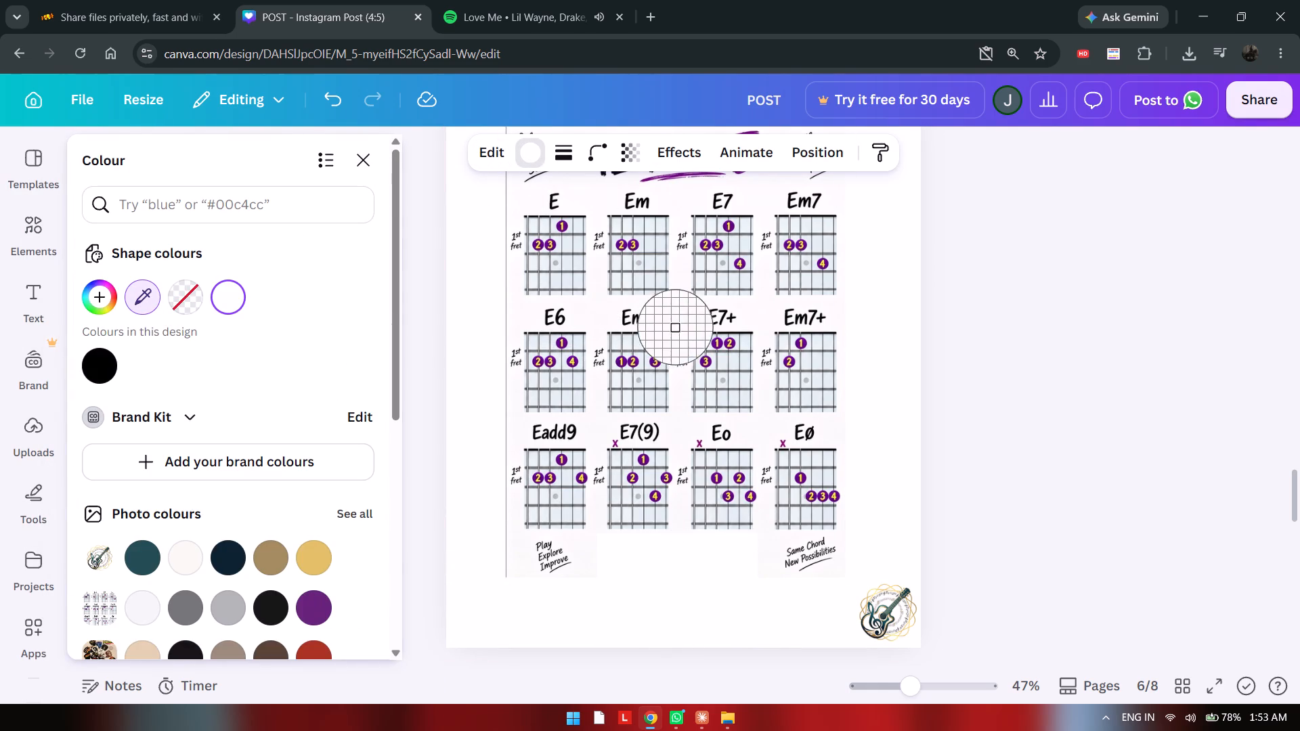
left_click(683, 314)
left_click(438, 470)
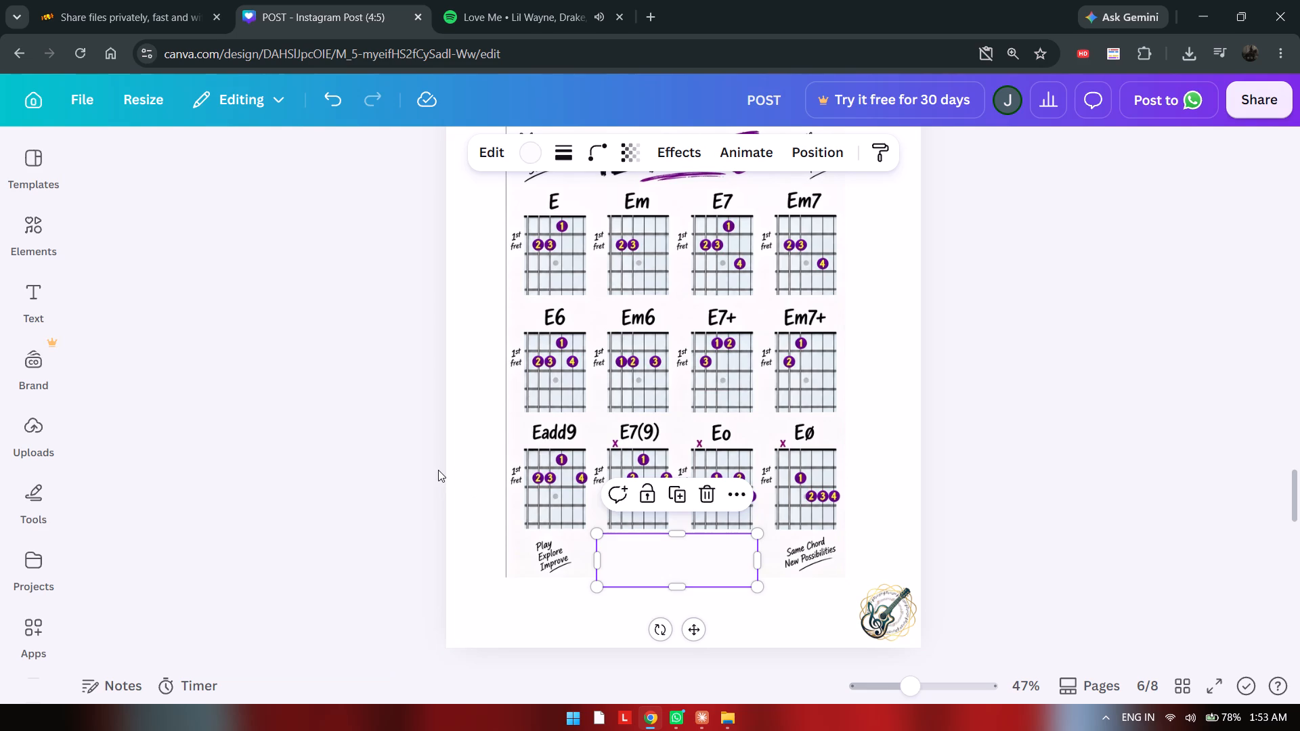
Set the page 6 background to the tint sampled from the covering rectangle beneath the E chart.
left_click(494, 524)
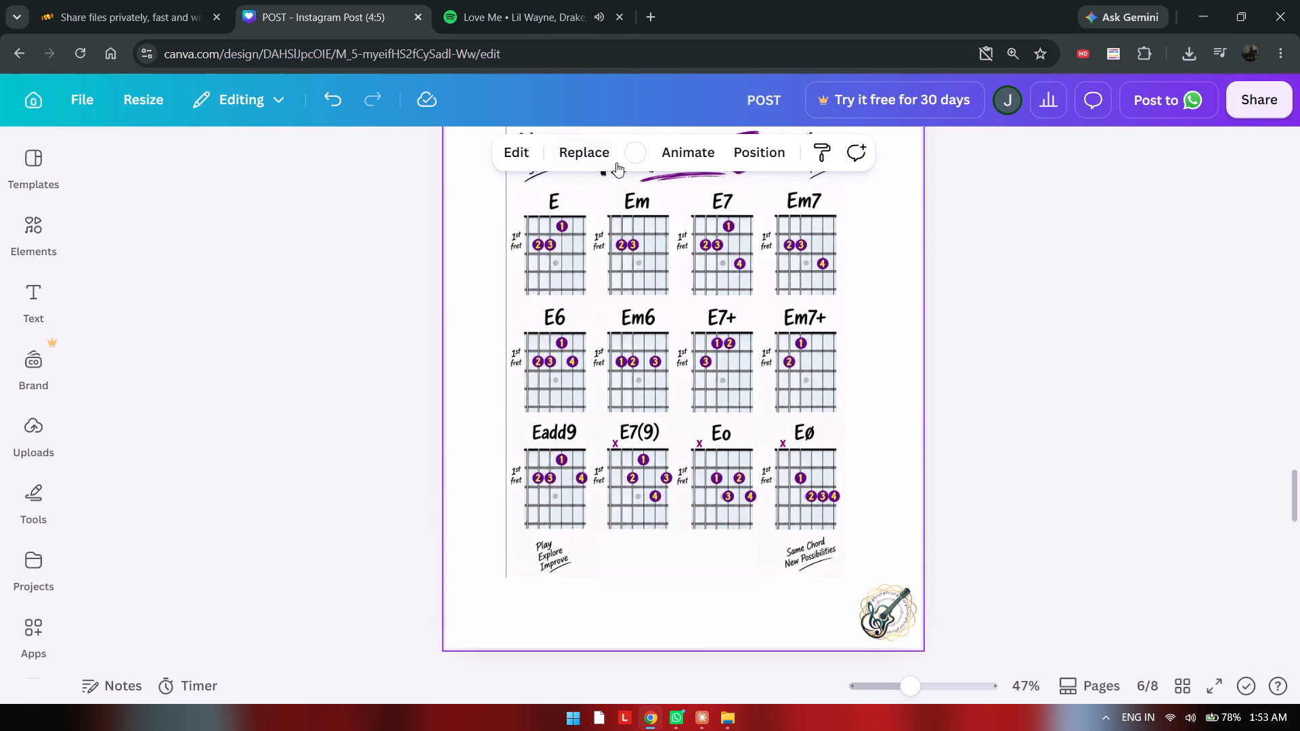
left_click(632, 155)
left_click(142, 297)
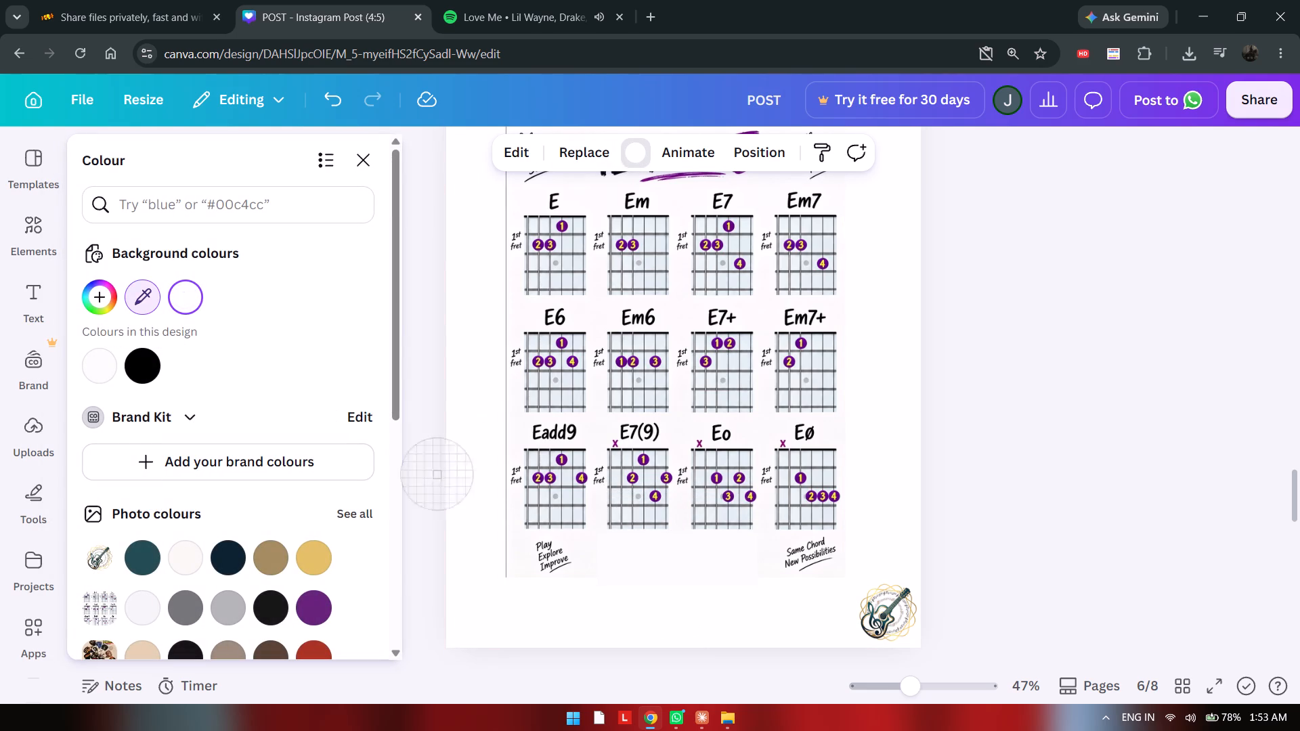
left_click(645, 554)
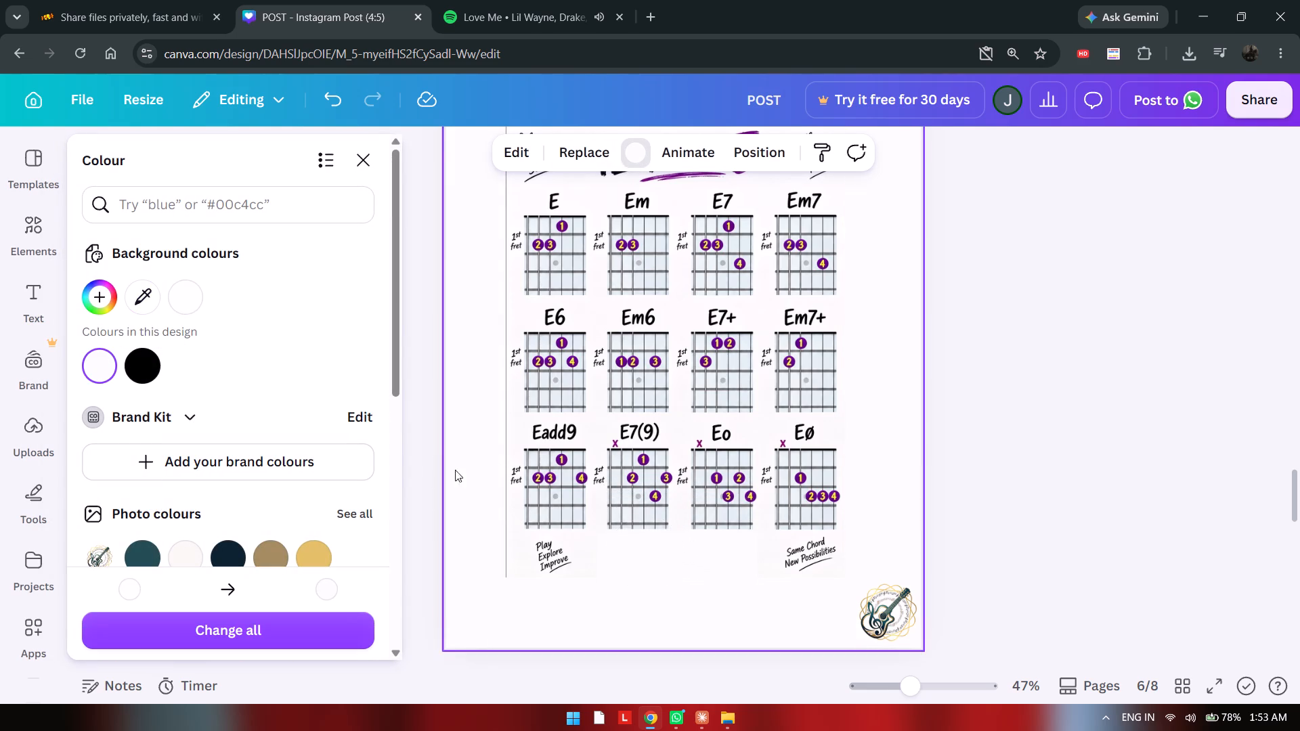
Crop the left edge of the E chart on page 6 to remove the thin vertical line beside it.
left_click(400, 441)
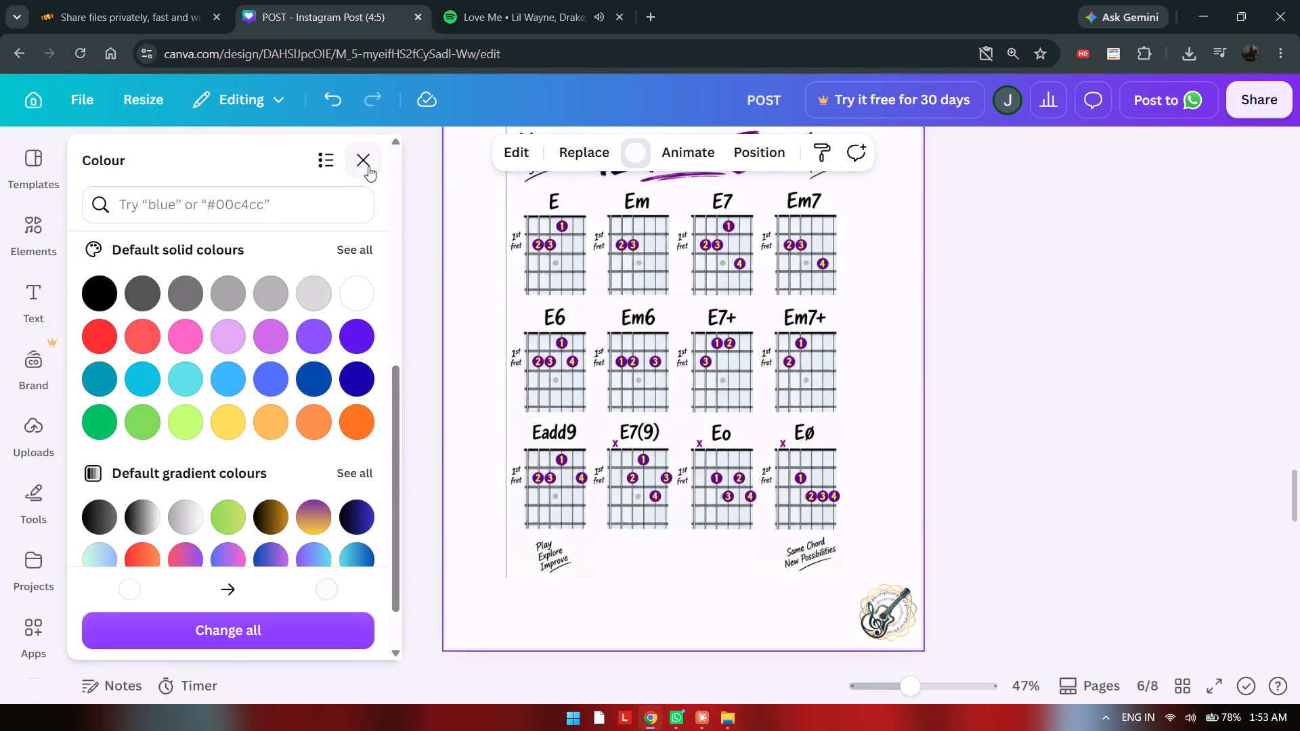
left_click(368, 167)
left_click(1125, 432)
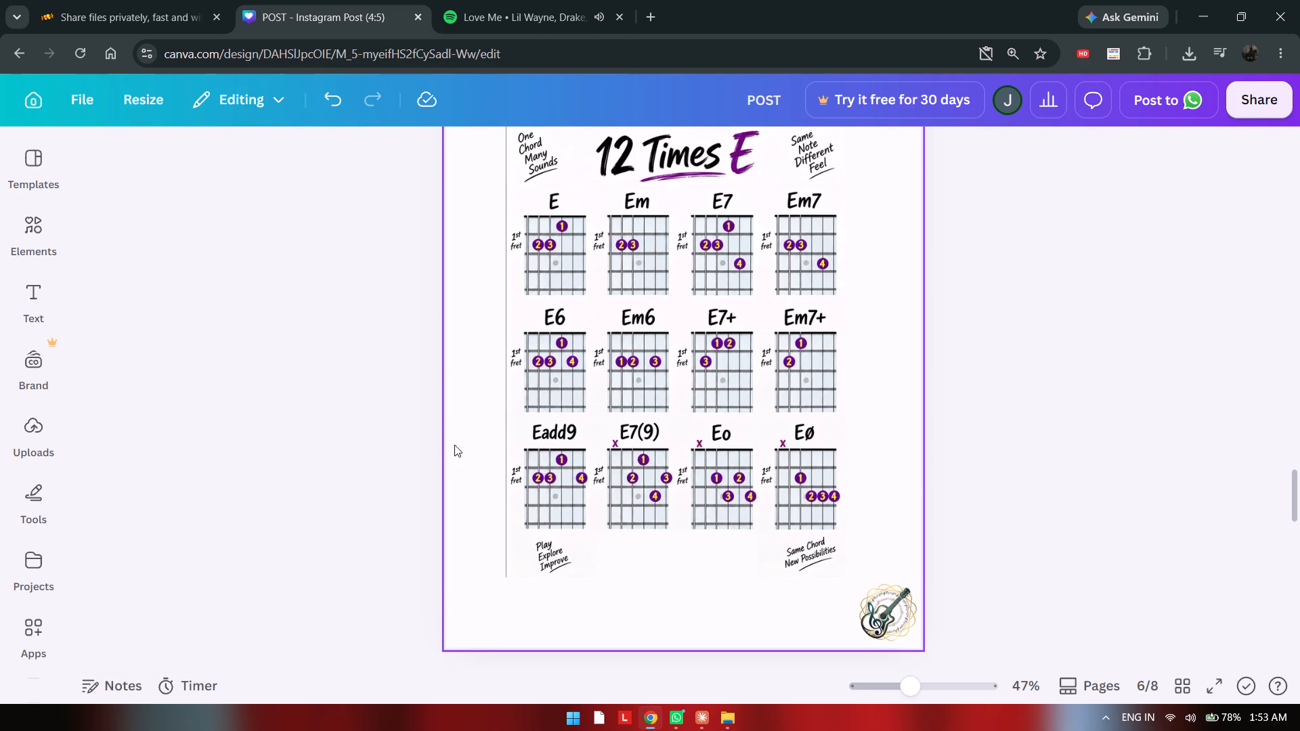
left_click(454, 445)
left_click(638, 363)
left_click(508, 352)
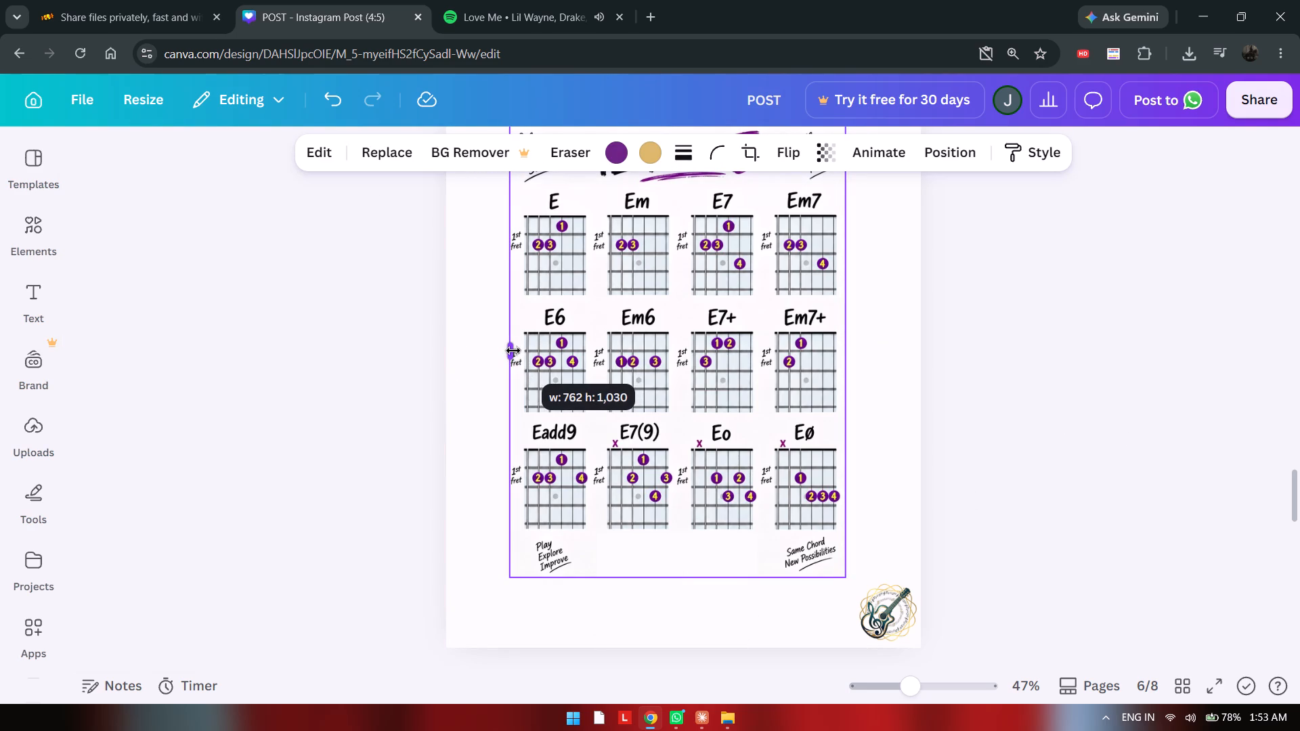
left_click(1074, 449)
Crop the left edge of the D chart on page 5 slightly inward, to a width of about 754.
scroll(965, 527, "up", 3)
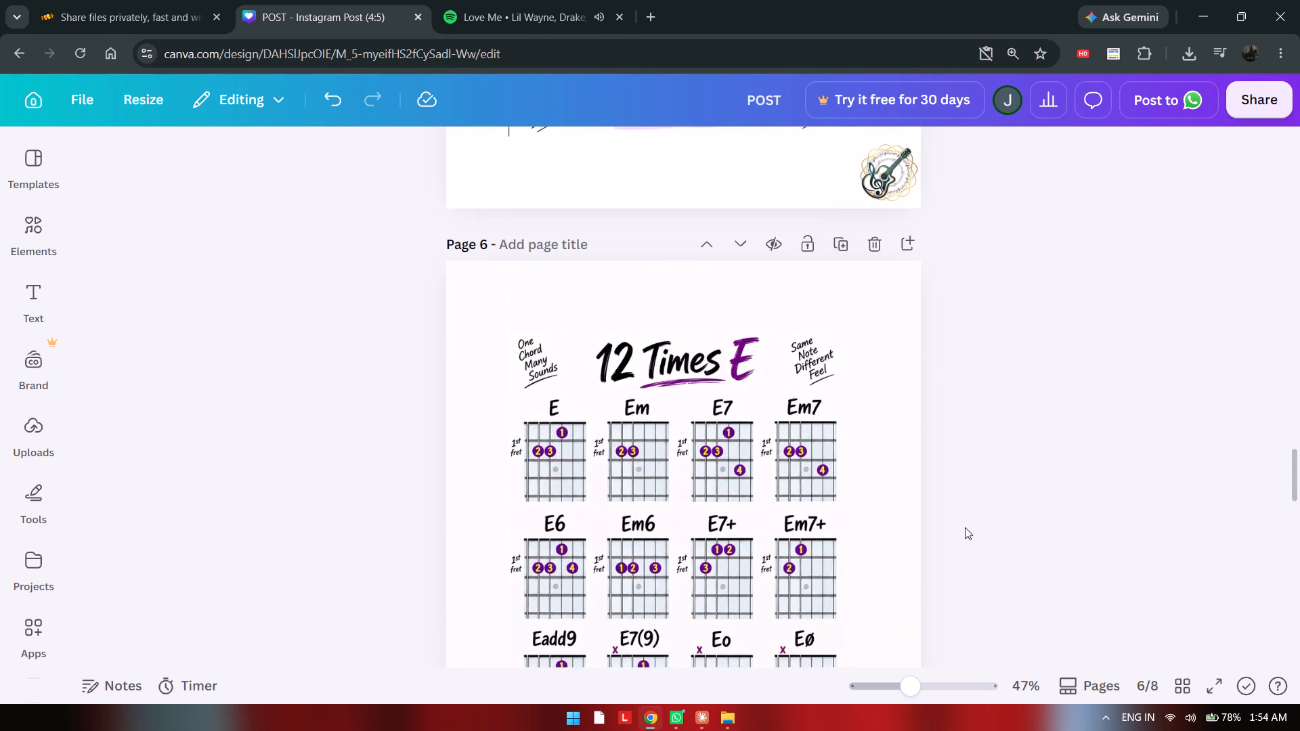
scroll(965, 527, "up", 4)
left_click(694, 502)
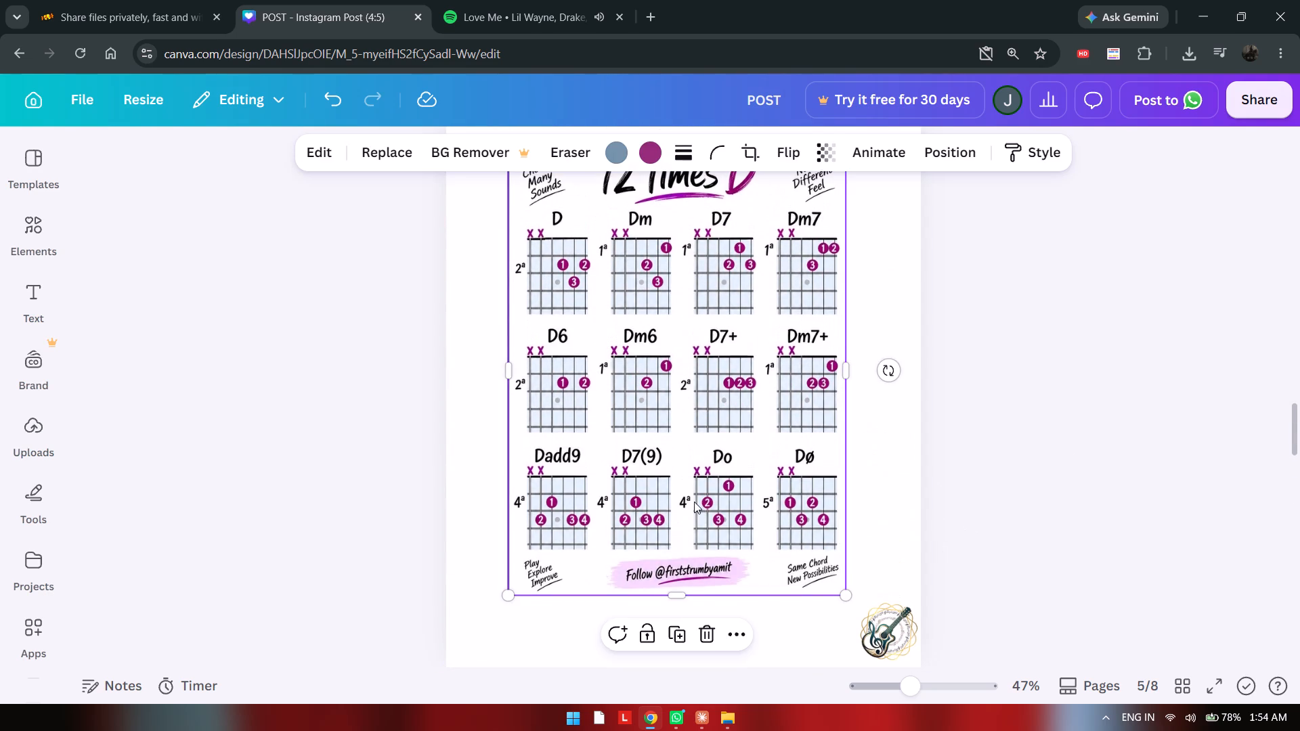
scroll(694, 502, "up", 1)
left_click(1165, 543)
left_click(607, 500)
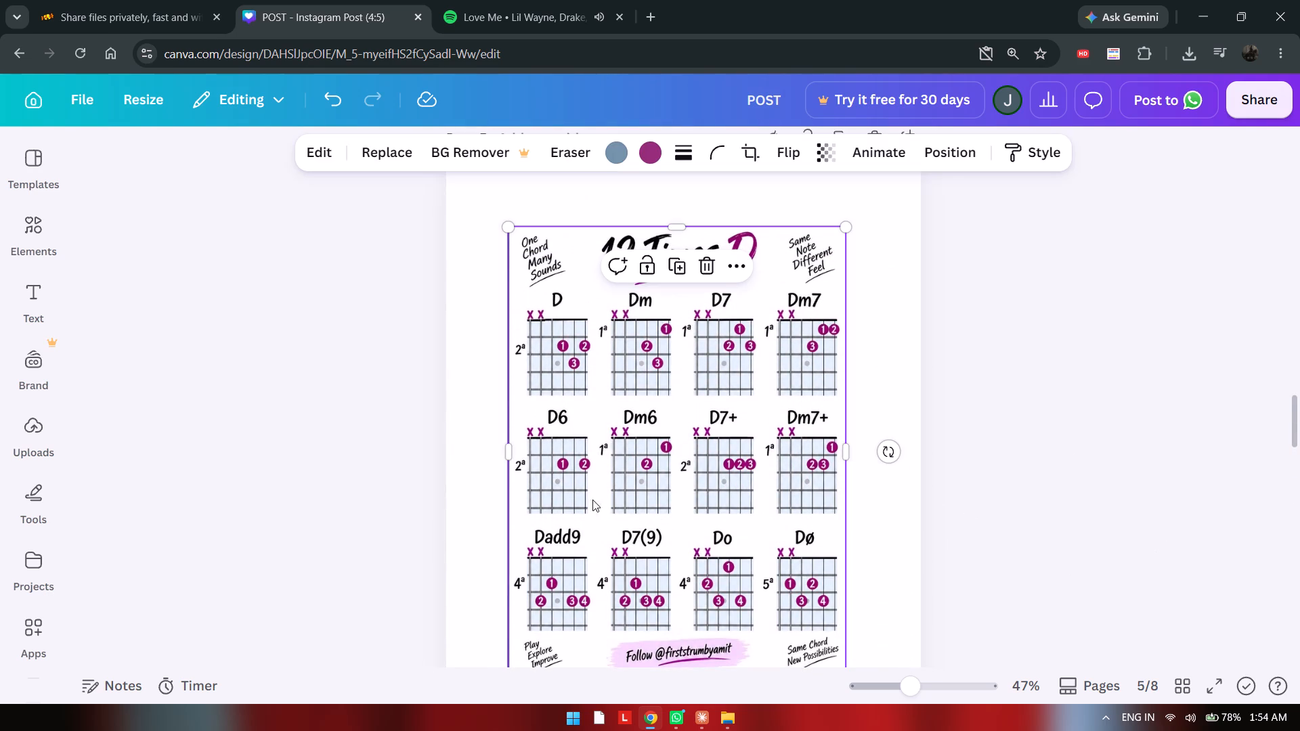
left_click(506, 447)
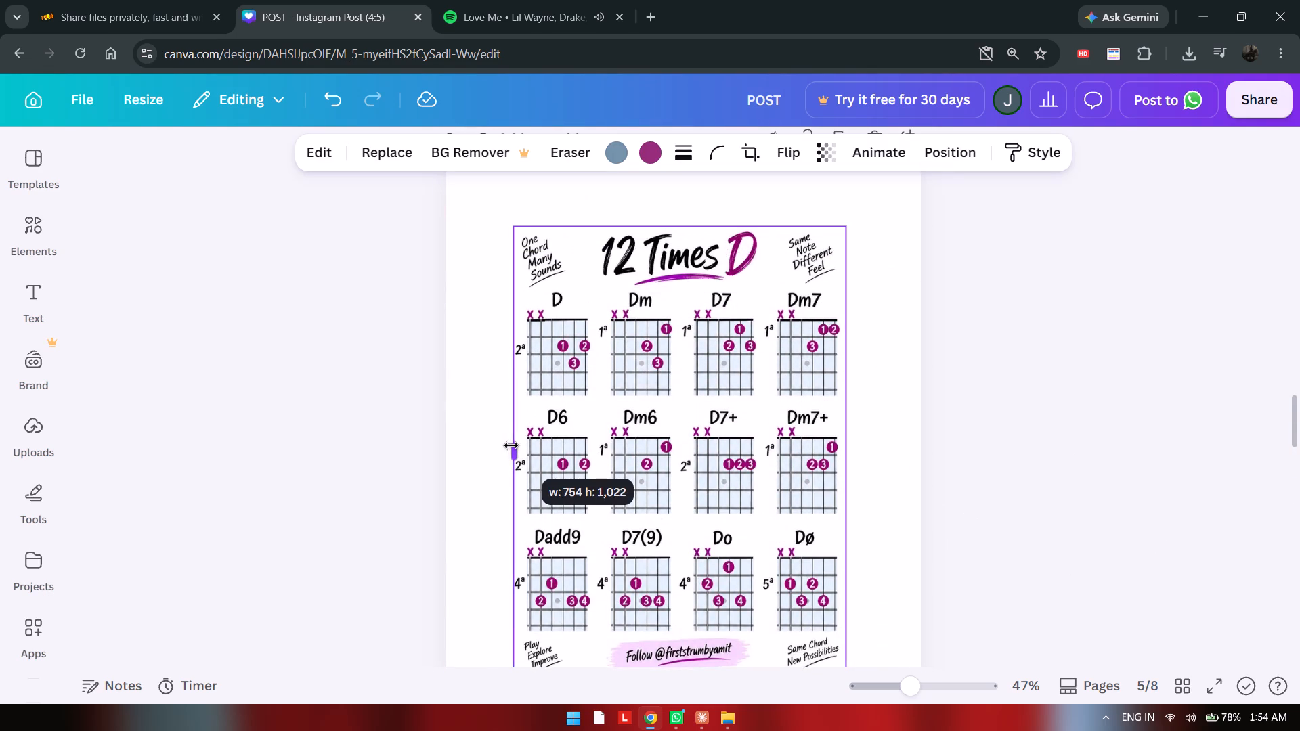
left_click(1140, 527)
Paste the covering rectangle onto page 5 and place it over the Follow handle line beneath the D chart.
scroll(990, 544, "down", 1)
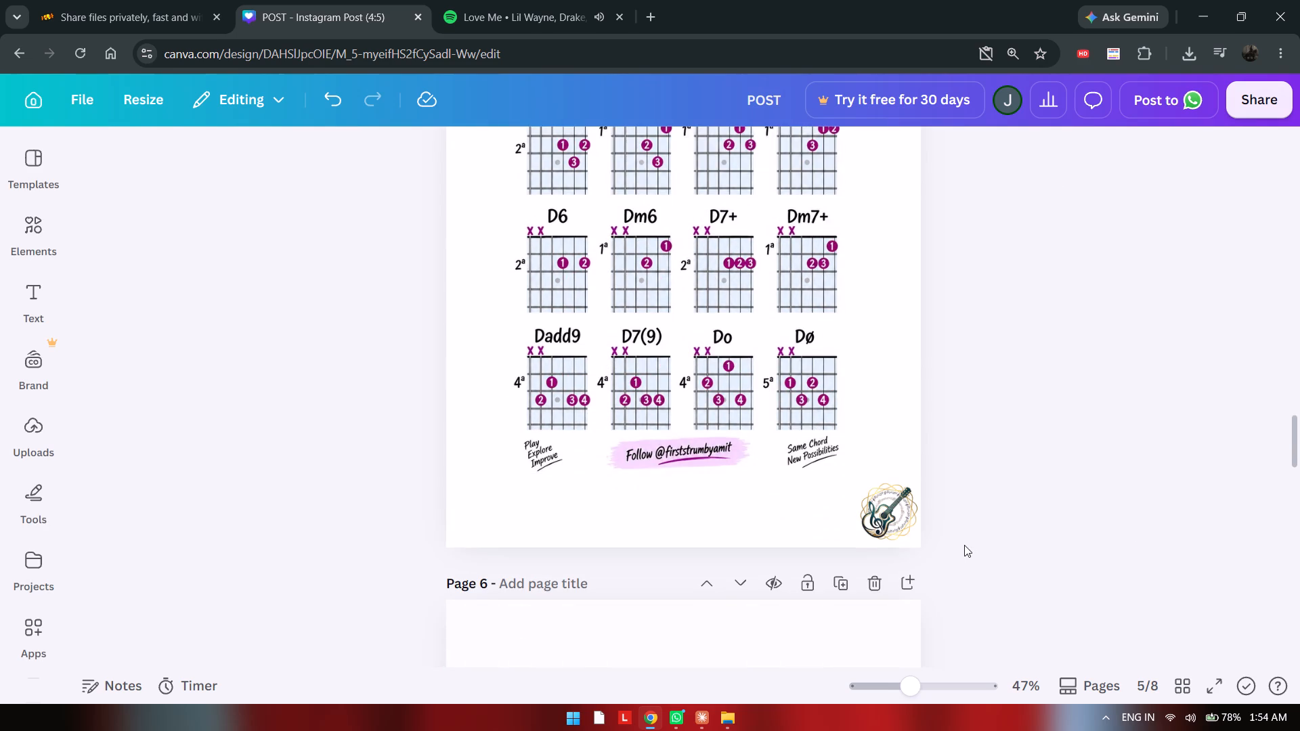
scroll(964, 545, "down", 1)
scroll(819, 541, "down", 5)
scroll(727, 474, "up", 1)
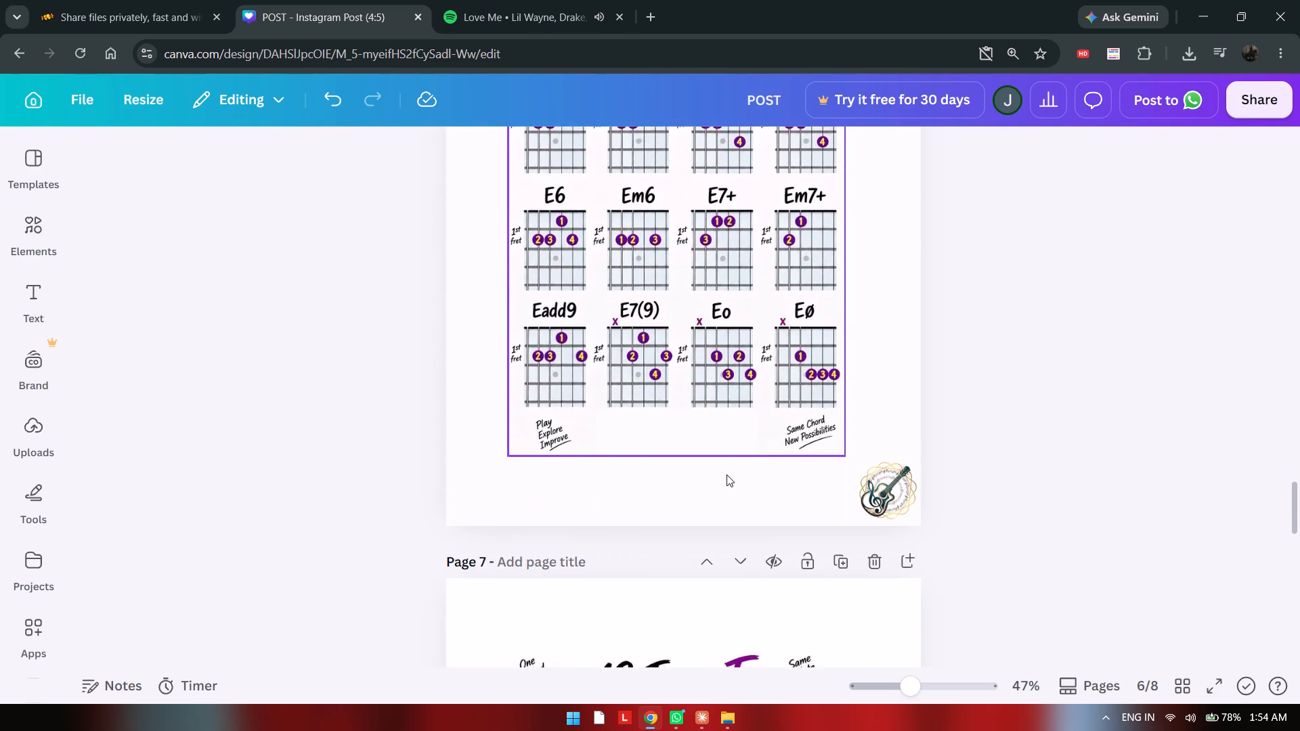
scroll(727, 474, "up", 1)
left_click(727, 474)
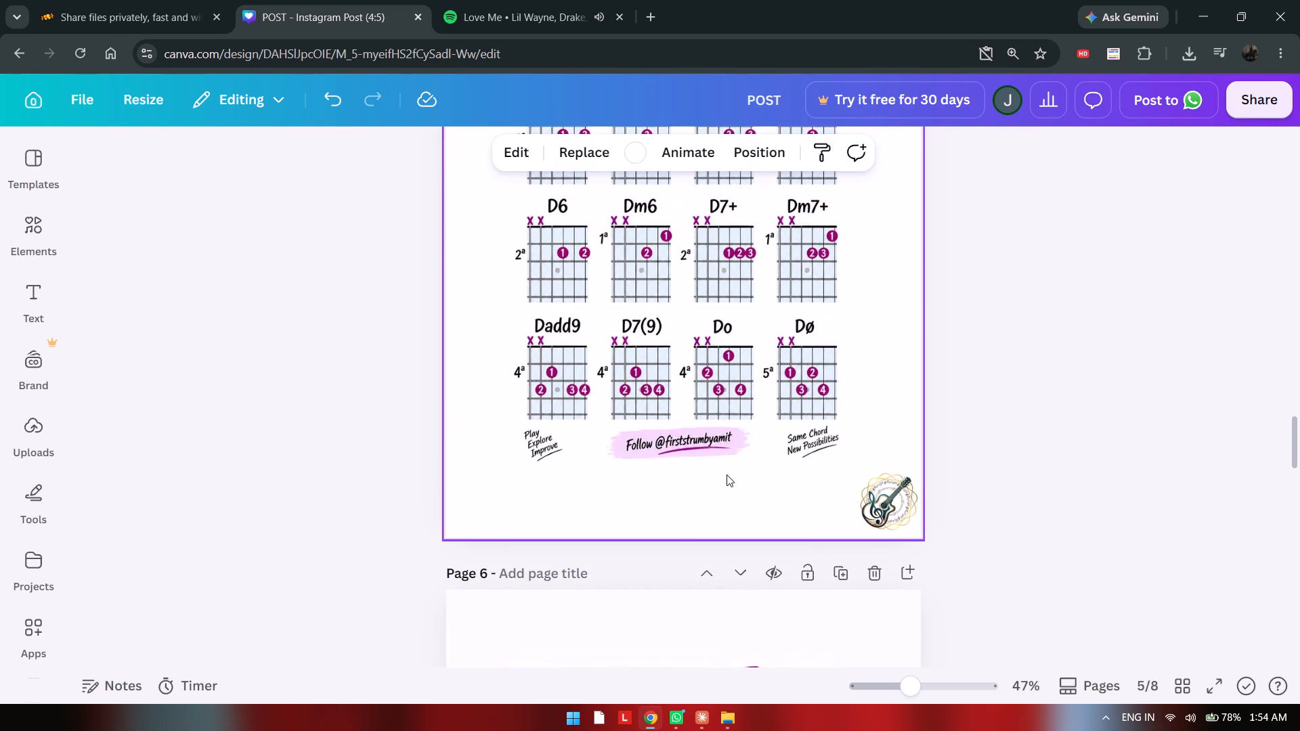
key("ctrl+v")
left_click_drag(712, 482, 720, 461)
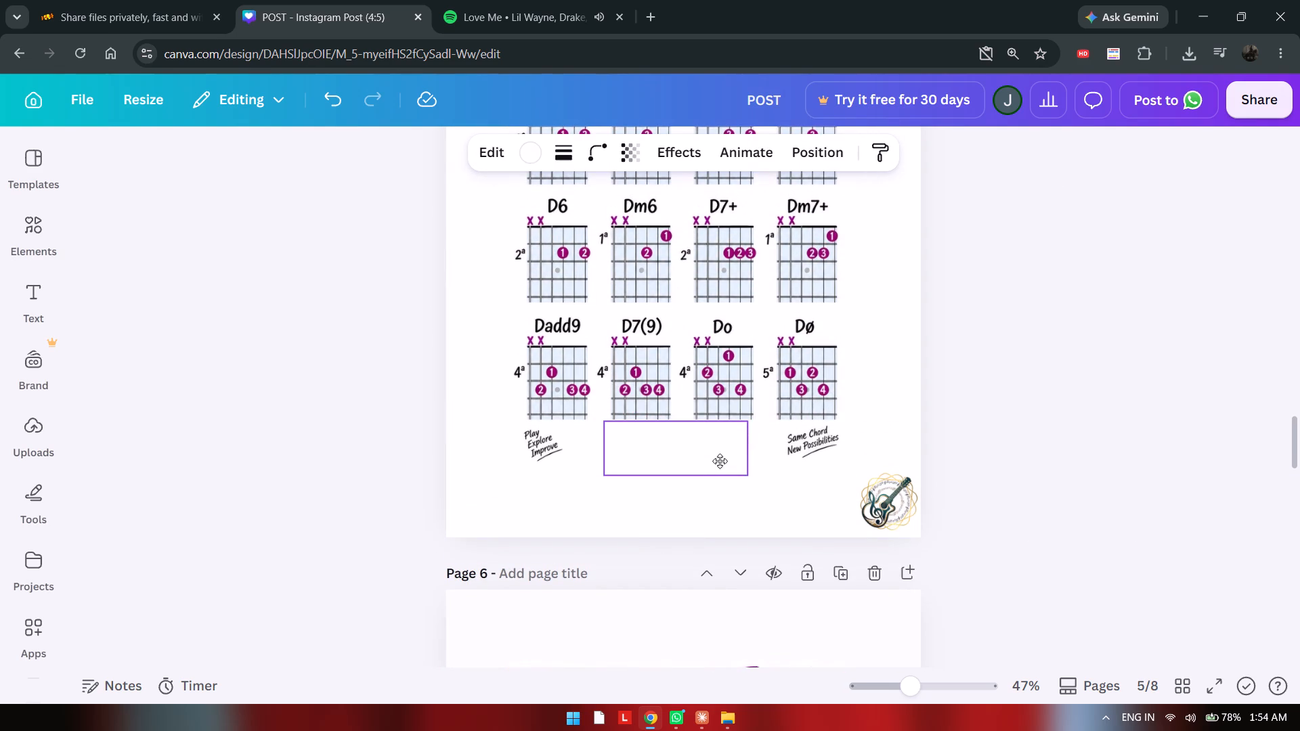
left_click_drag(720, 461, 723, 460)
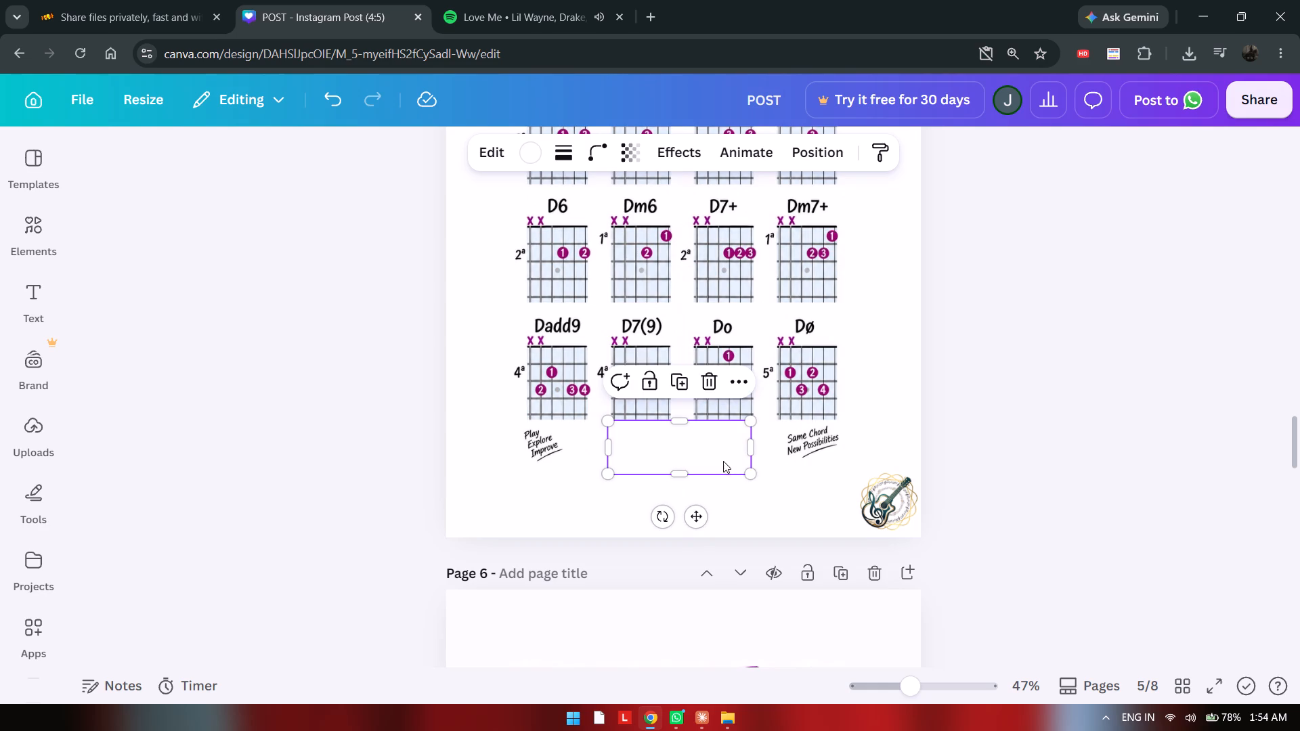
left_click(735, 505)
Paste the covering rectangle onto page 4 and place it over the Follow handle line beneath the C chart.
scroll(735, 505, "up", 4)
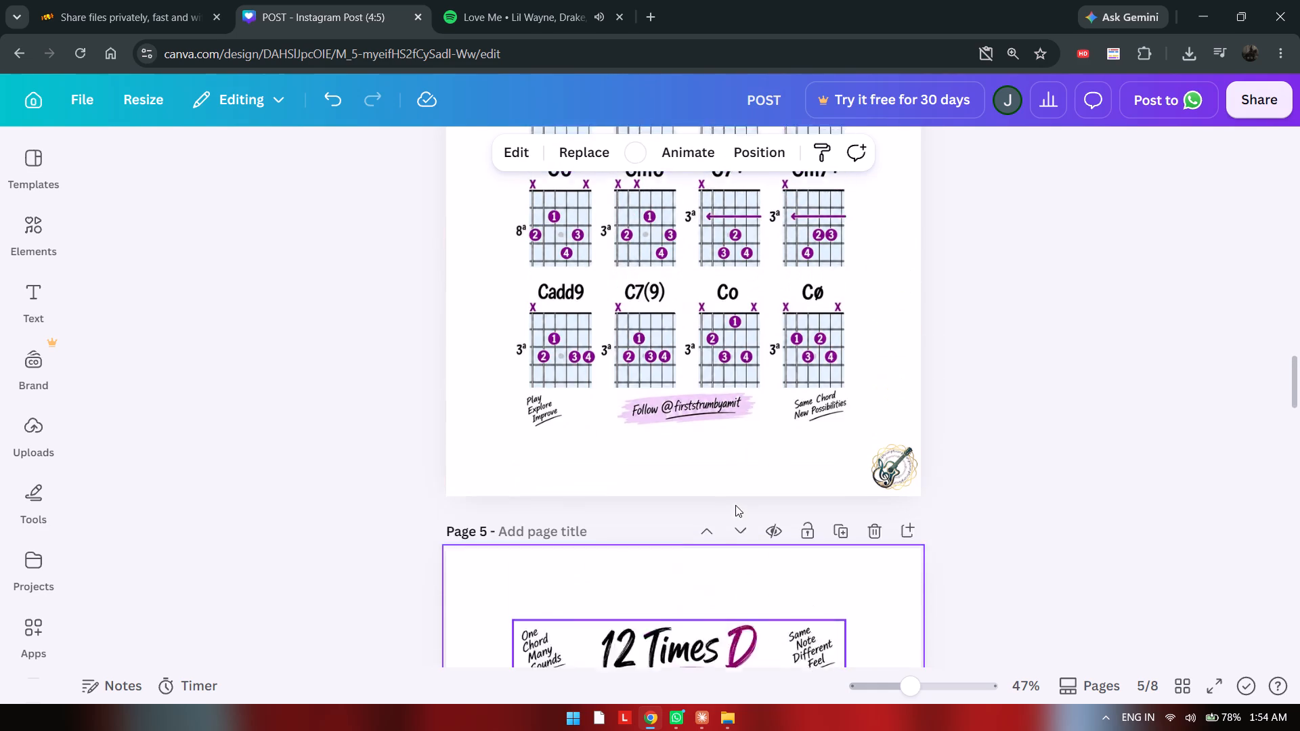
scroll(735, 505, "up", 2)
left_click(731, 498)
key("ctrl+v")
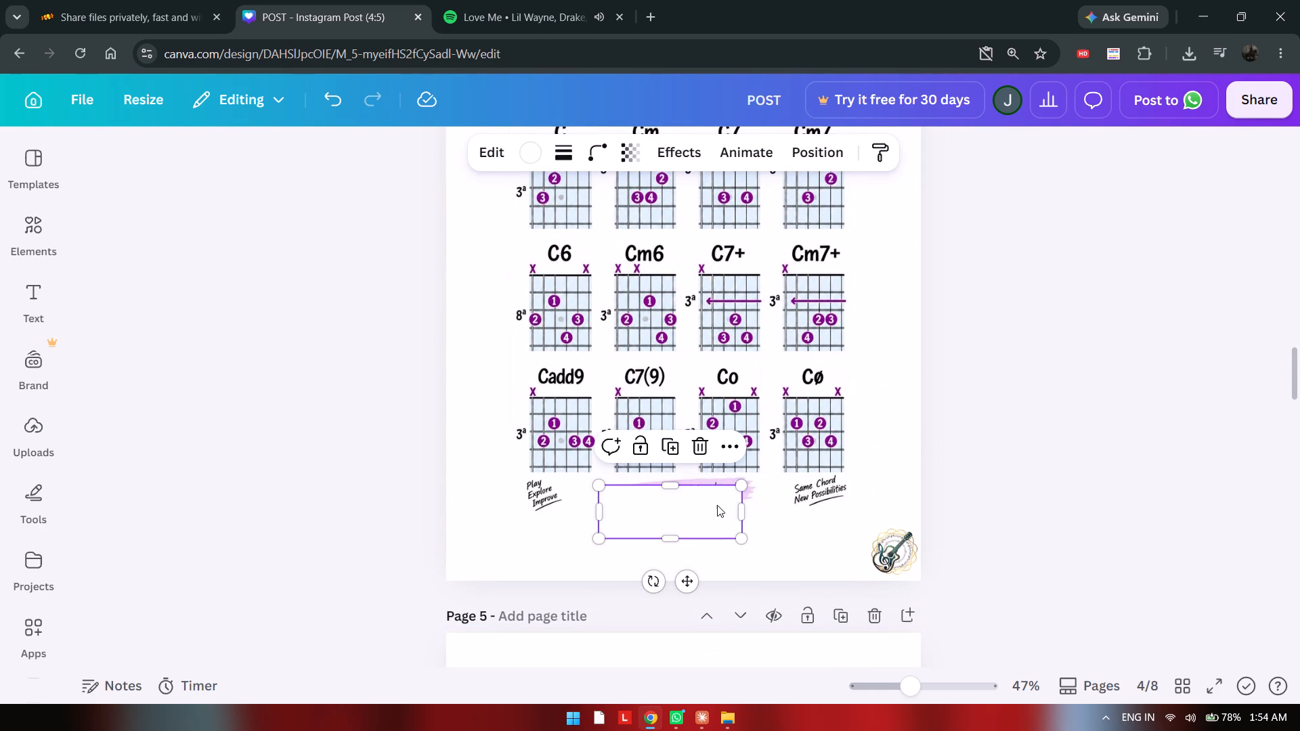
left_click_drag(709, 506, 719, 494)
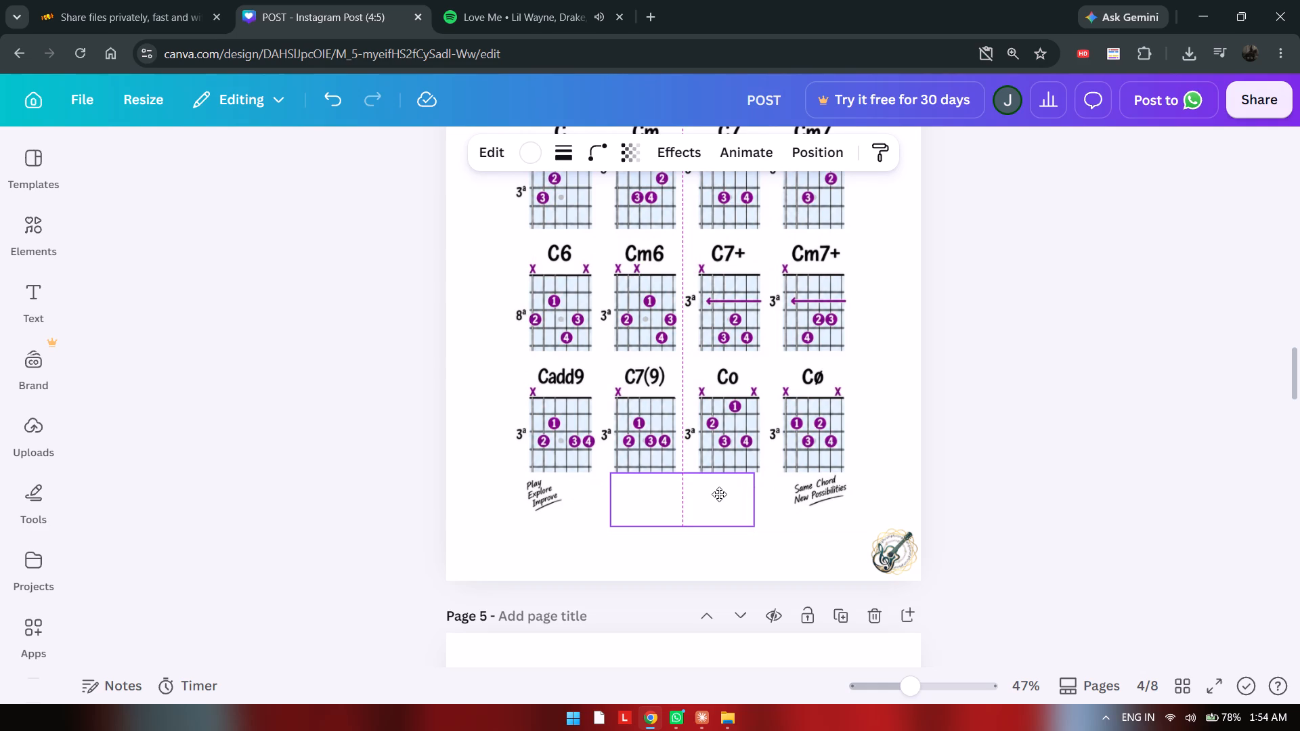
left_click_drag(719, 494, 719, 495)
left_click(804, 546)
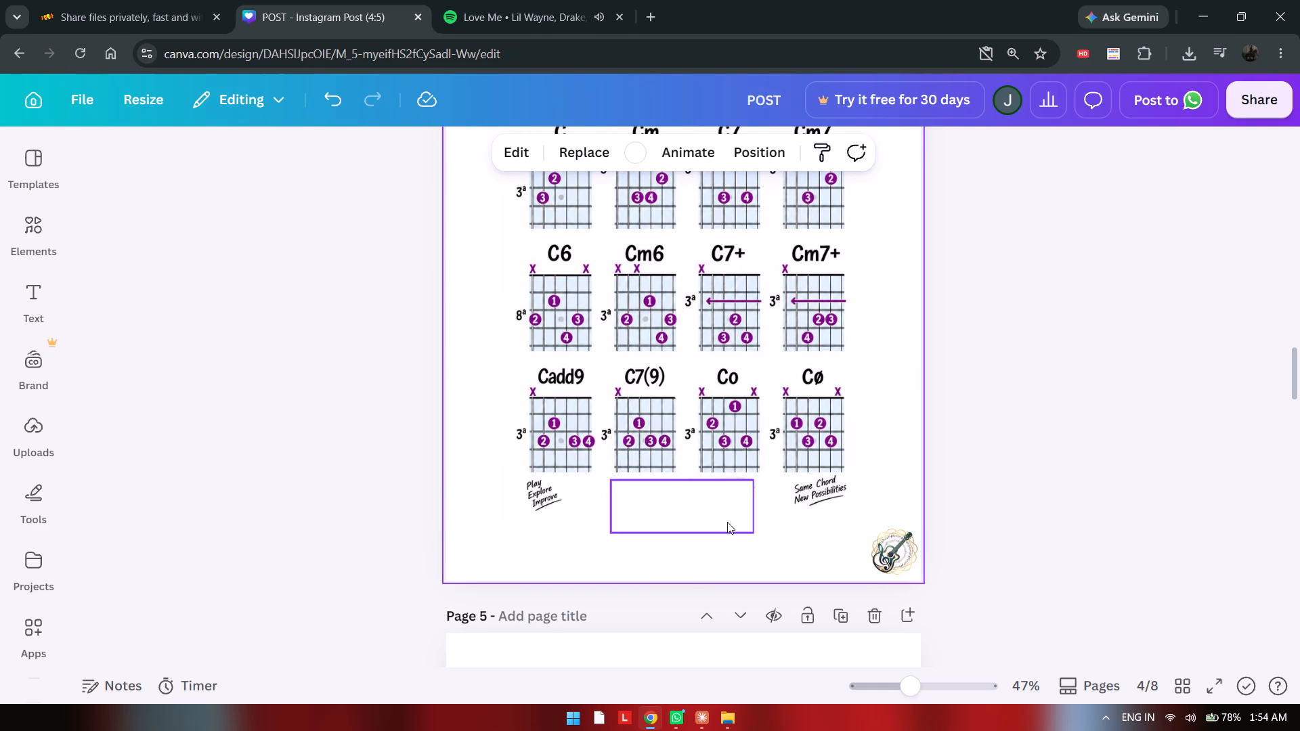
Extend the page 4 rectangle's top edge upward and right edge outward to hide the leftover pink brush edge.
left_click(720, 517)
key("Up")
key("Down")
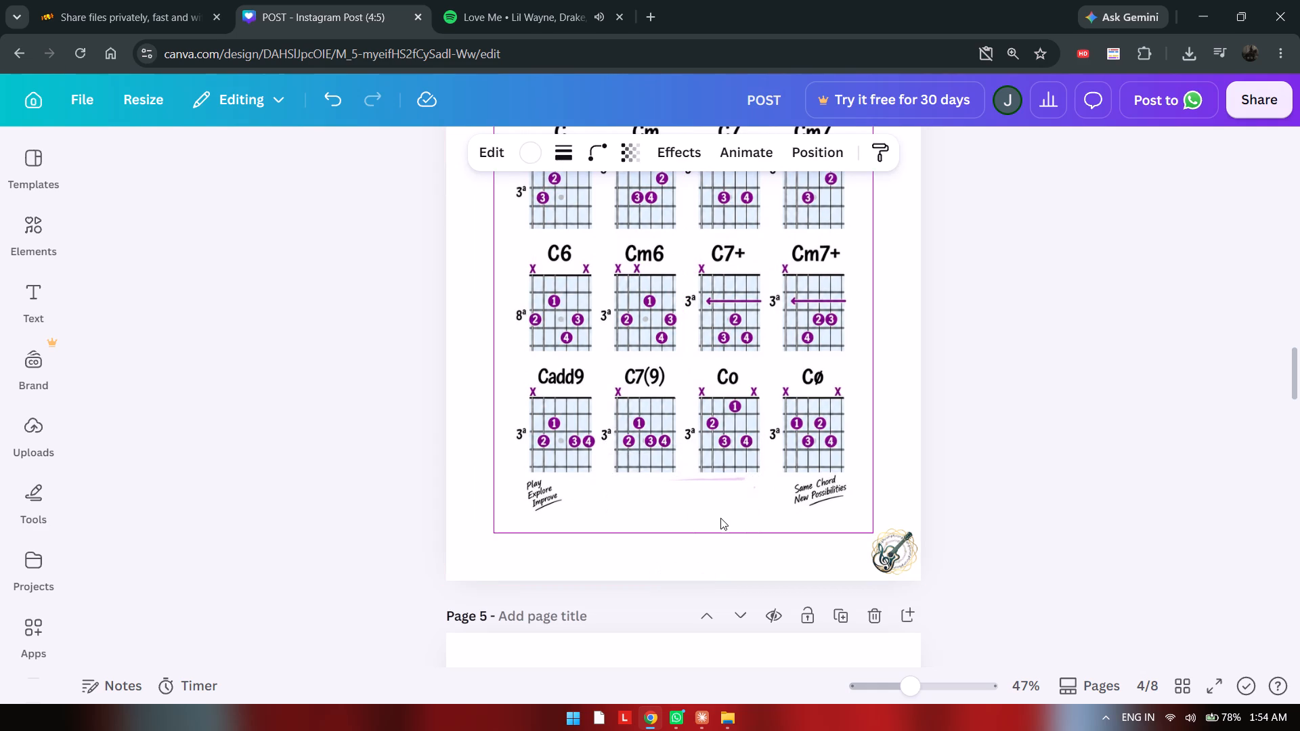
key("ctrl+z")
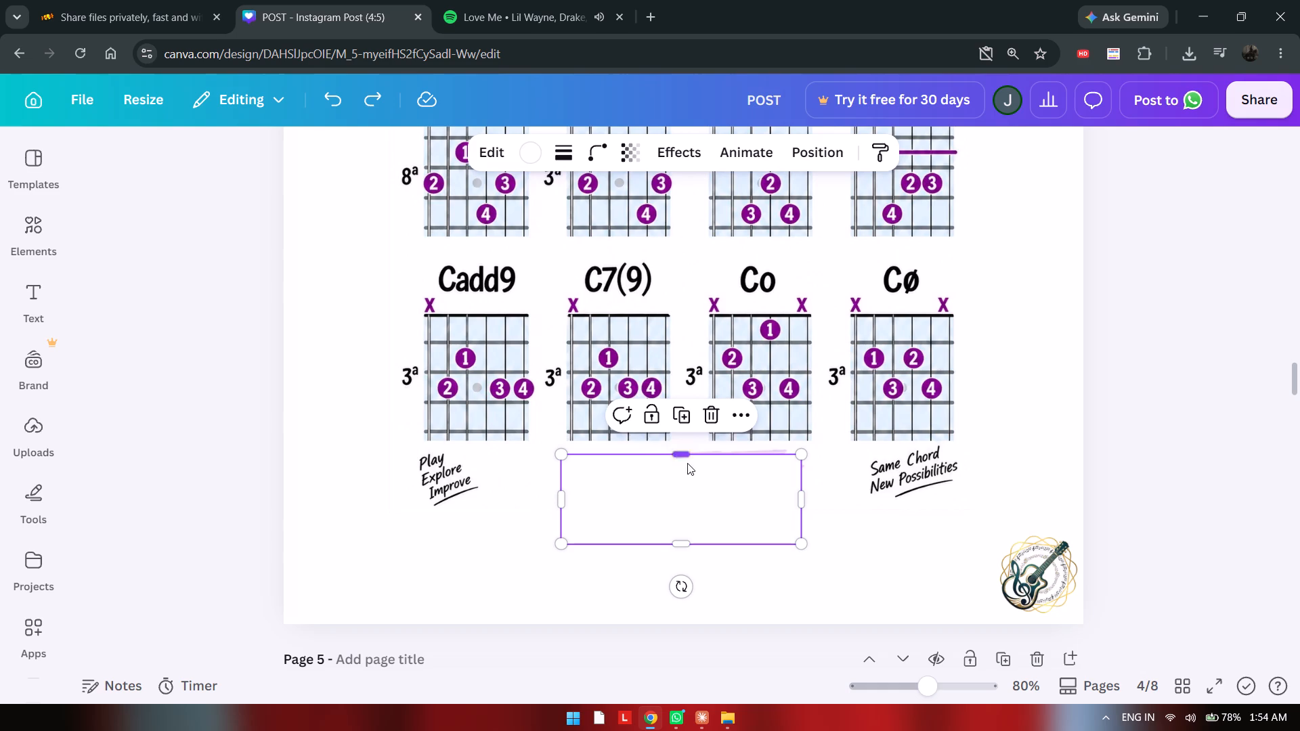
left_click(682, 446)
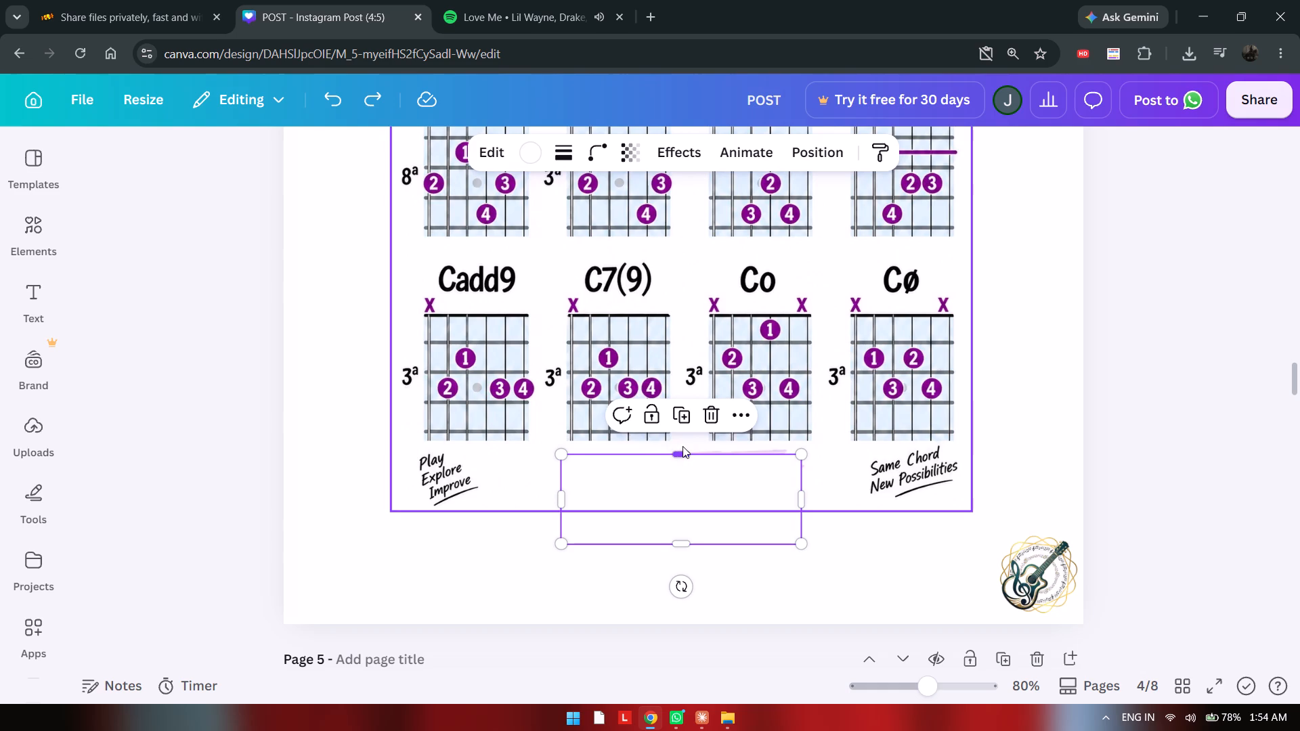
left_click(597, 531)
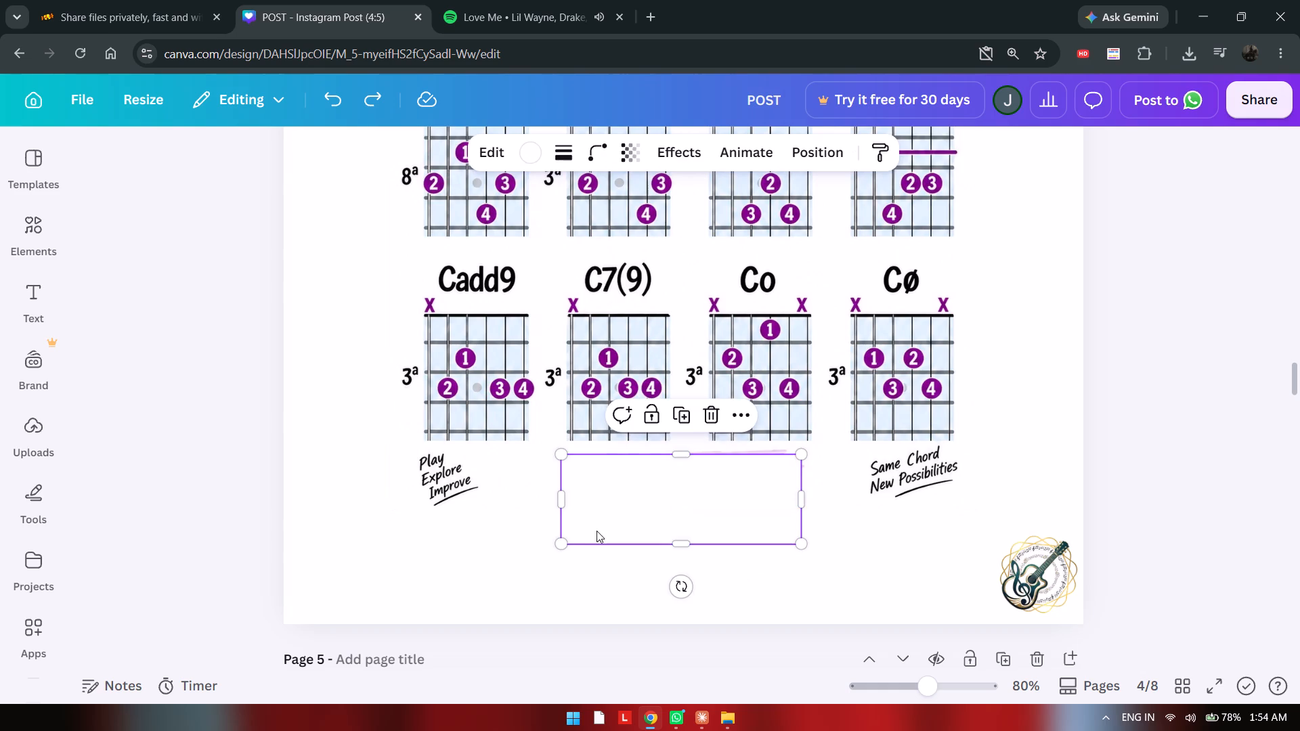
left_click_drag(680, 452, 685, 446)
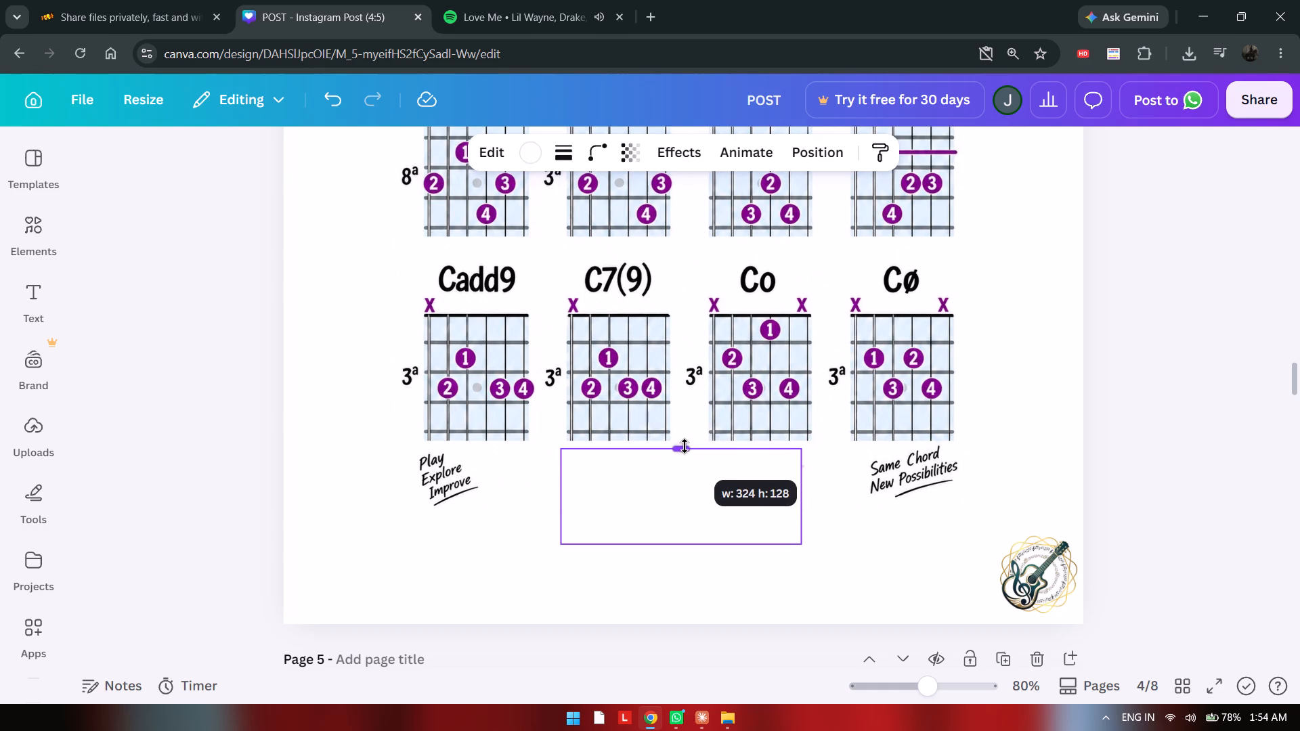
left_click_drag(685, 446, 685, 444)
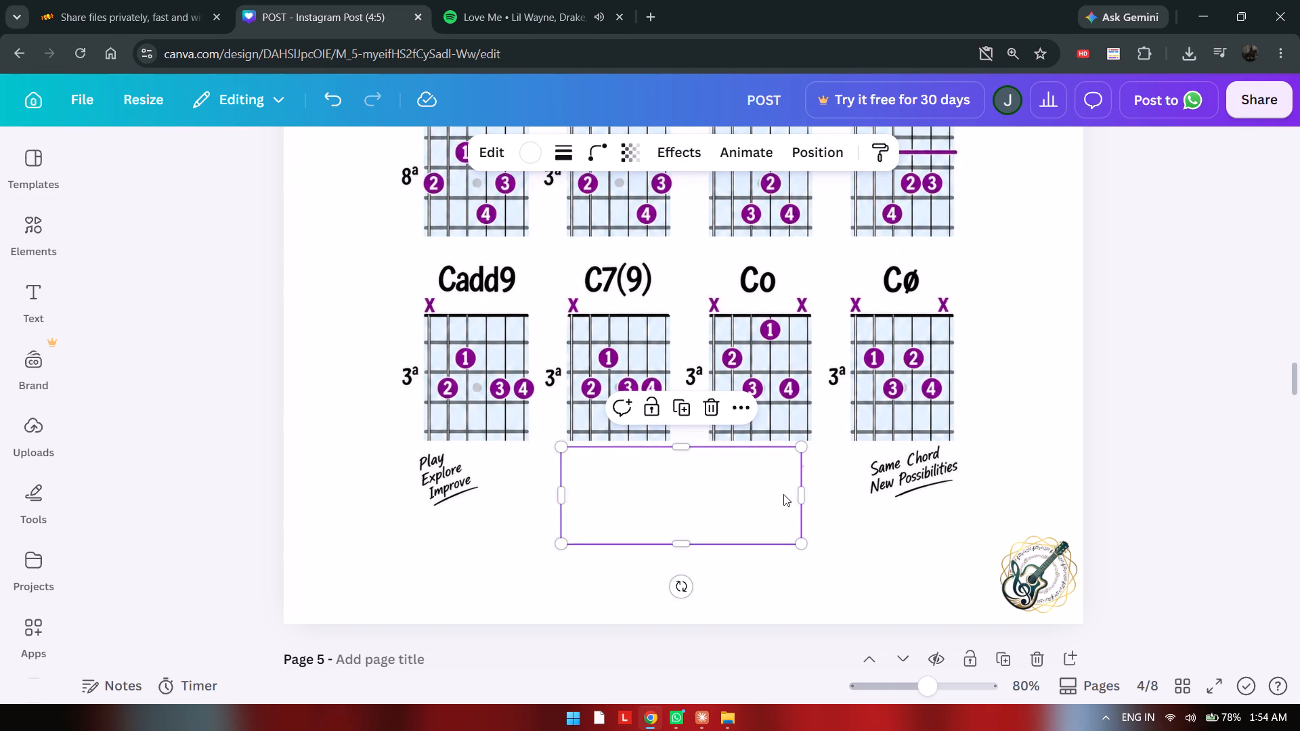
left_click_drag(798, 493, 808, 492)
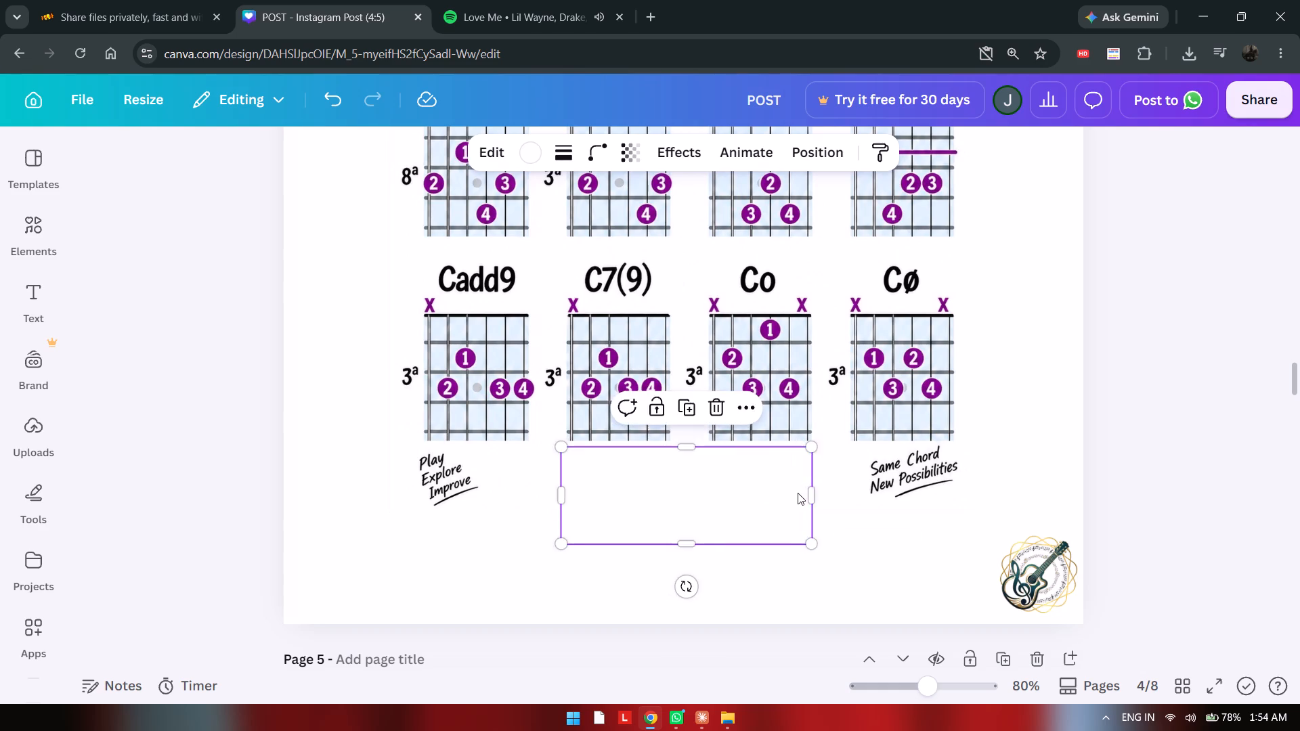
Paste the covering rectangle onto page 3 and place it over the Follow handle line beneath the B chart.
scroll(798, 493, "up", 7)
scroll(664, 518, "down", 2)
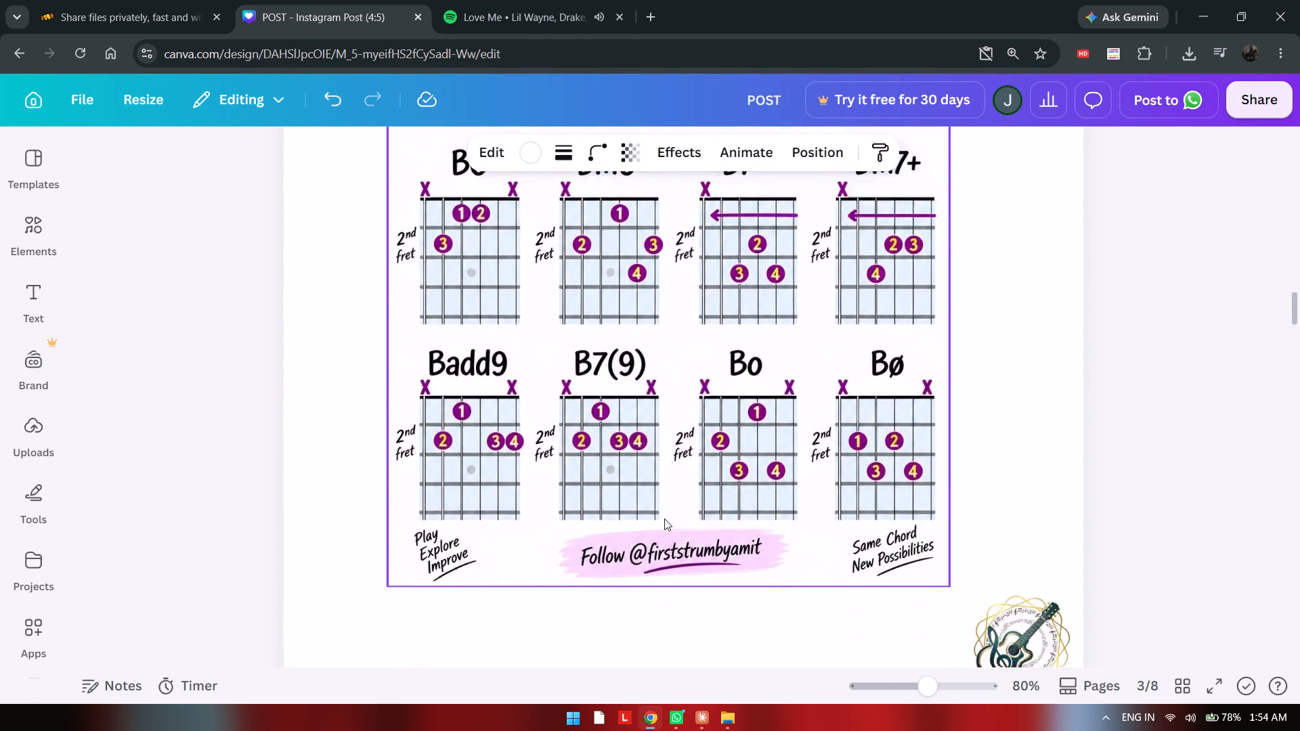
scroll(664, 518, "down", 2)
left_click(664, 518)
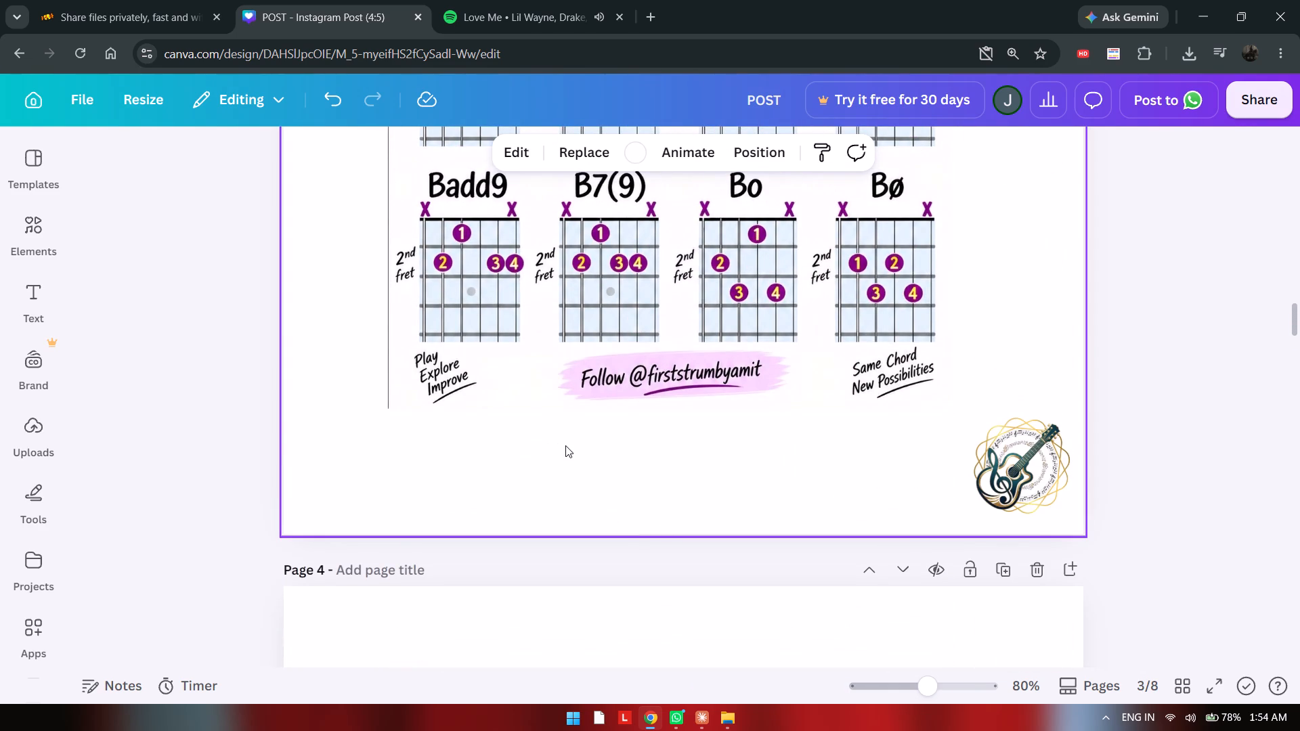
left_click(565, 445)
left_click(565, 445, "ctrl")
key("ctrl+v")
left_click_drag(568, 445, 580, 422)
left_click(745, 506)
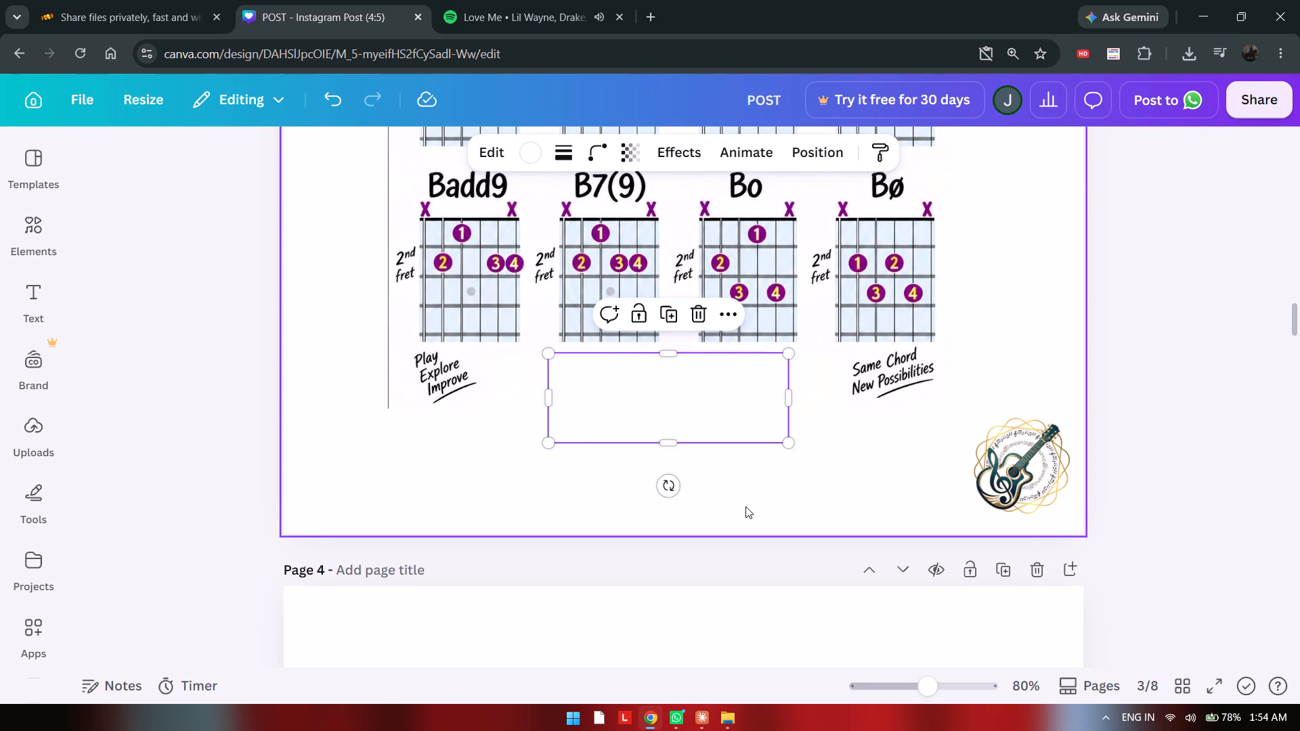
Crop the left edge of the B chart on page 3 to remove the thin vertical line beside it.
scroll(745, 506, "up", 4)
left_click(604, 462)
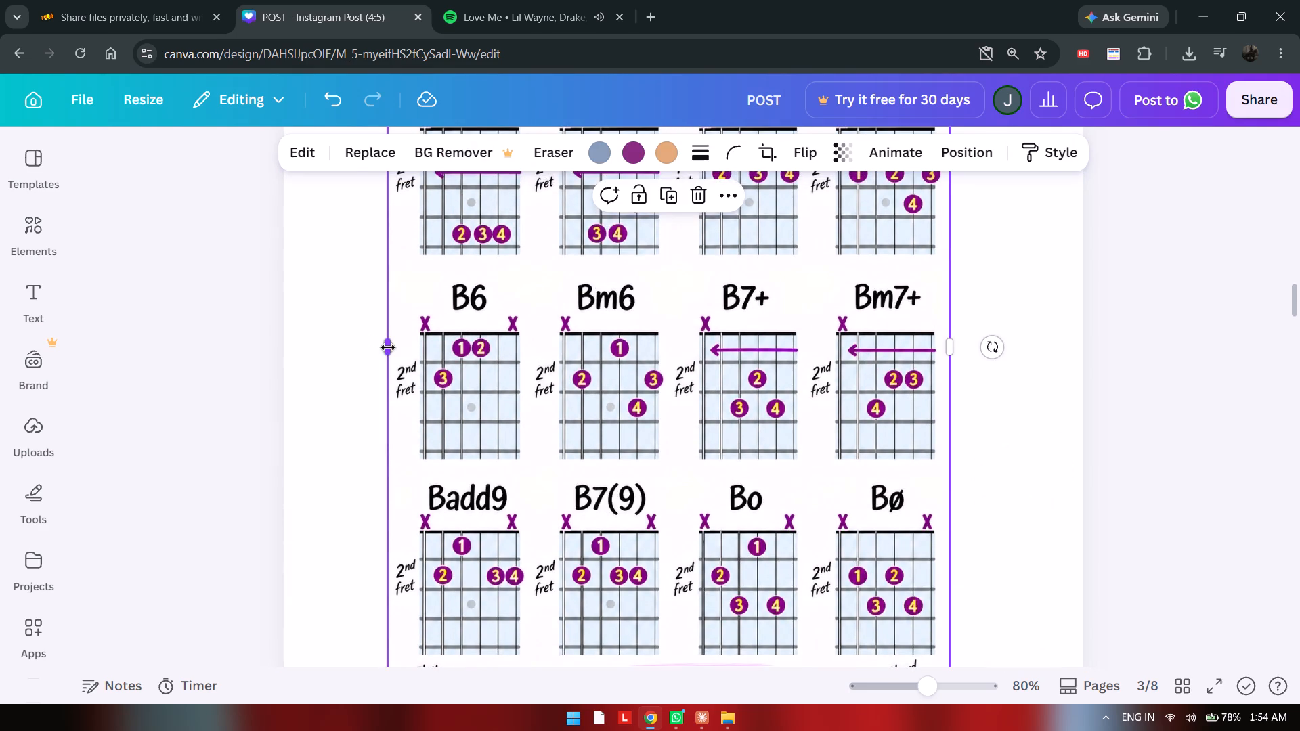
left_click(388, 347)
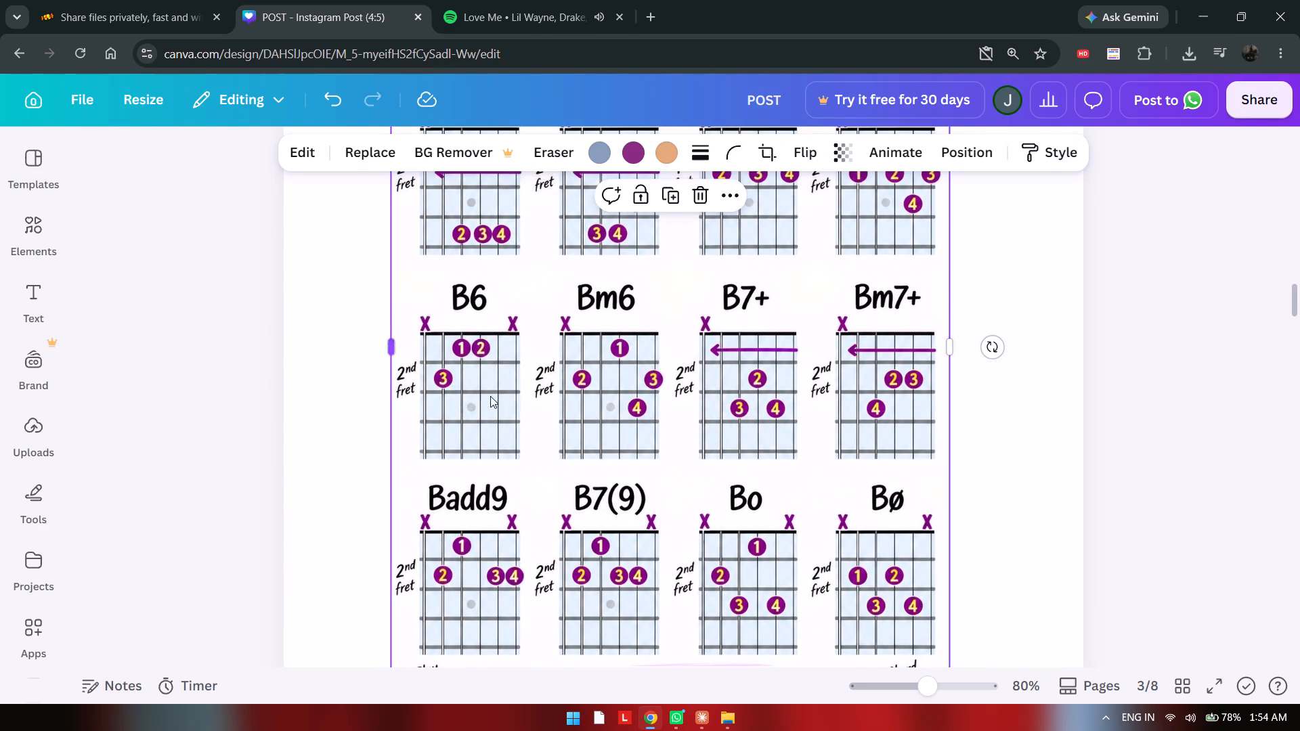
left_click(1068, 501)
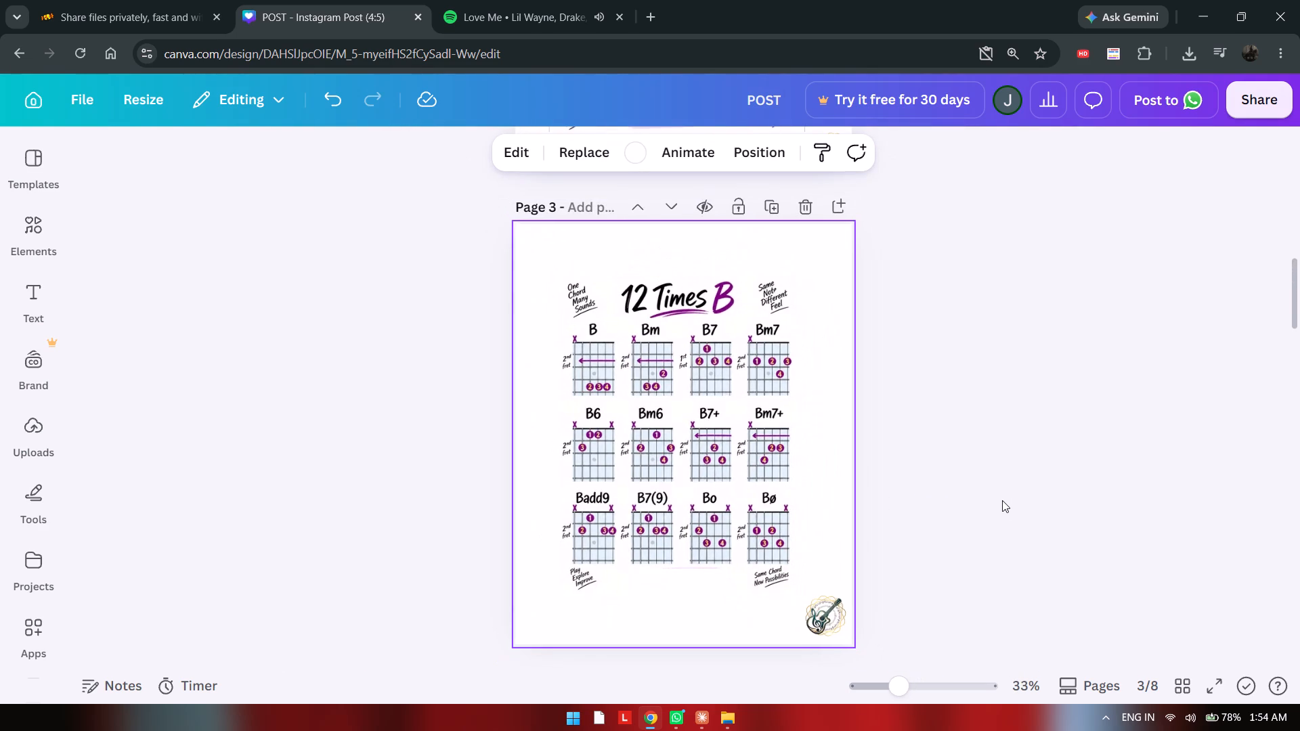
Extend the page 3 rectangle's top edge upward to hide the remaining pink trace beneath the B chart.
scroll(1005, 510, "down", 4)
scroll(1005, 510, "up", 4)
scroll(1002, 510, "down", 2)
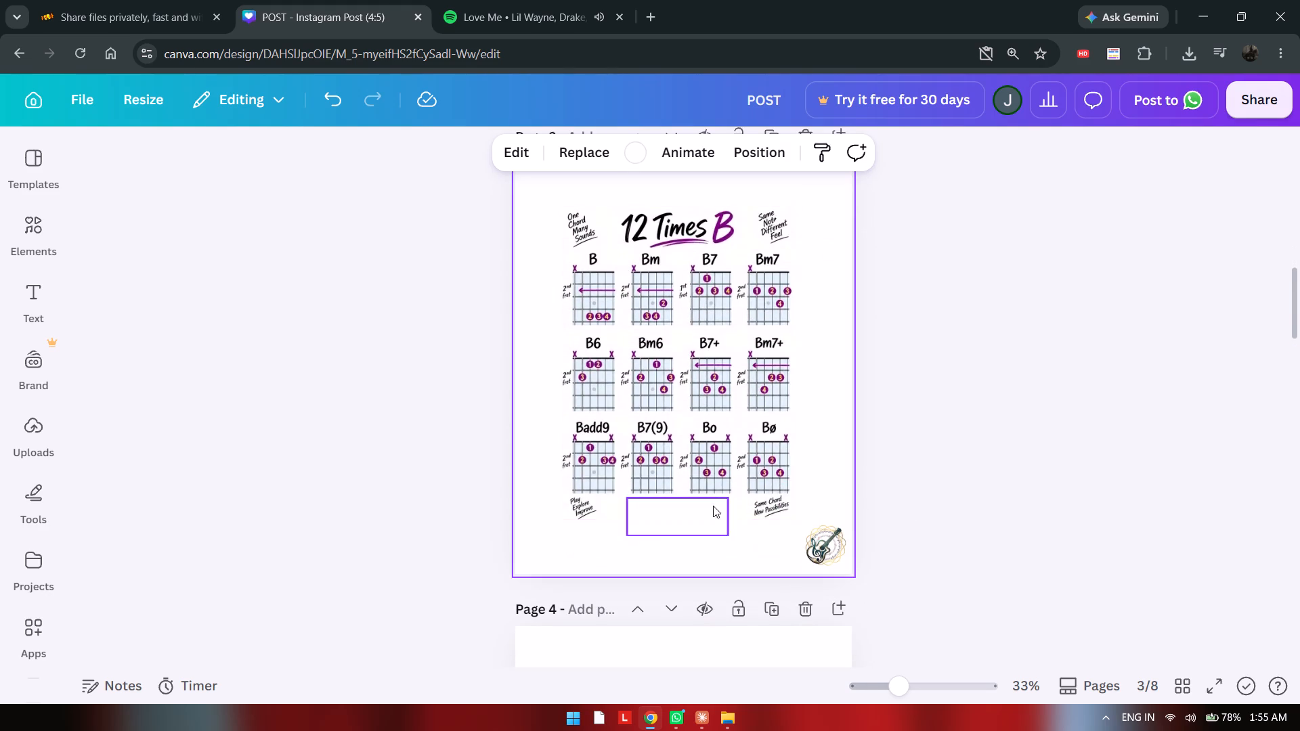
left_click(707, 521)
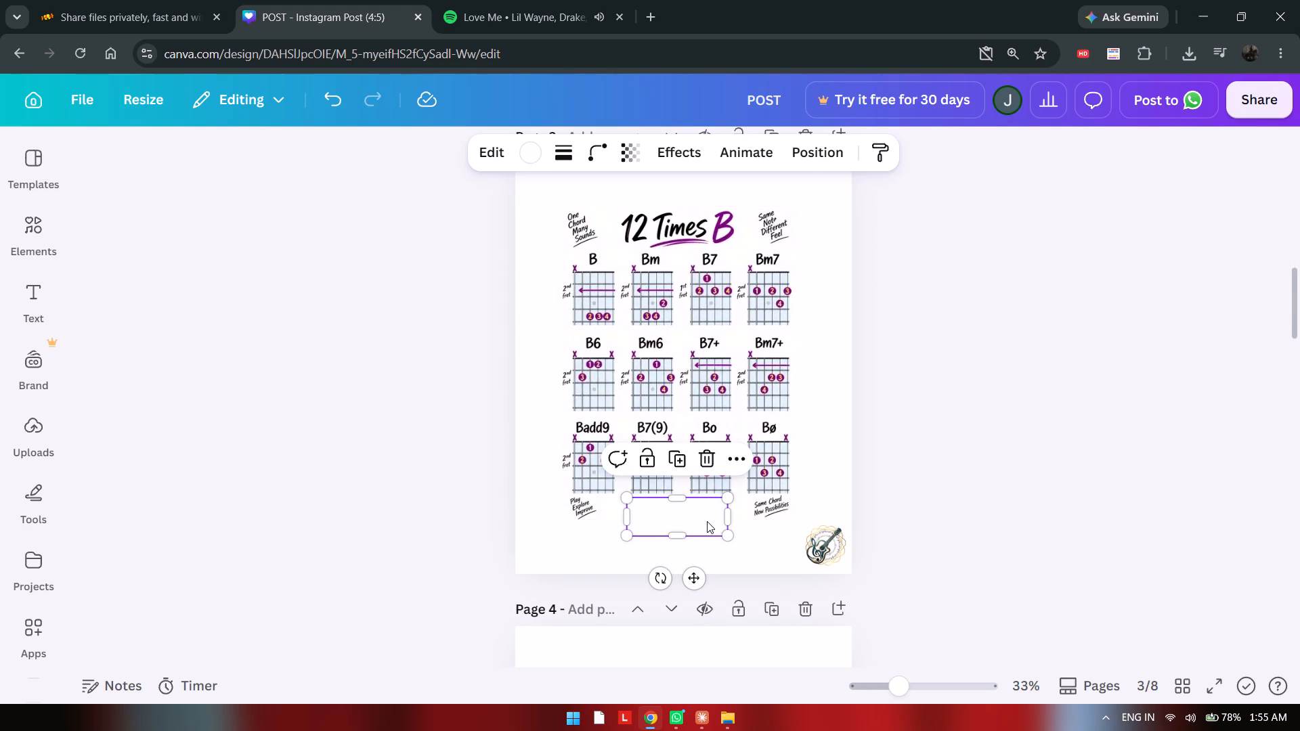
left_click_drag(664, 500, 668, 493)
left_click(945, 628)
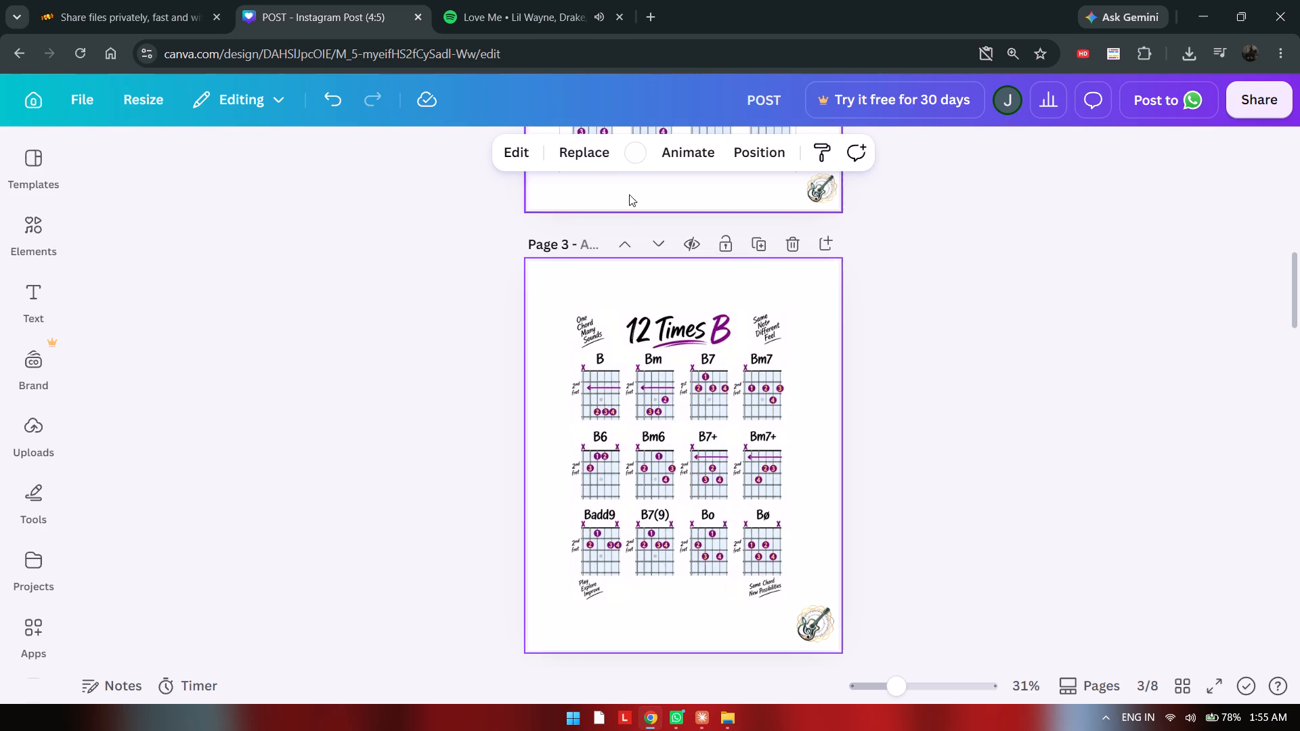
Match page 3's background to the chart's white by sampling blank areas of the B chart with the eyedropper.
left_click(639, 158)
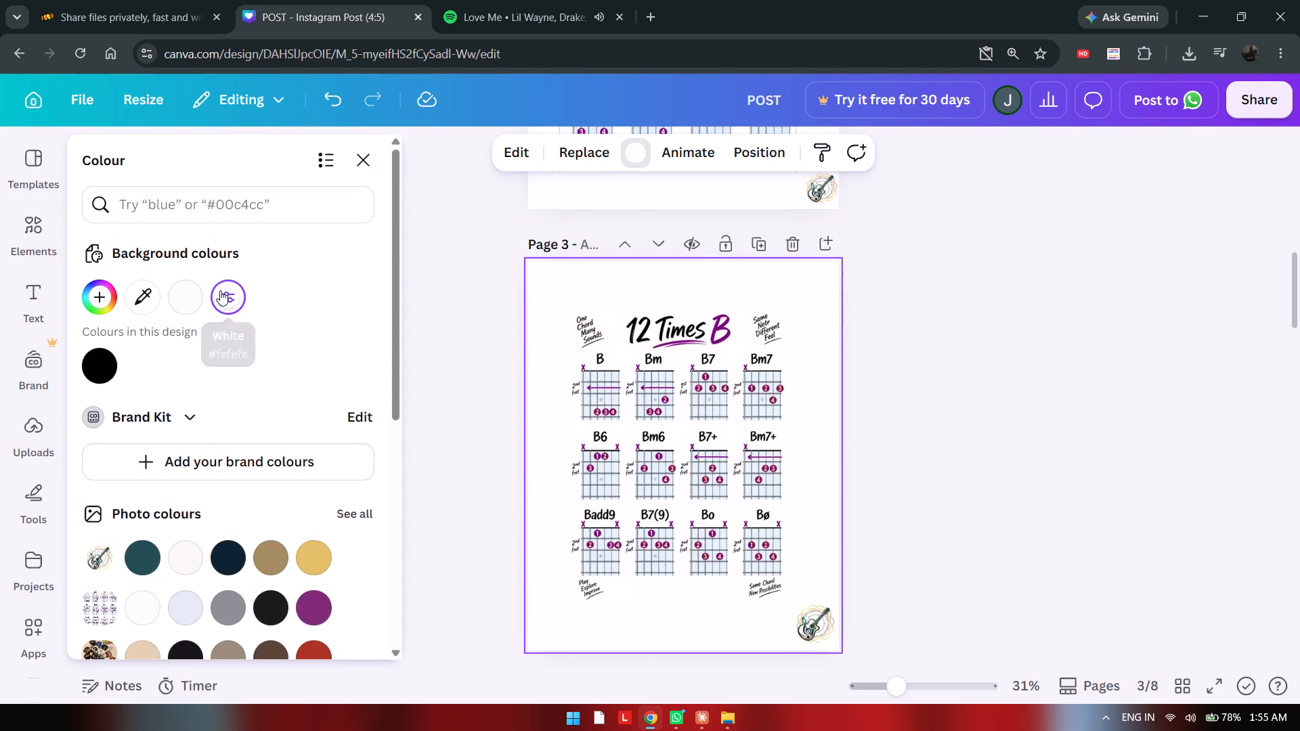
left_click(197, 295)
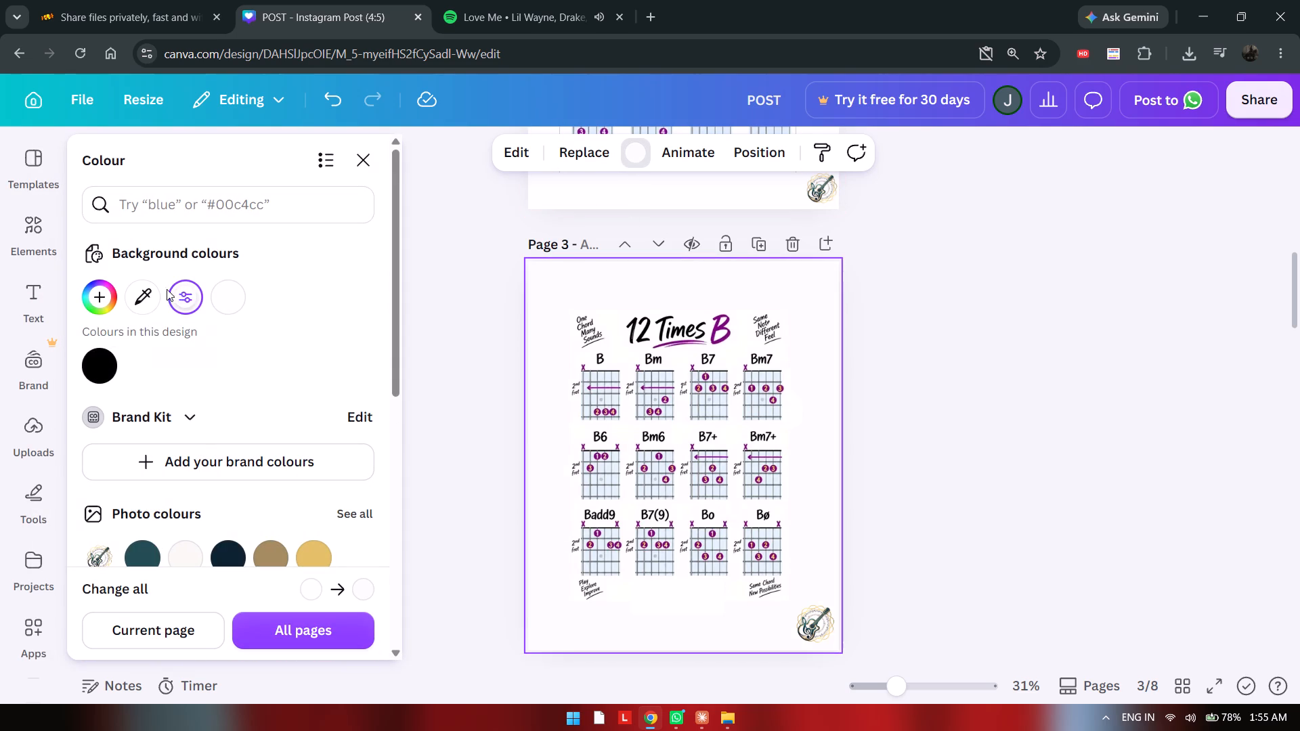
left_click(147, 297)
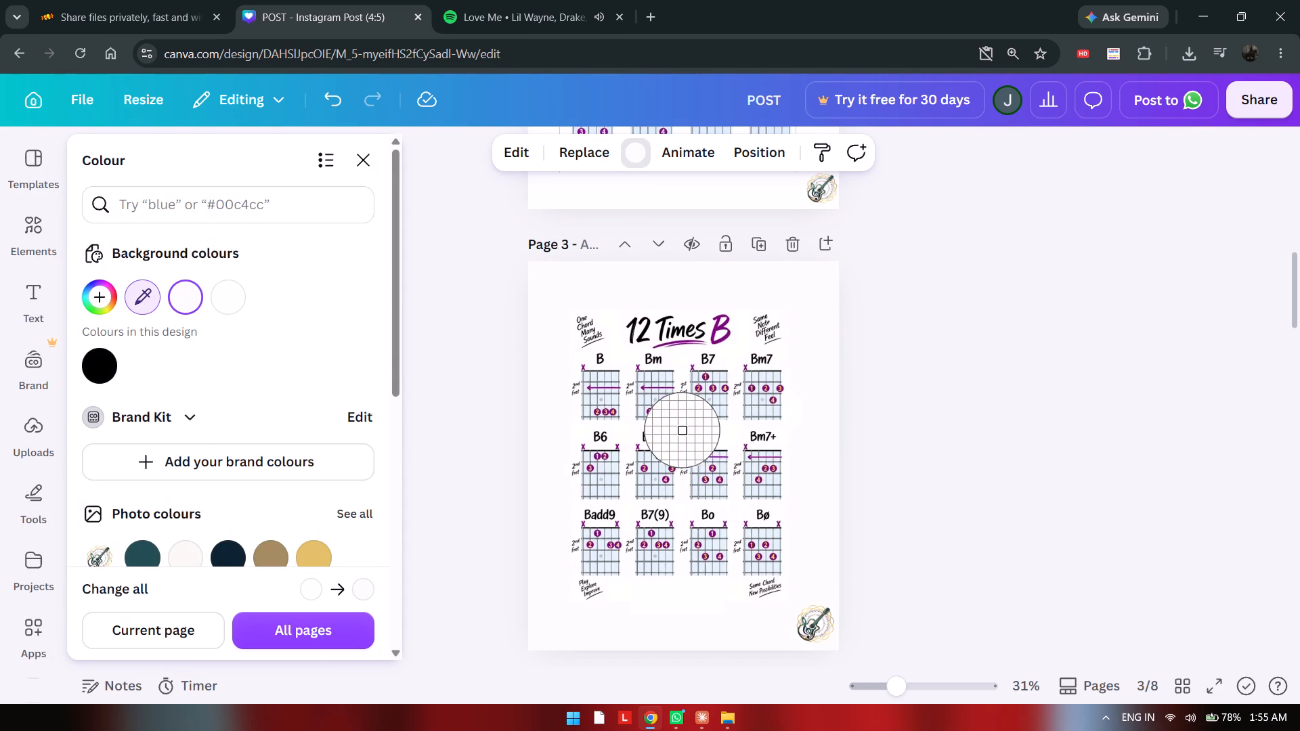
left_click(683, 430)
left_click(1009, 495)
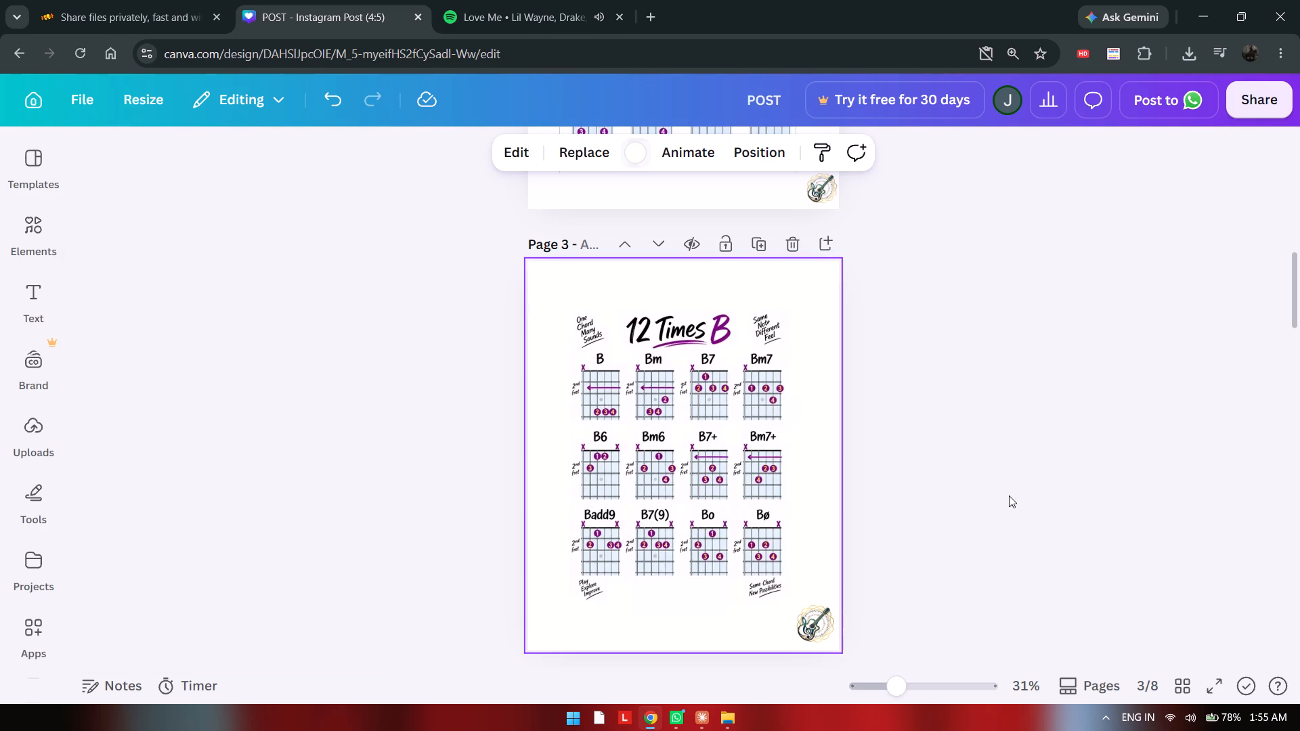
left_click(751, 297)
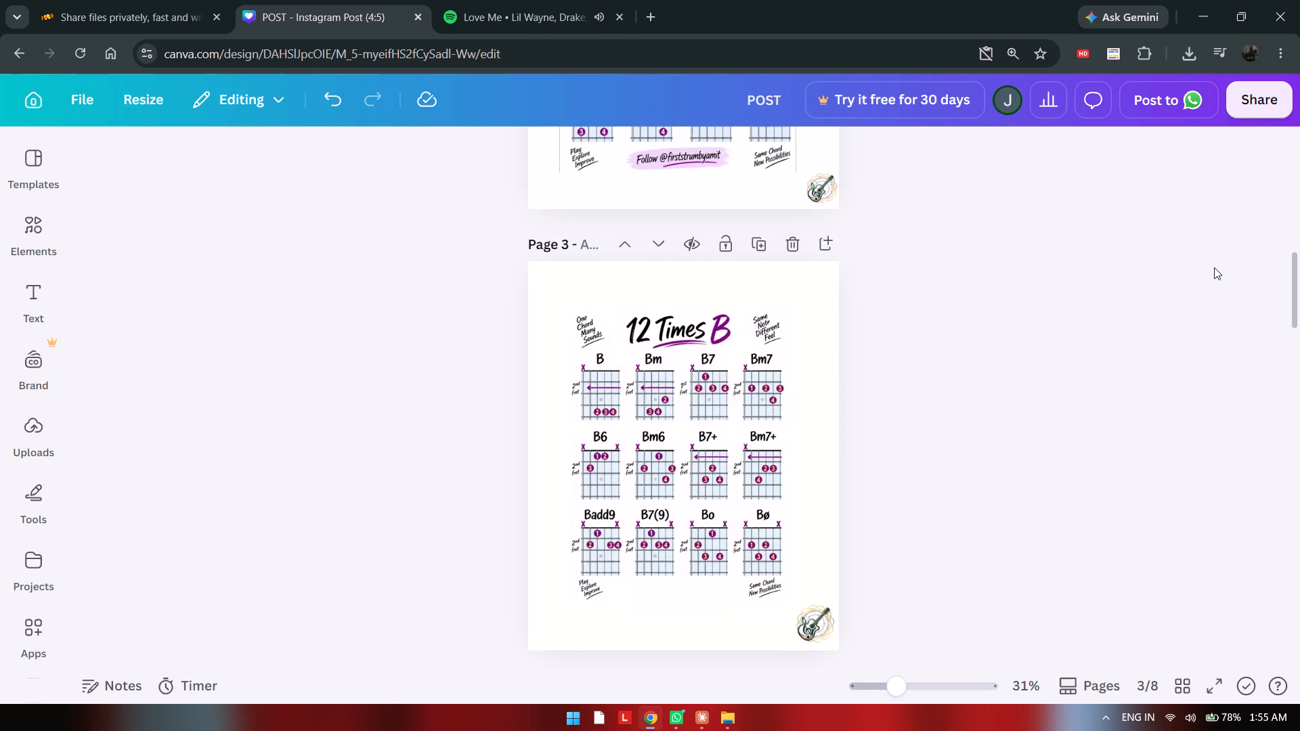
left_click(628, 286)
left_click(624, 153)
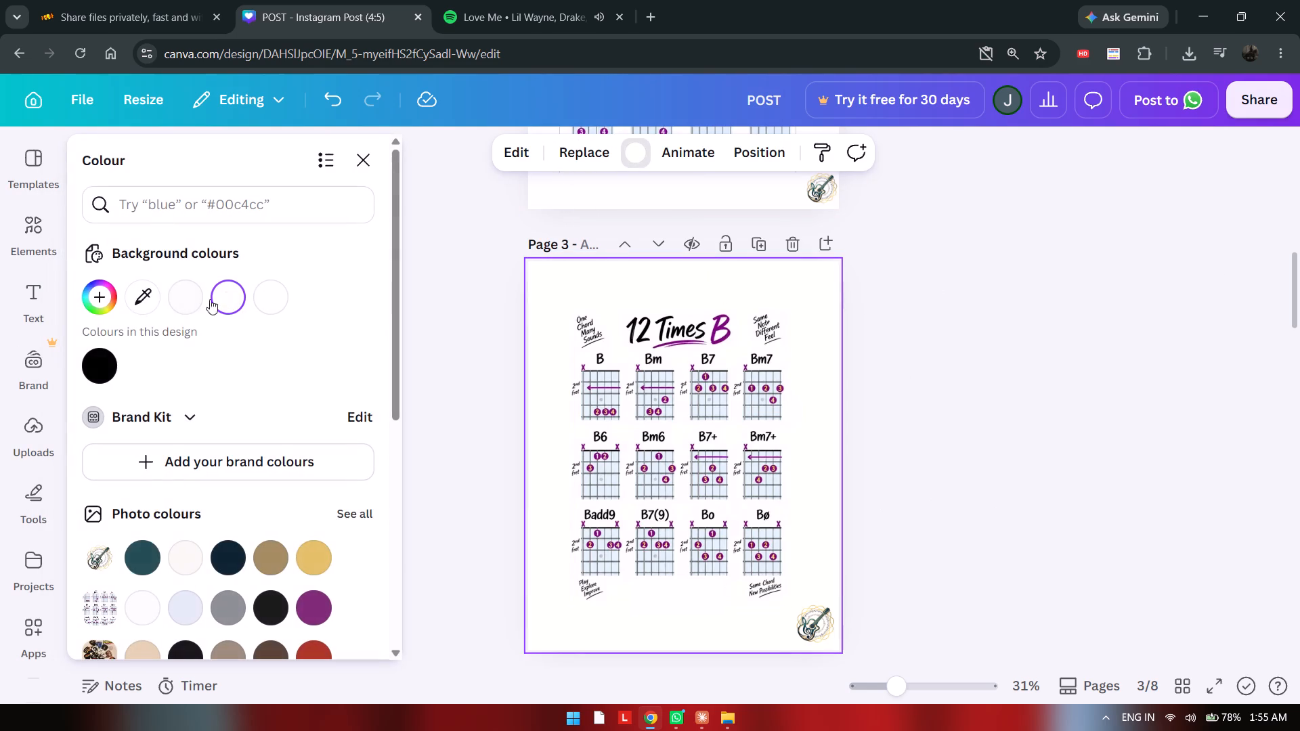
left_click(143, 298)
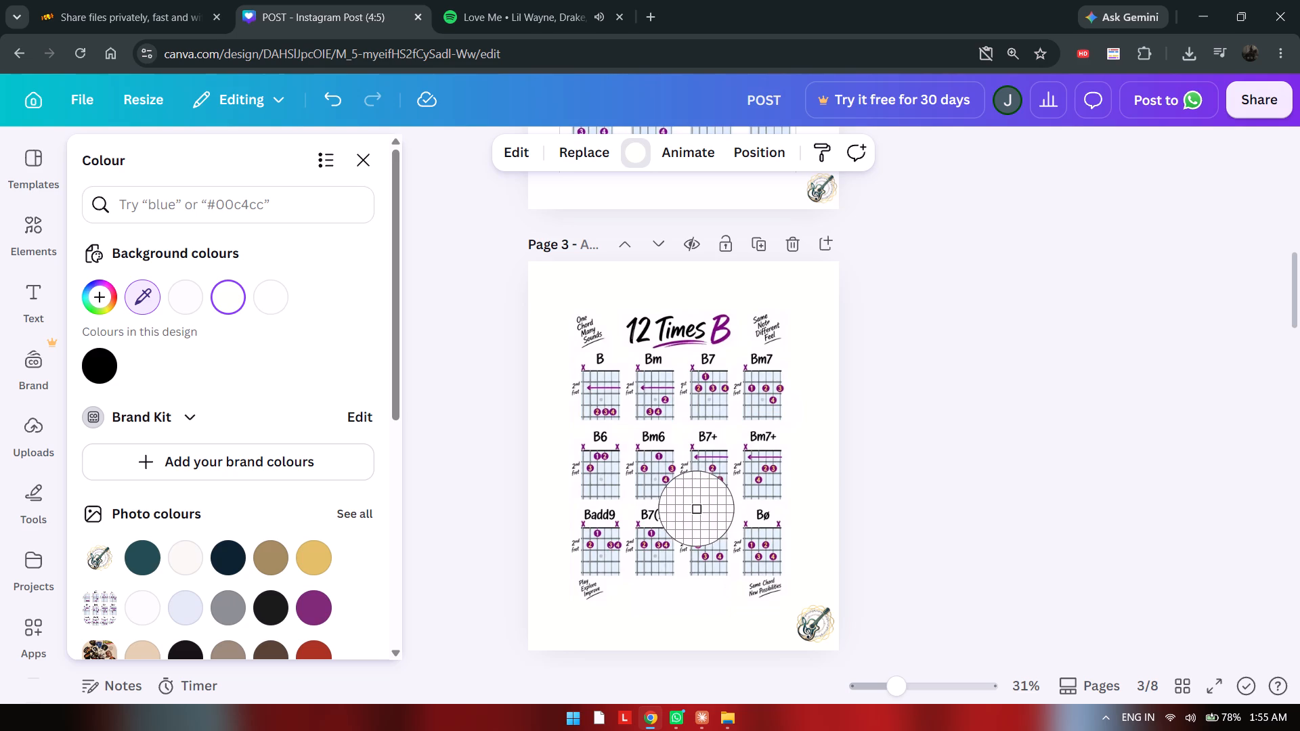
left_click(708, 502)
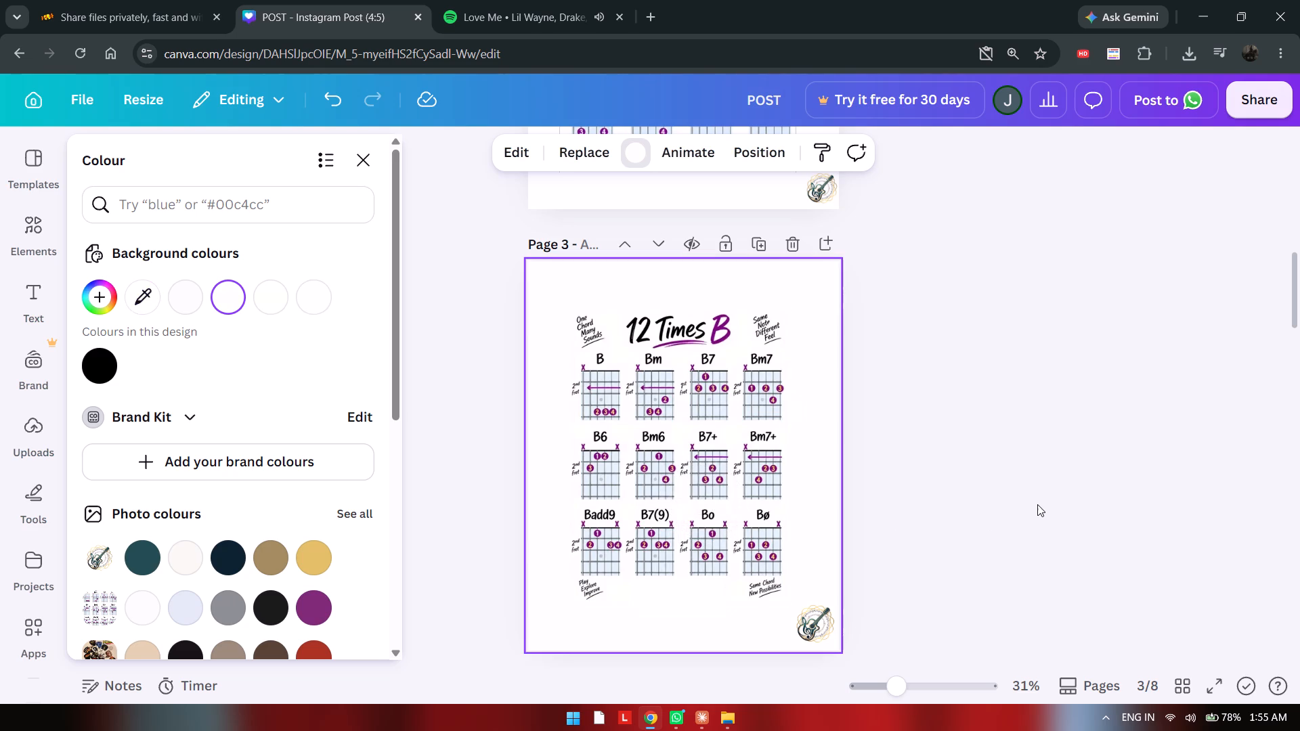
left_click(1037, 504)
Paste the covering rectangle onto page 2 and extend its right edge to hide the Follow handle line beneath the A chart.
scroll(1037, 504, "down", 4)
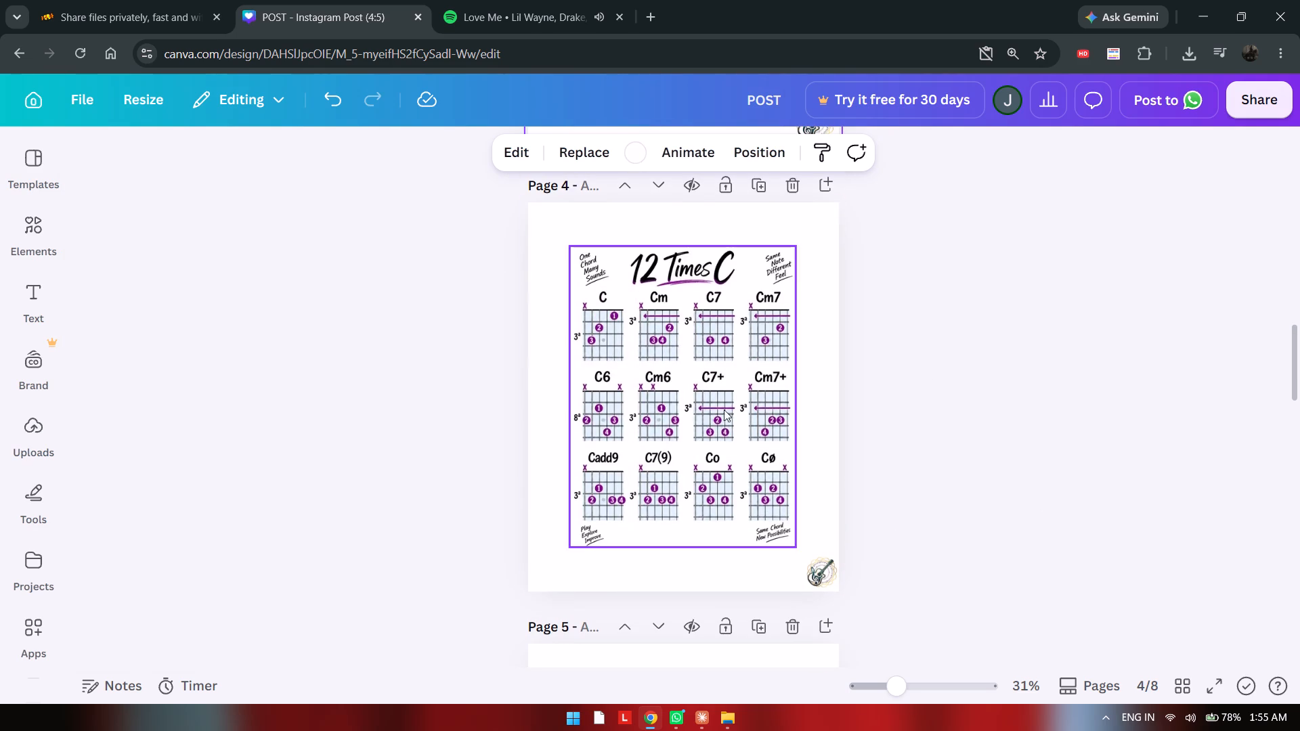
scroll(1055, 323, "down", 3)
scroll(1055, 322, "up", 3)
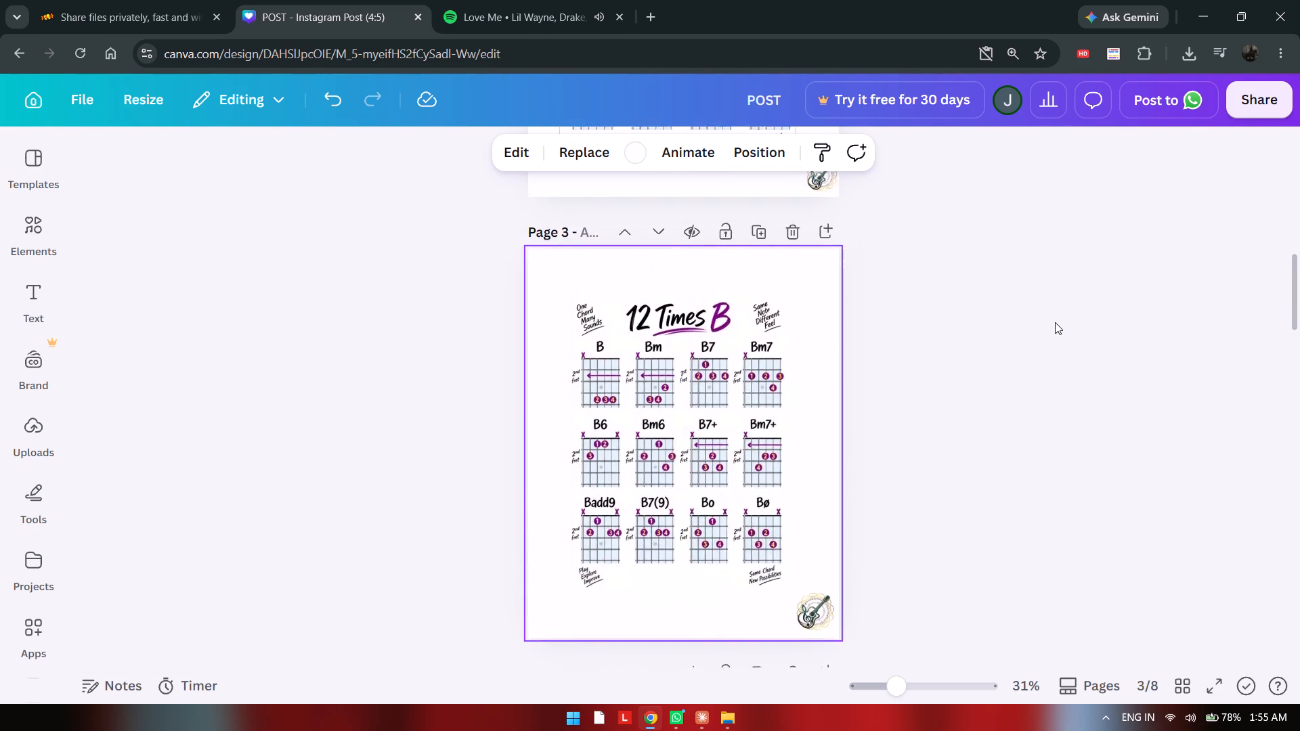
scroll(1055, 322, "up", 4)
left_click(720, 480)
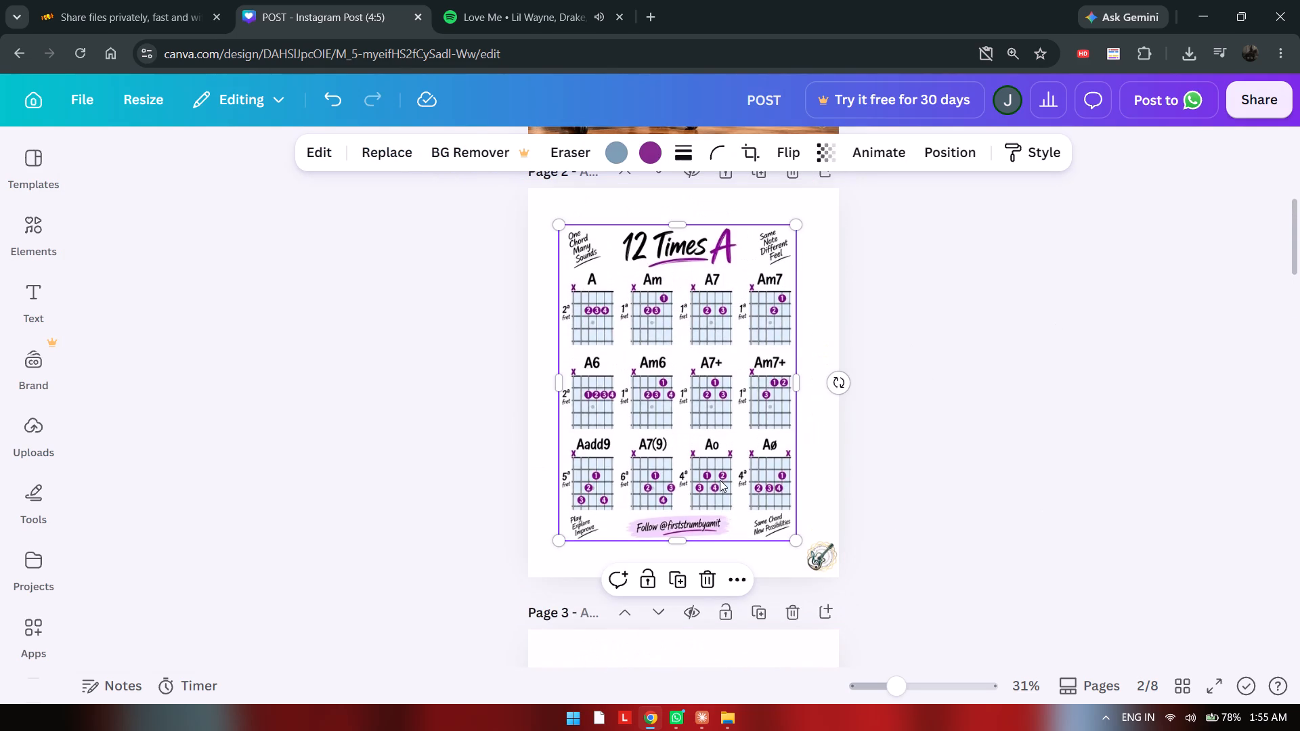
key("ctrl+v")
left_click(753, 556)
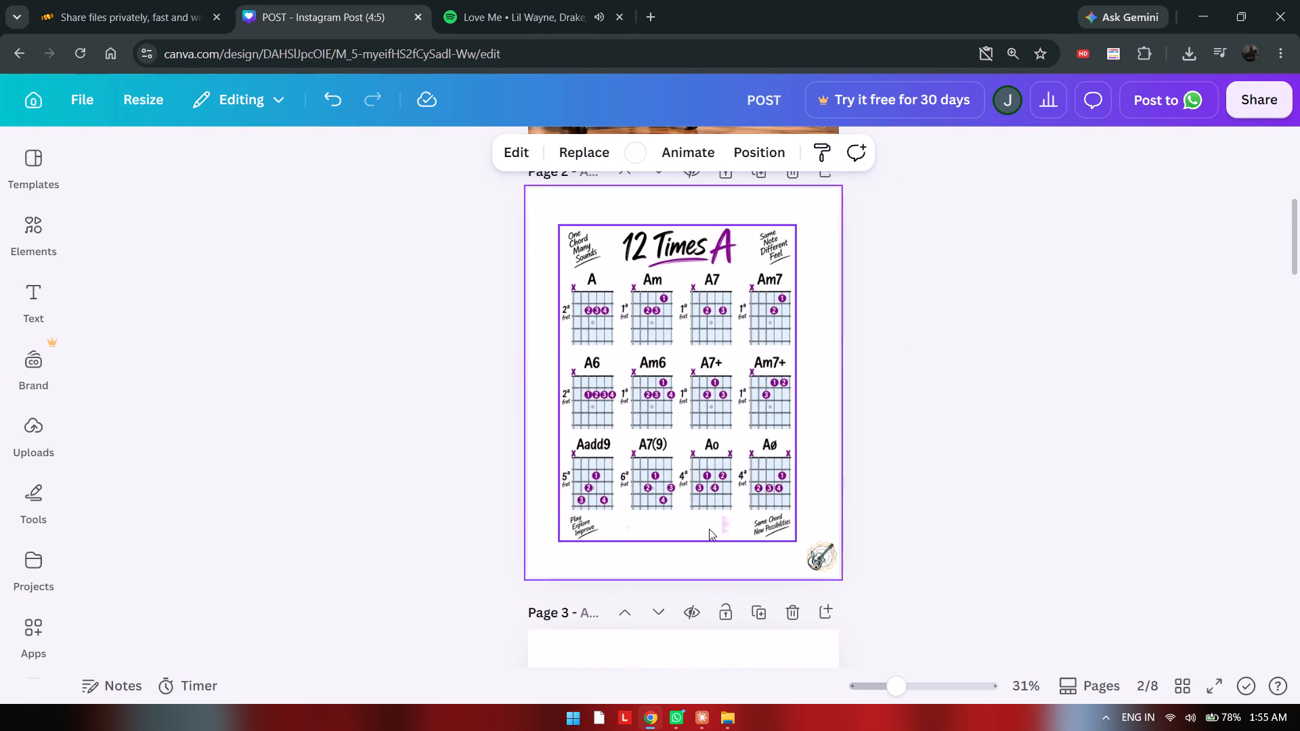
left_click(703, 524)
left_click_drag(722, 534, 737, 533)
left_click(773, 564)
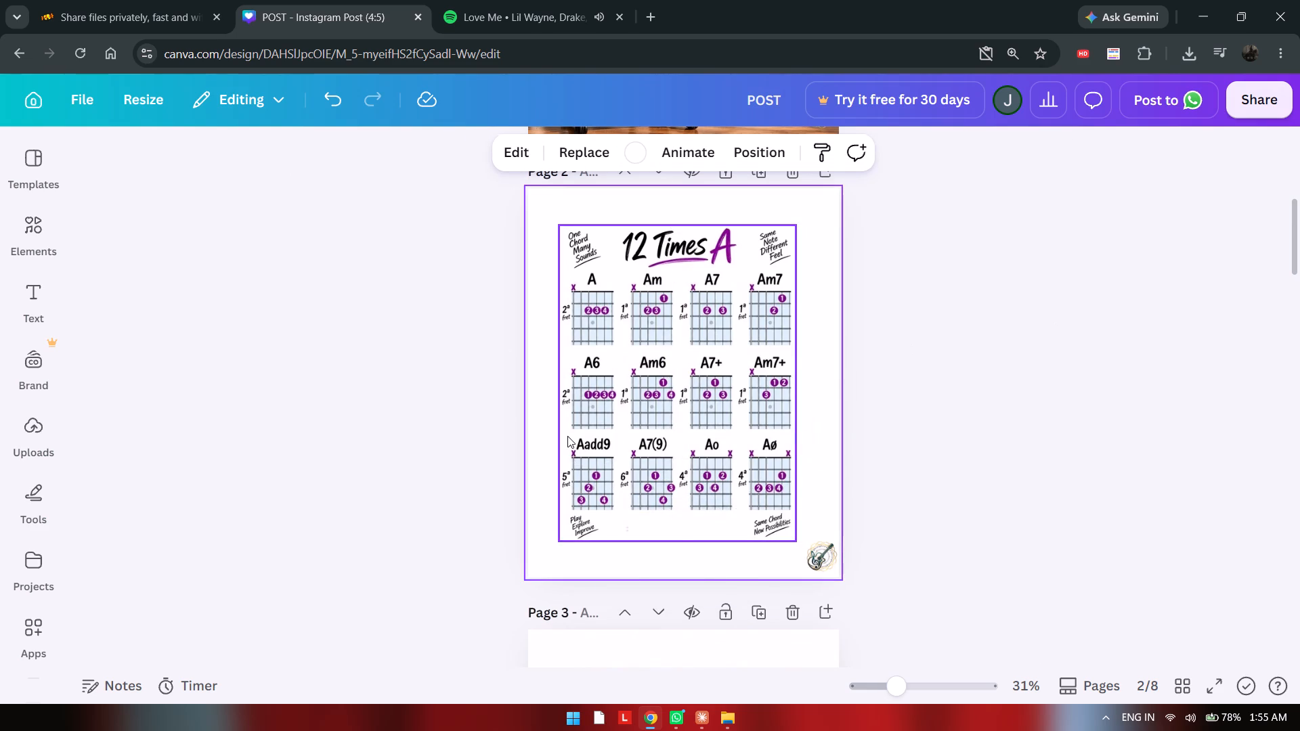
Crop the left edge of the A chart on page 2 to remove the thin vertical line while keeping the fret labels whole.
left_click(567, 436)
left_click_drag(558, 383, 564, 382)
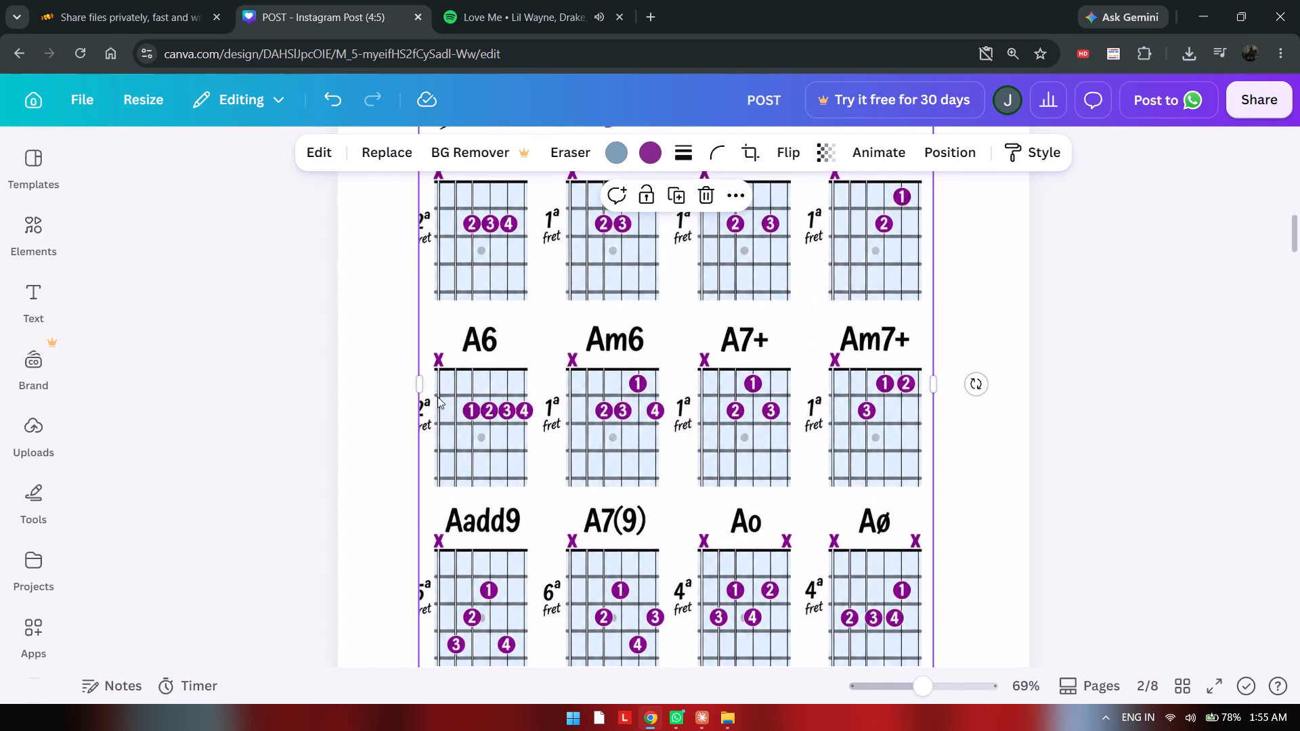
left_click_drag(419, 388, 414, 388)
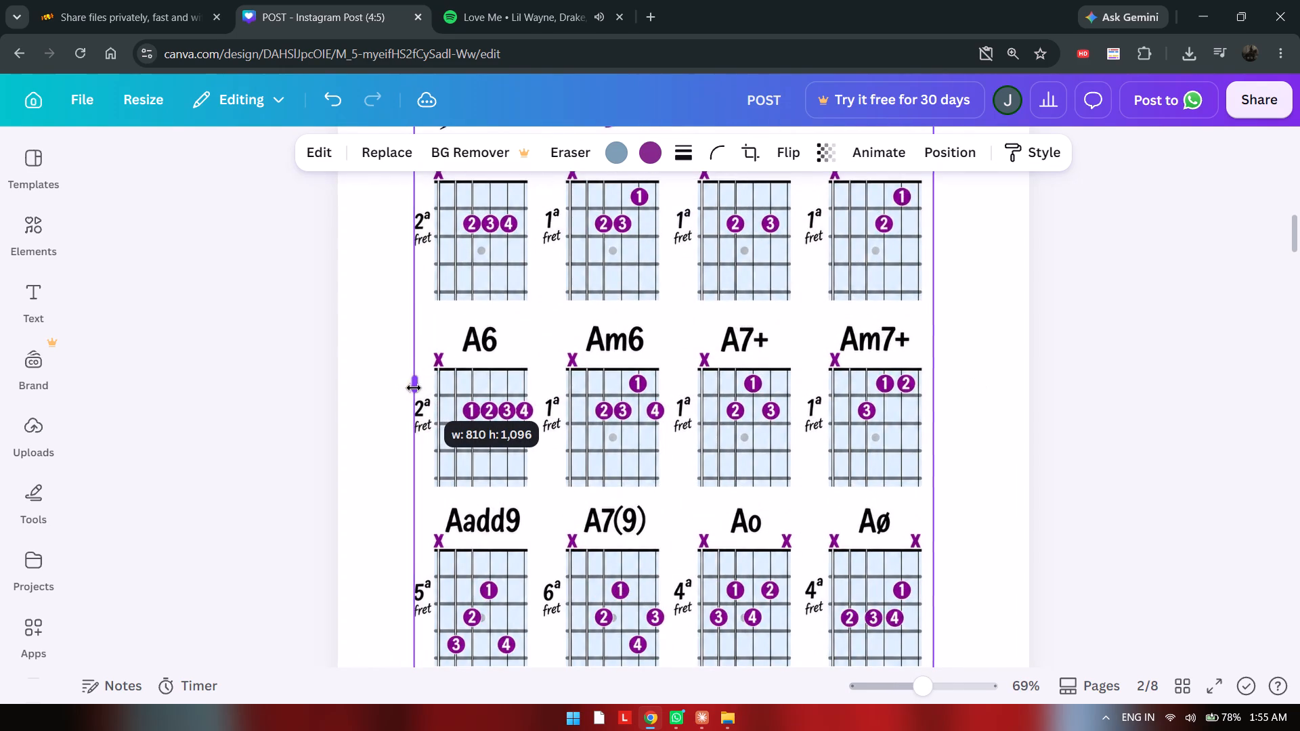
left_click_drag(414, 388, 412, 388)
left_click(469, 427)
left_click(396, 433)
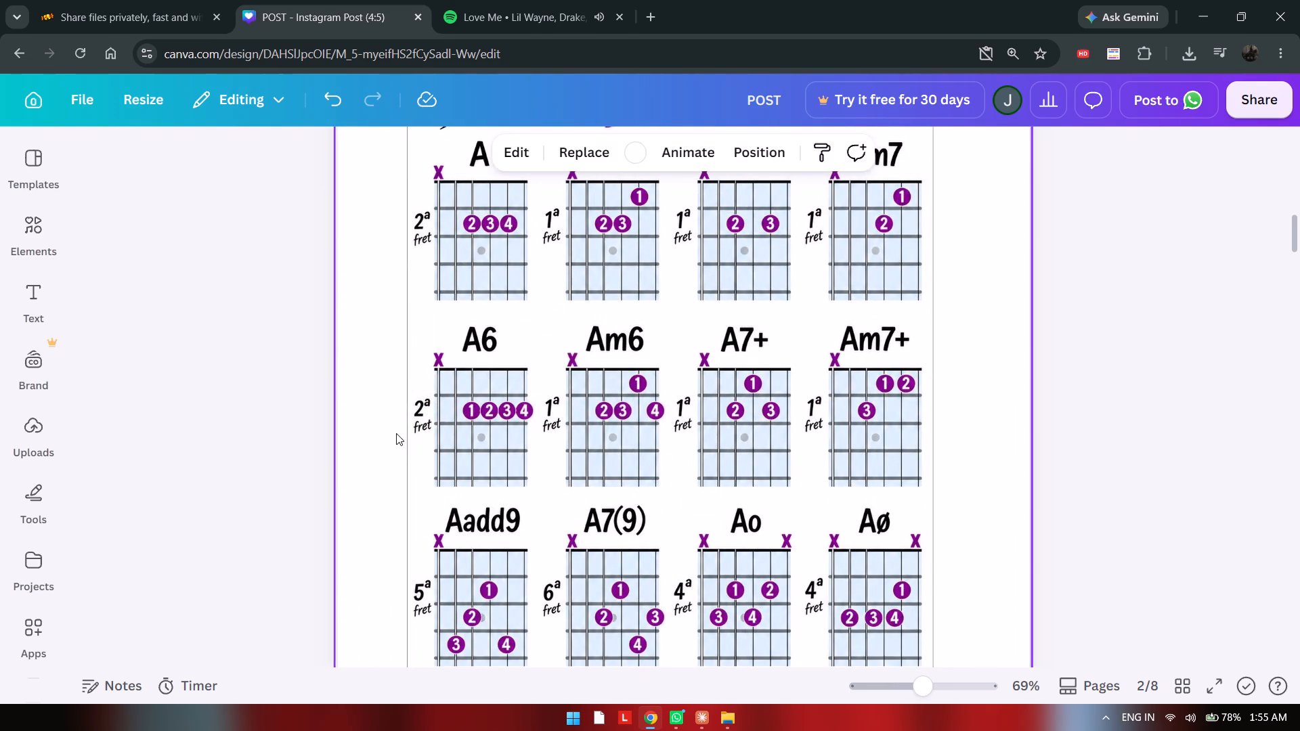
left_click(460, 419)
left_click_drag(409, 382, 415, 381)
left_click(387, 395)
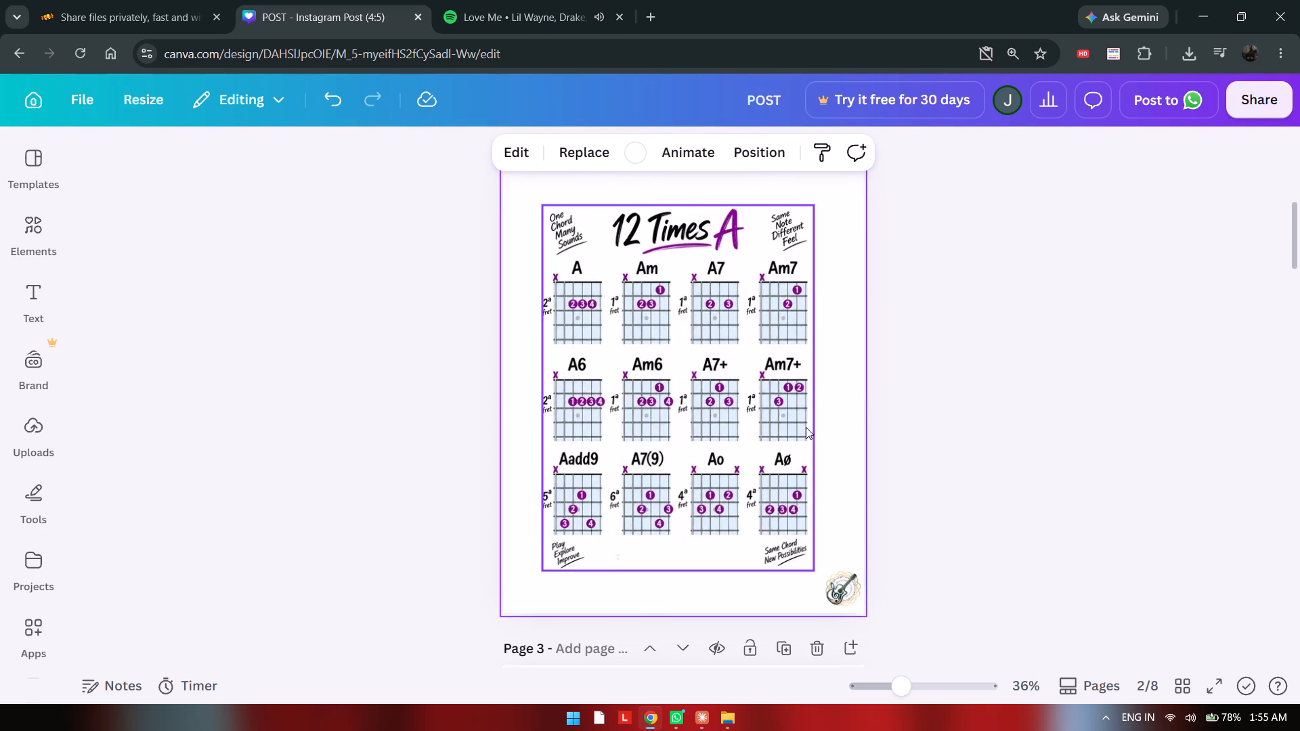
left_click(804, 427)
left_click(811, 391)
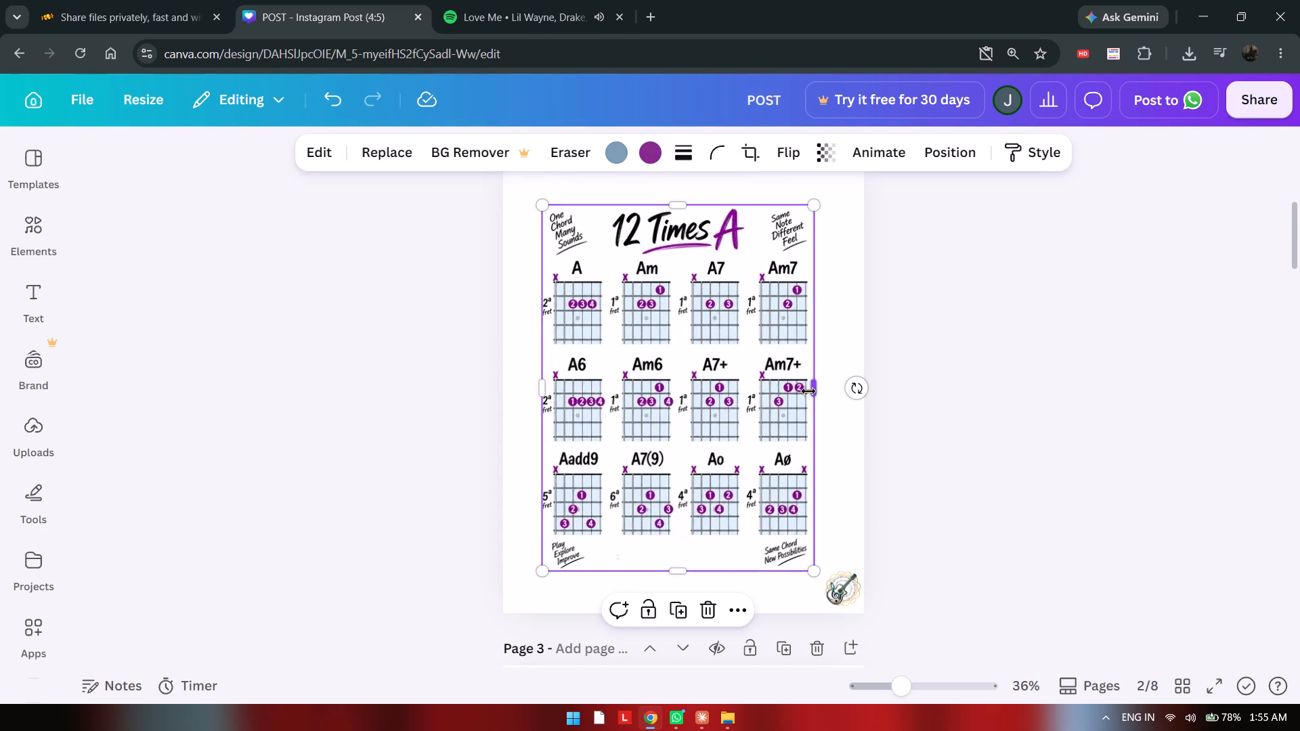
left_click(922, 435)
Review all pages of the carousel, from the guitarist cover to the G chart, for leftover marks and background mismatches.
scroll(919, 446, "down", 2)
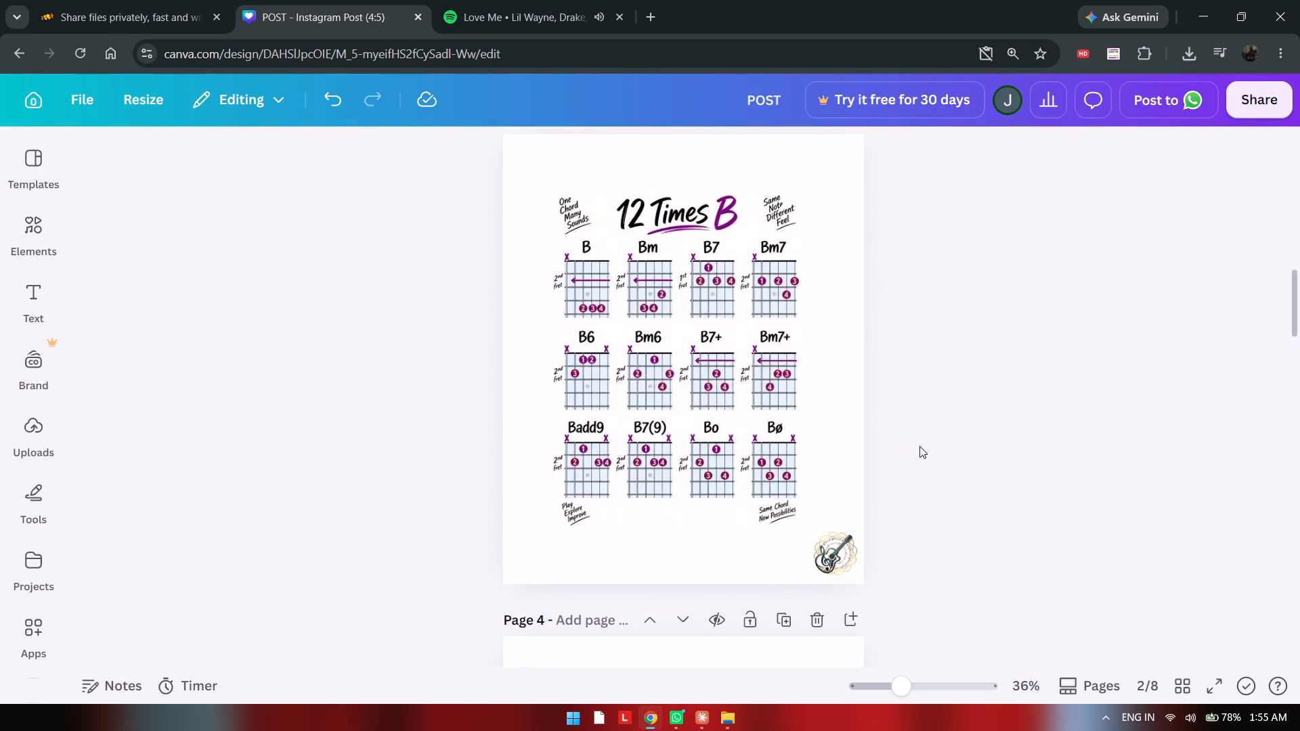
scroll(919, 446, "down", 12)
scroll(879, 427, "up", 1)
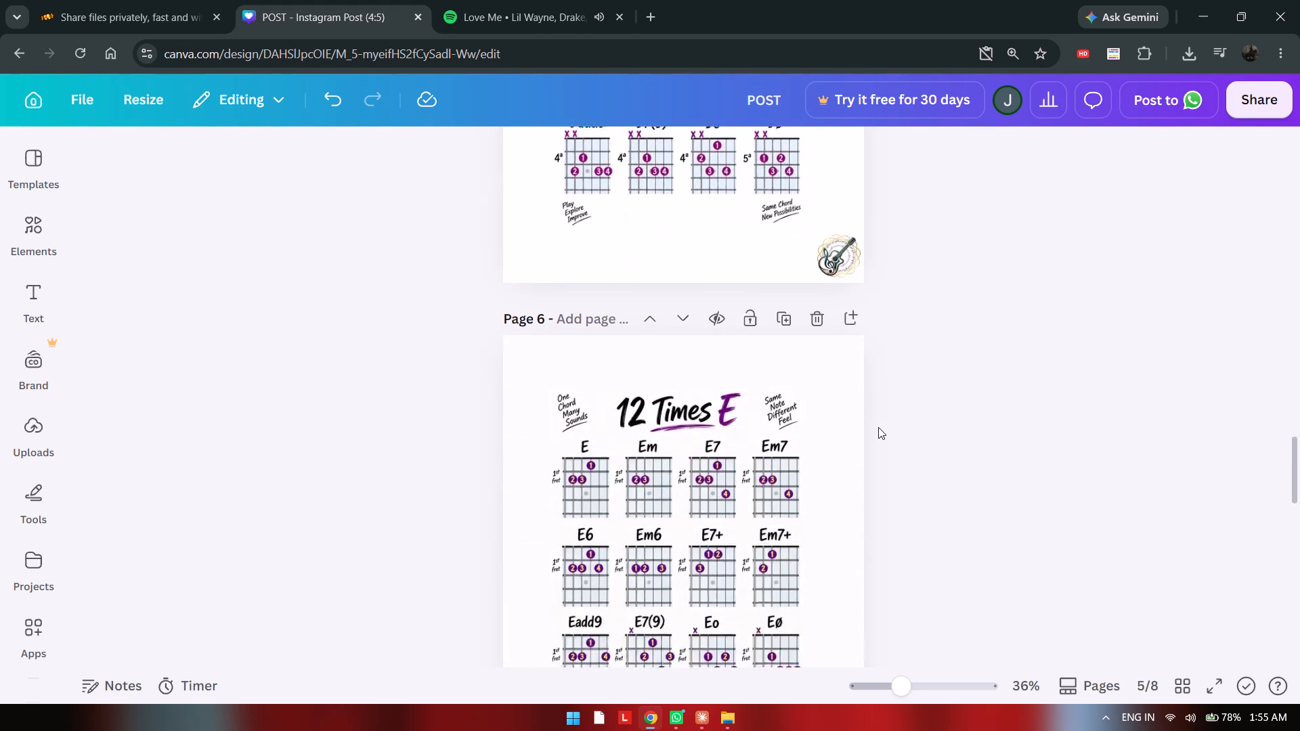
scroll(878, 427, "up", 11)
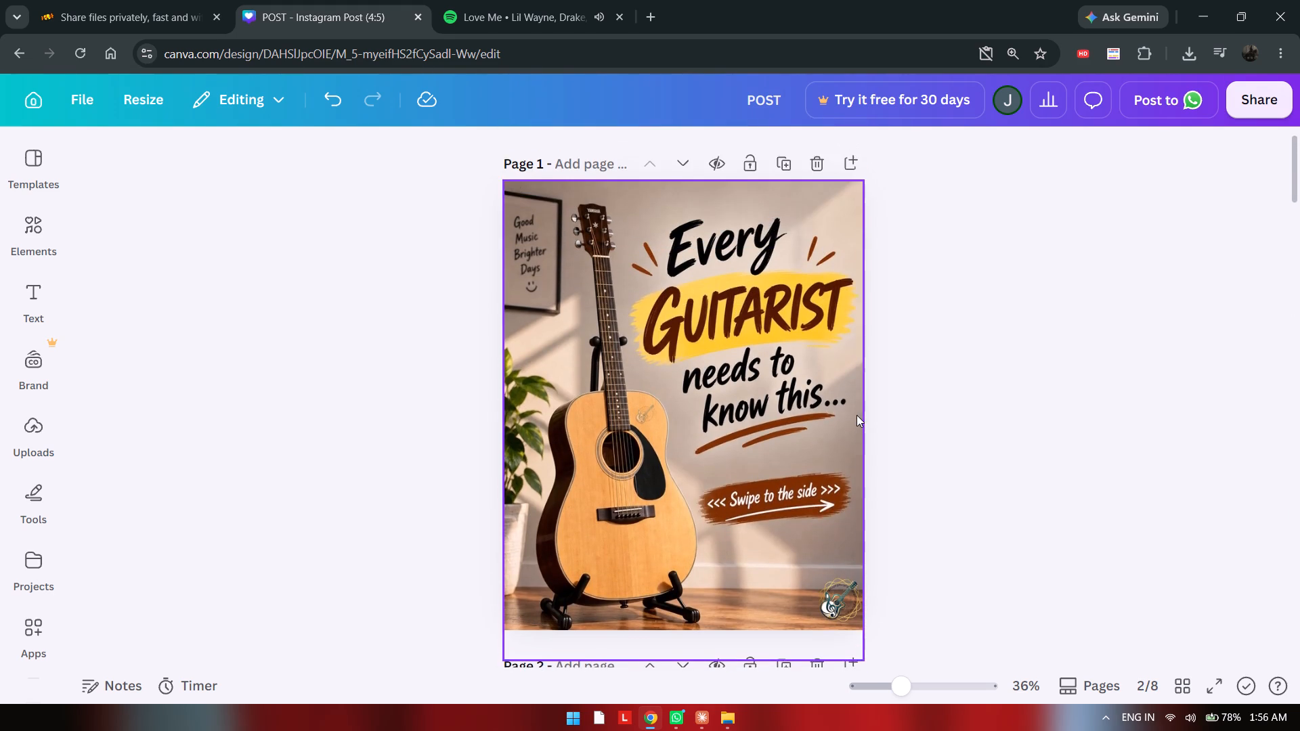
scroll(857, 415, "up", 2)
scroll(857, 415, "down", 8)
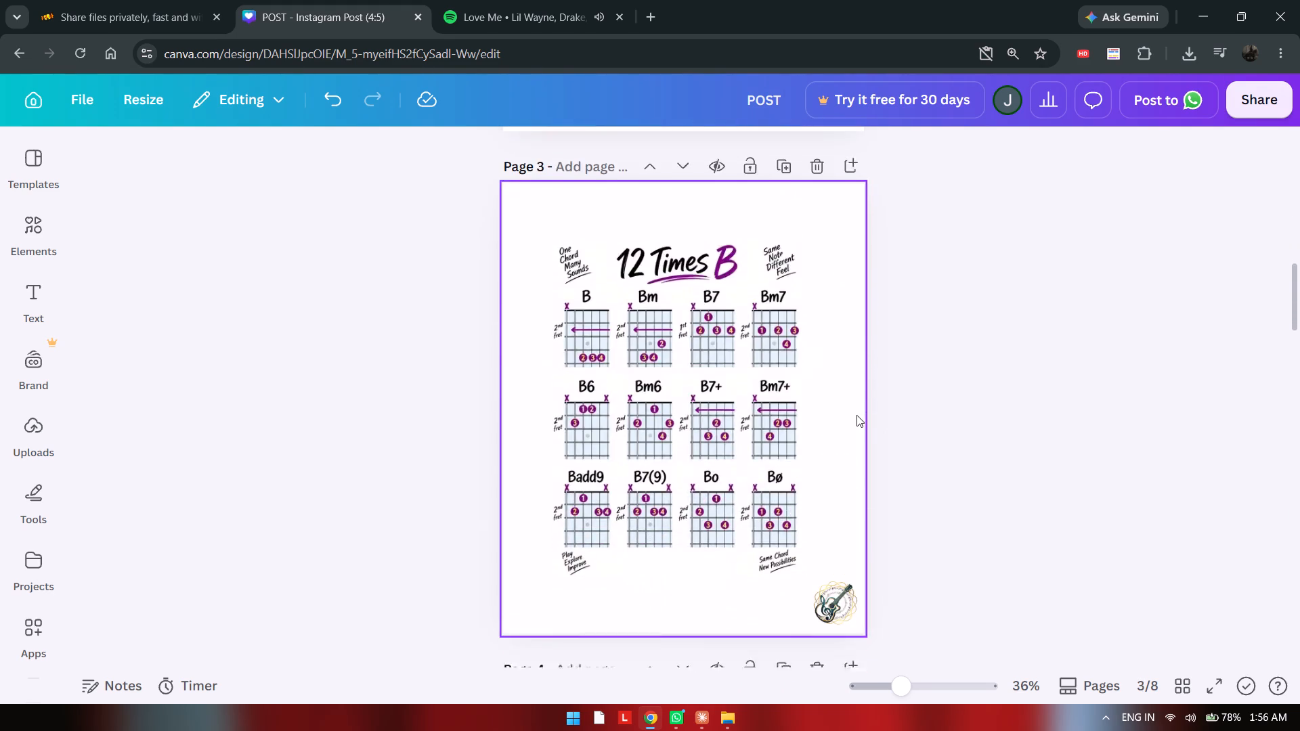
scroll(857, 415, "down", 11)
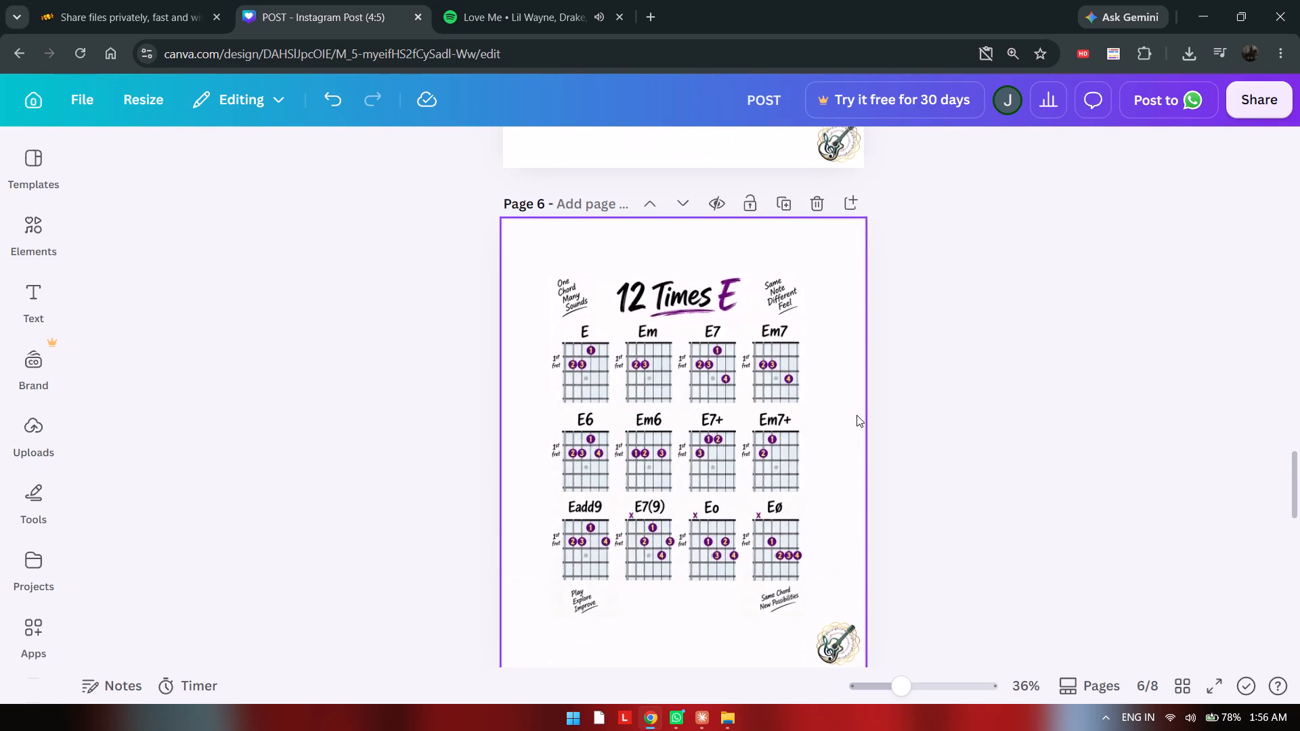
scroll(857, 415, "down", 12)
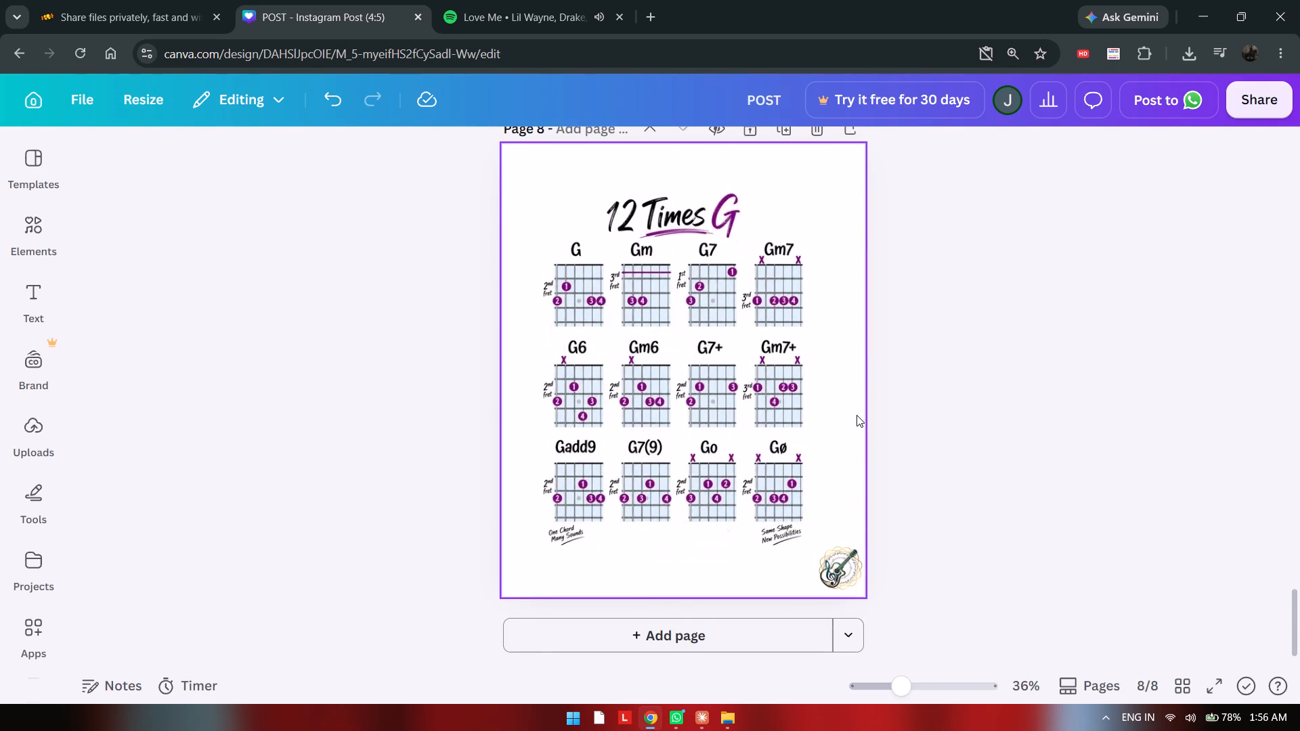
Download the design as PNG with the custom page selection set to pages 1–8.
left_click(1248, 100)
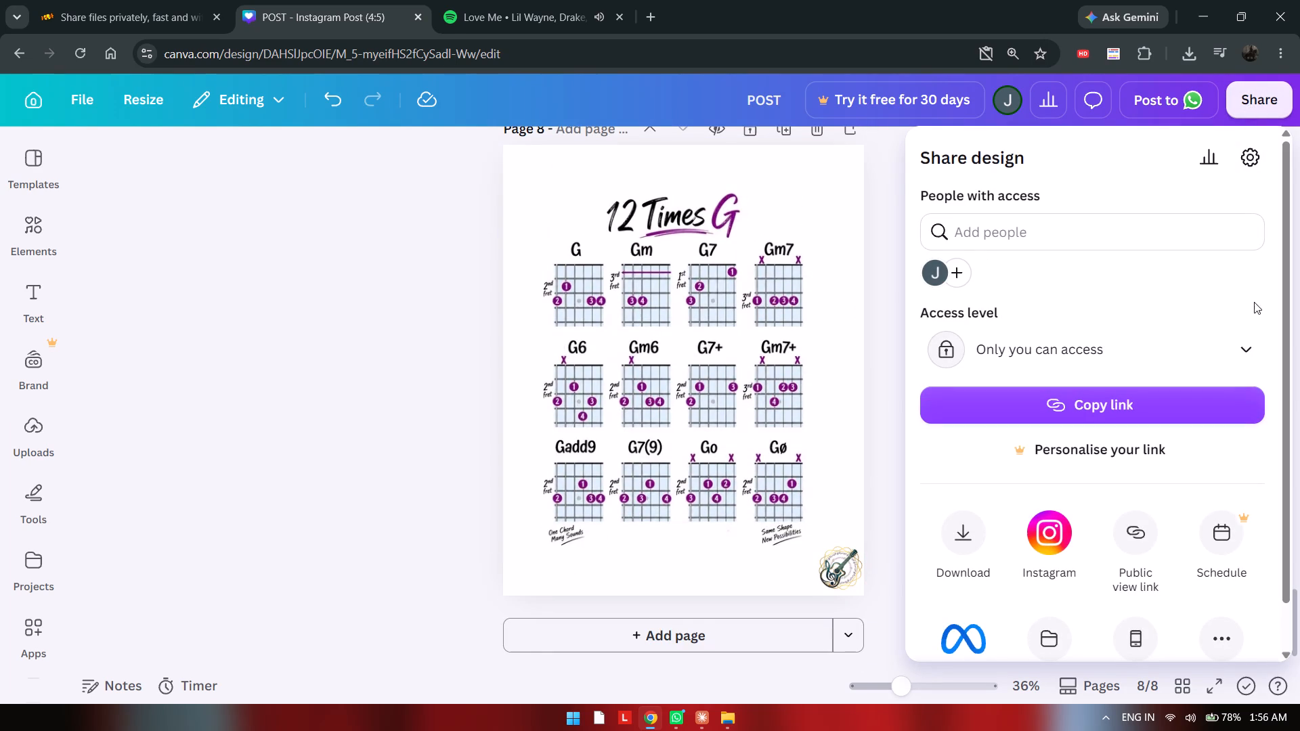
scroll(1137, 625, "down", 1)
left_click(1197, 586)
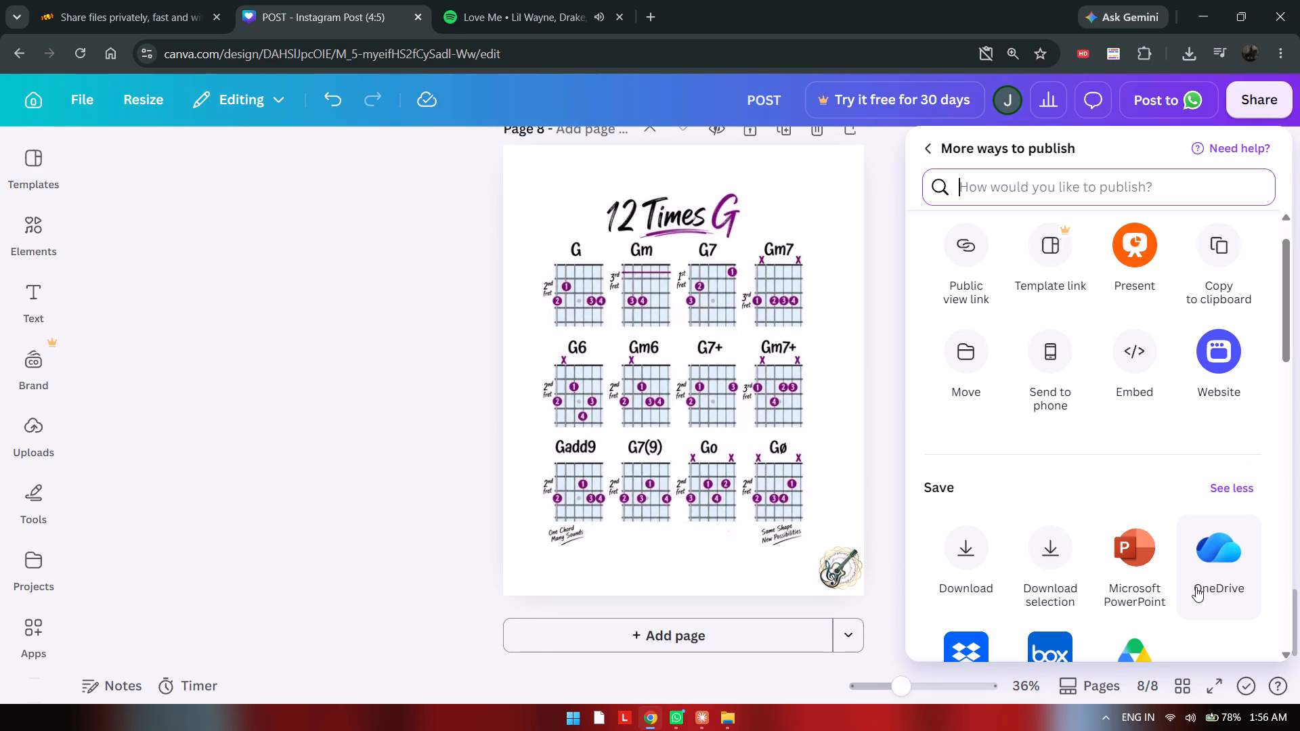
left_click(963, 546)
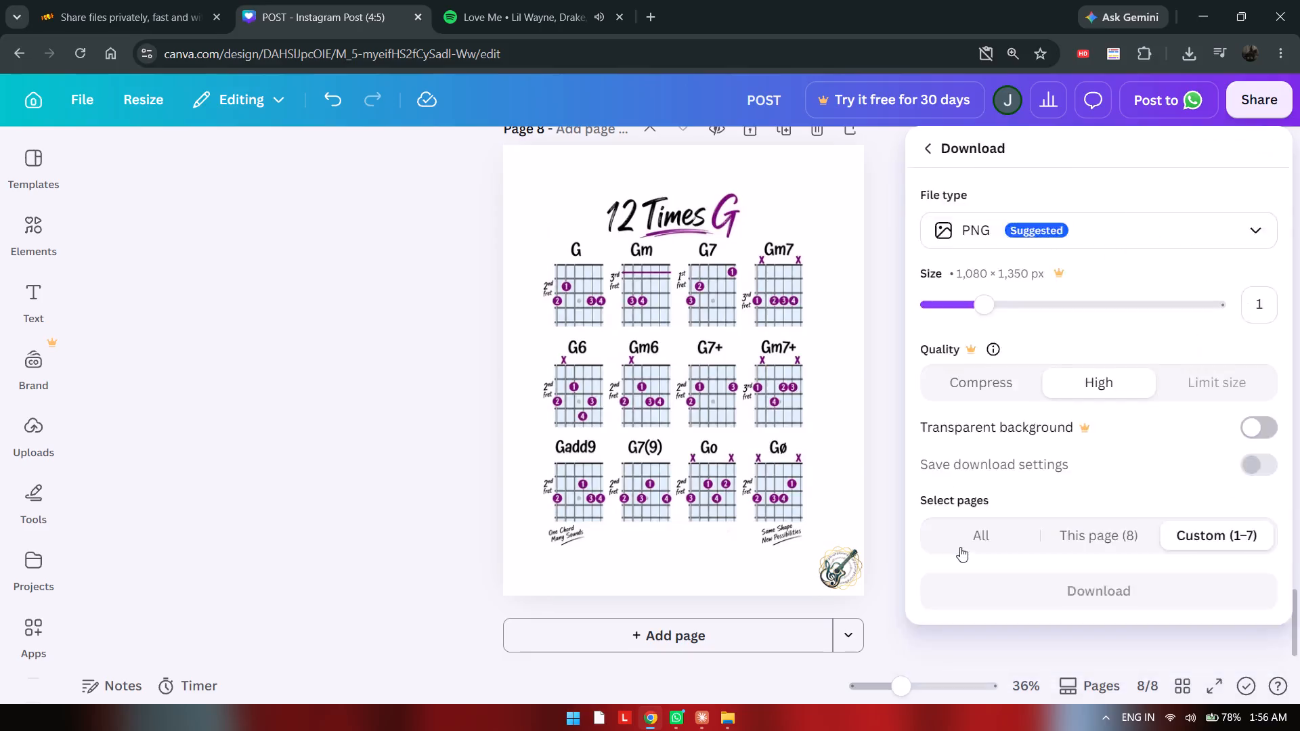
scroll(1147, 536, "down", 2)
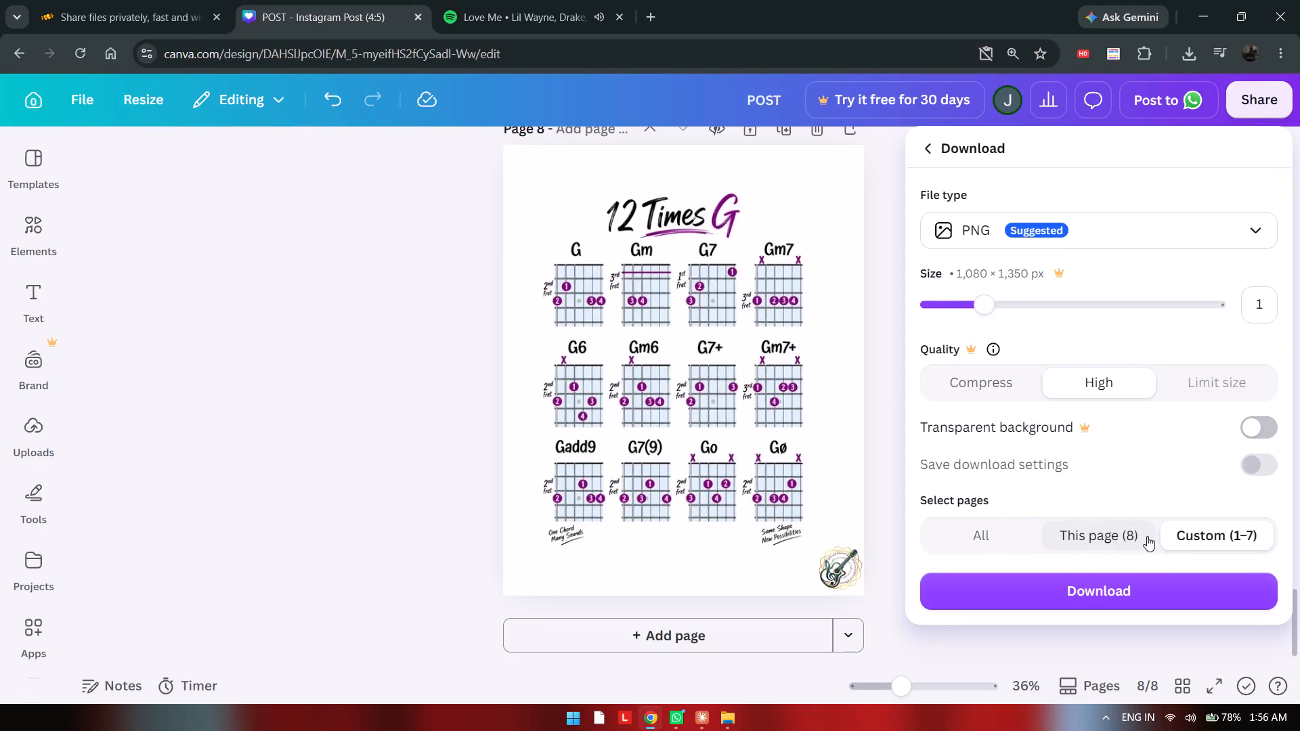
left_click(1177, 529)
left_click(1202, 582)
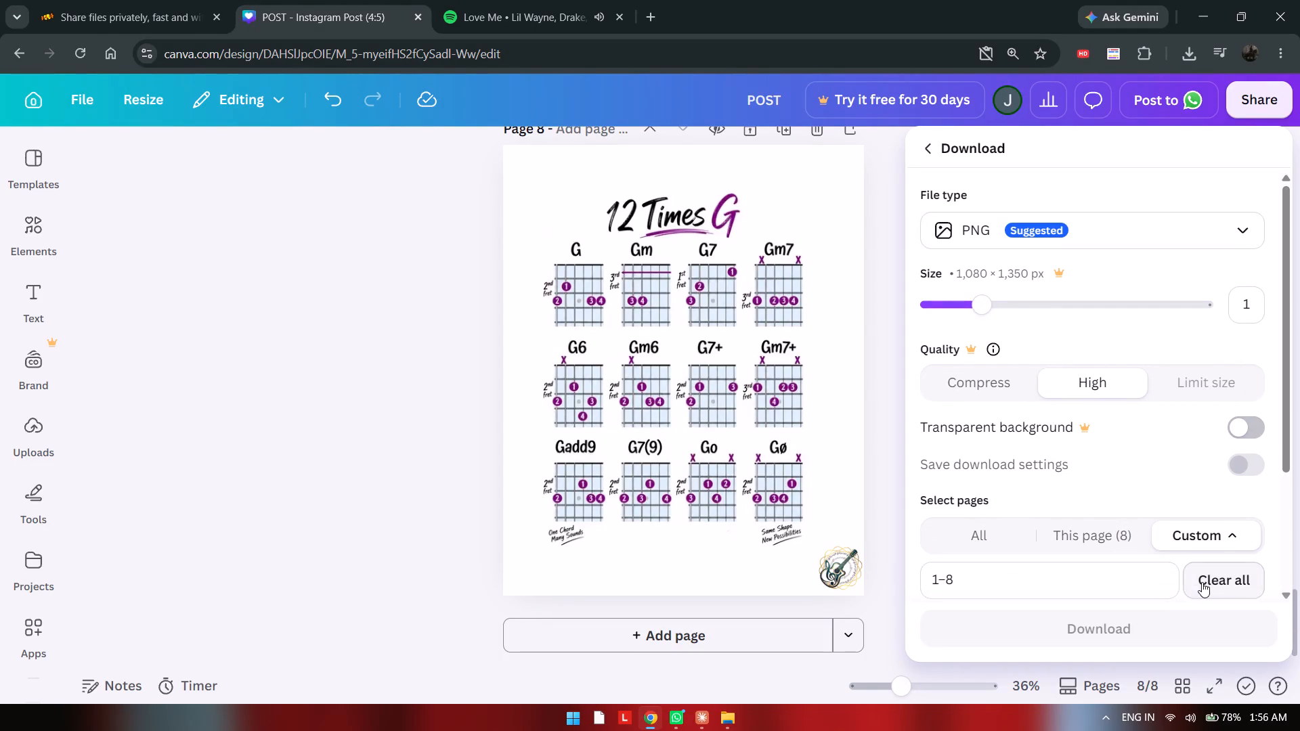
scroll(979, 537, "down", 2)
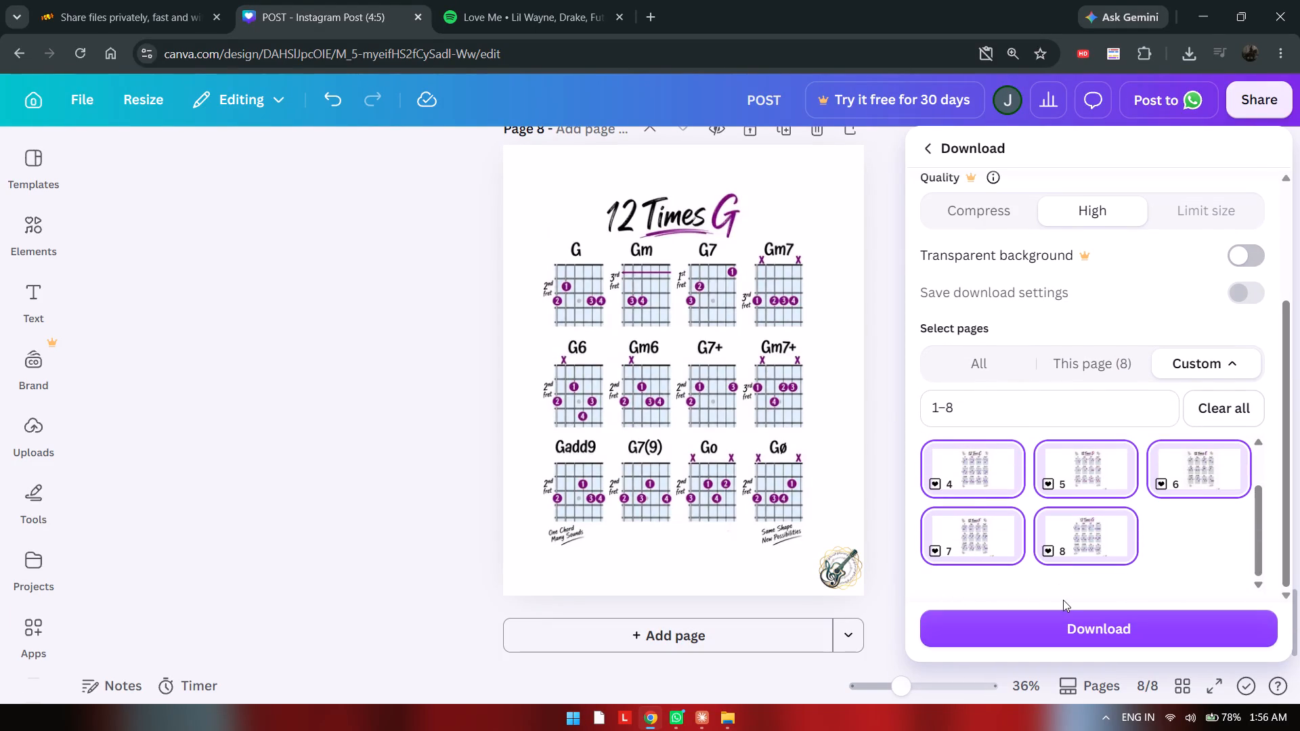
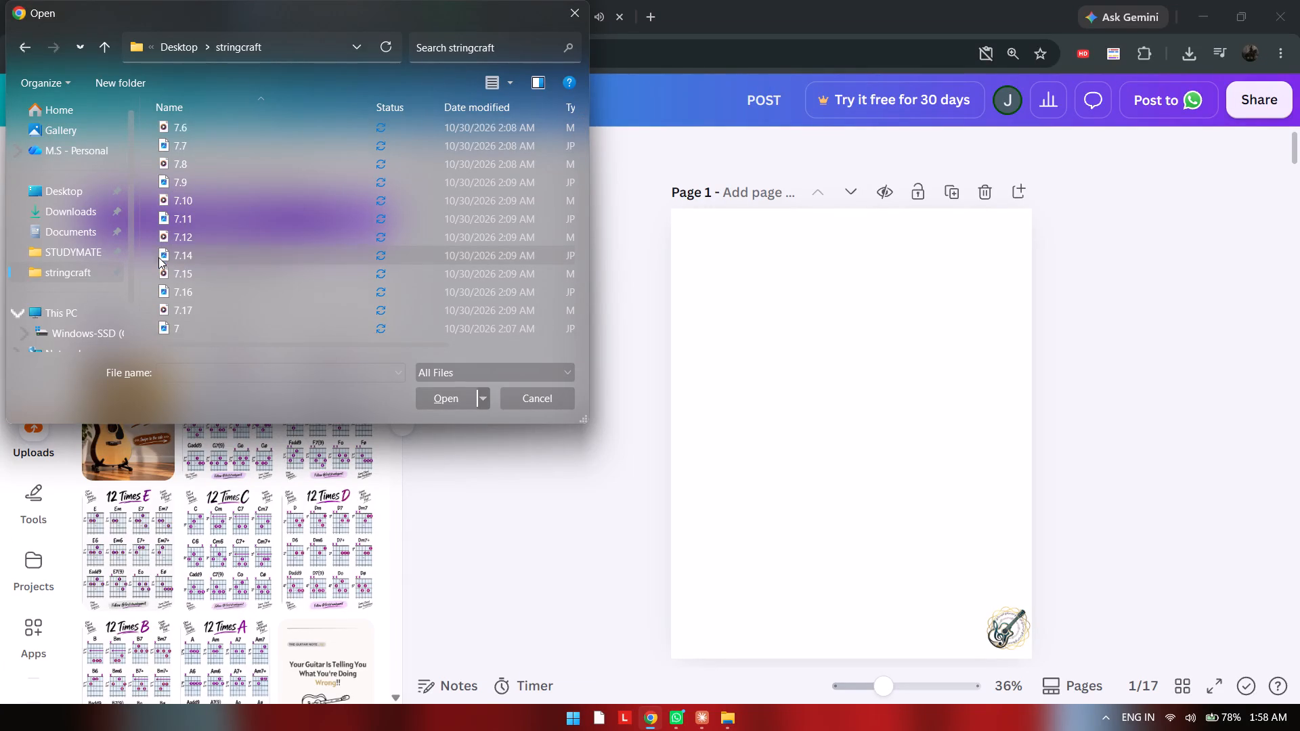
Upload all the image and video files from the Desktop's stringcraft folder to the design's uploads.
scroll(158, 257, "up", 6)
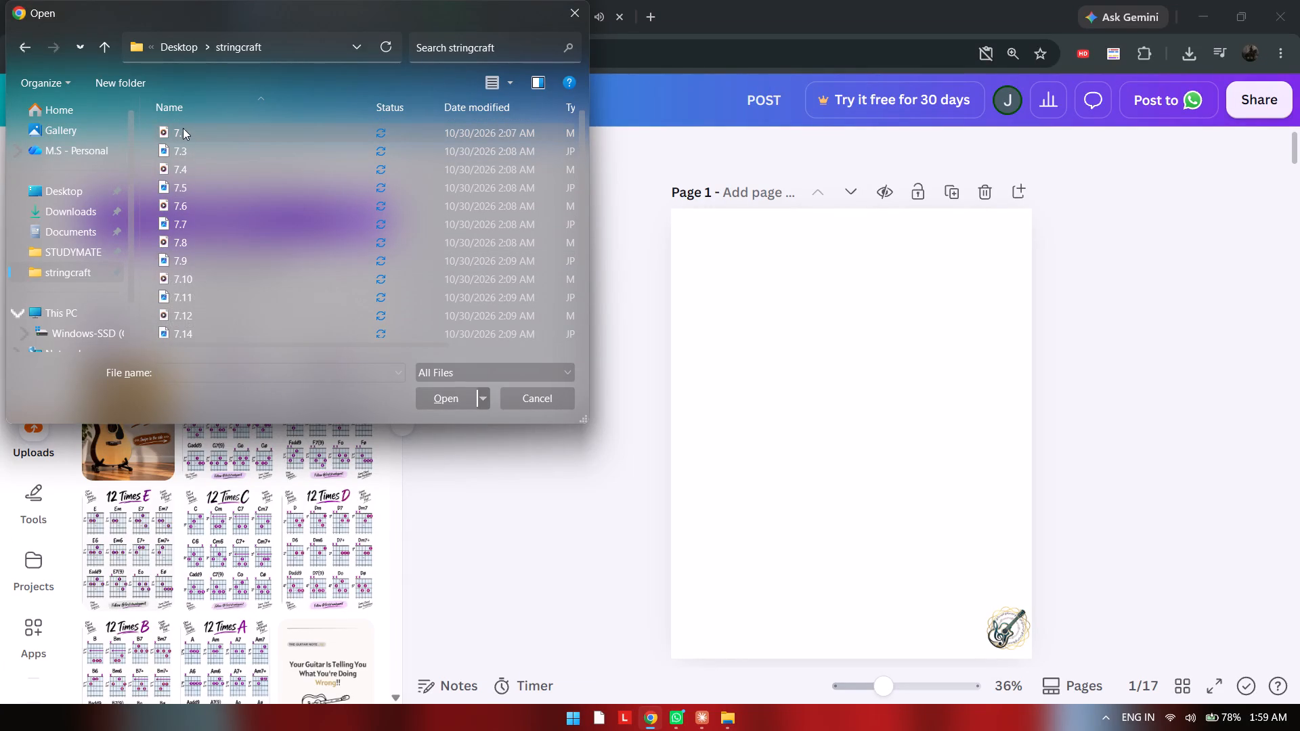
scroll(188, 131, "down", 2)
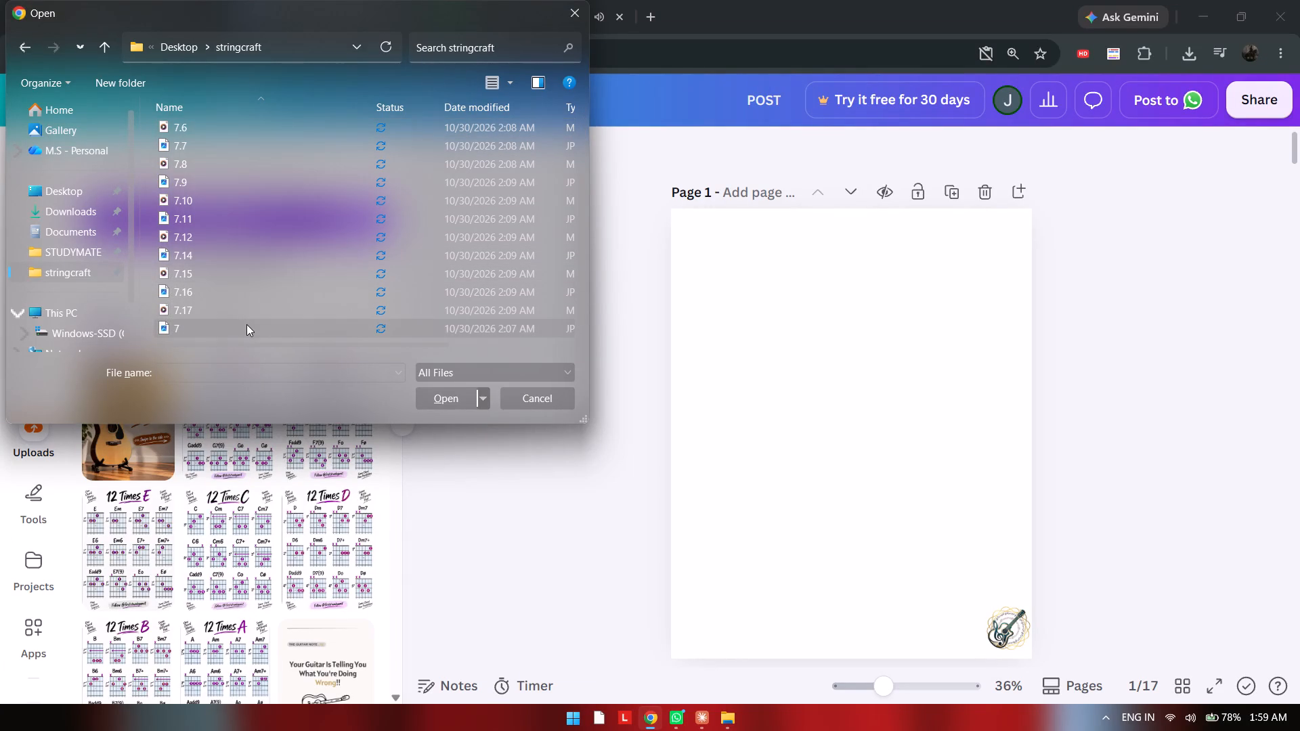
key("ctrl+a")
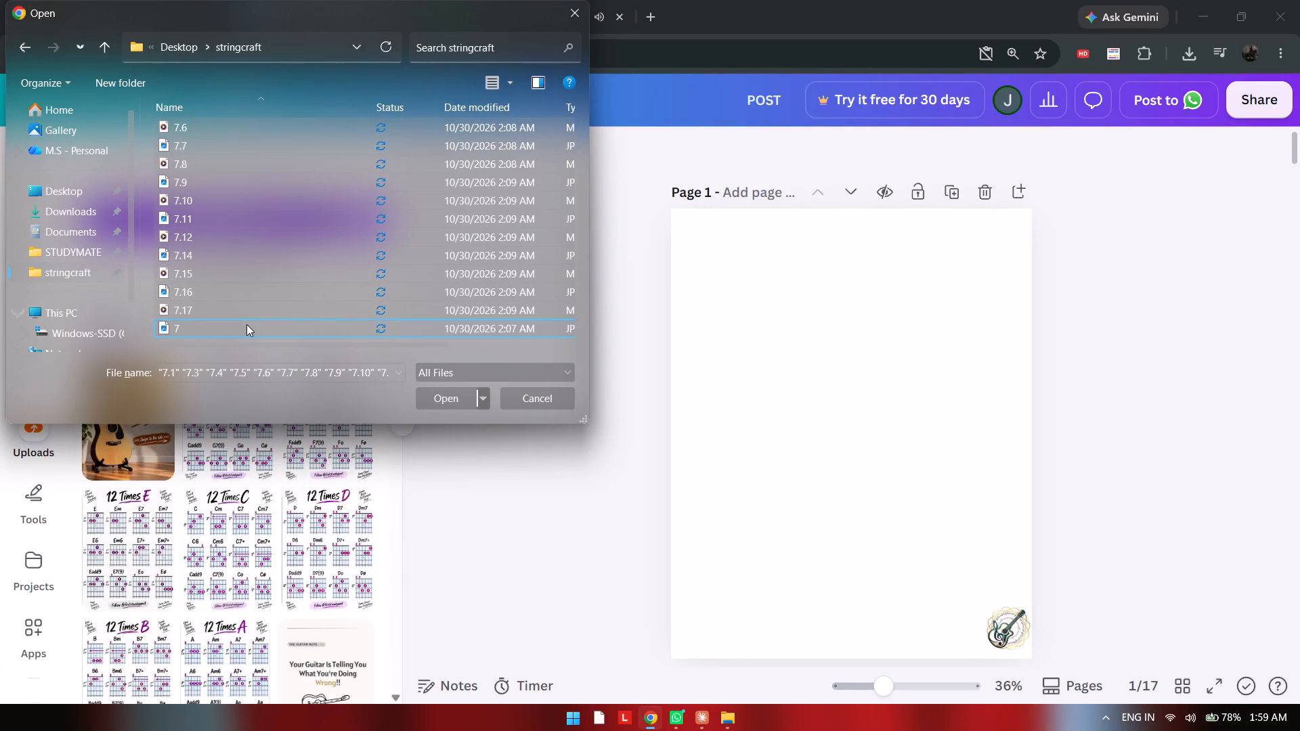
key("Return")
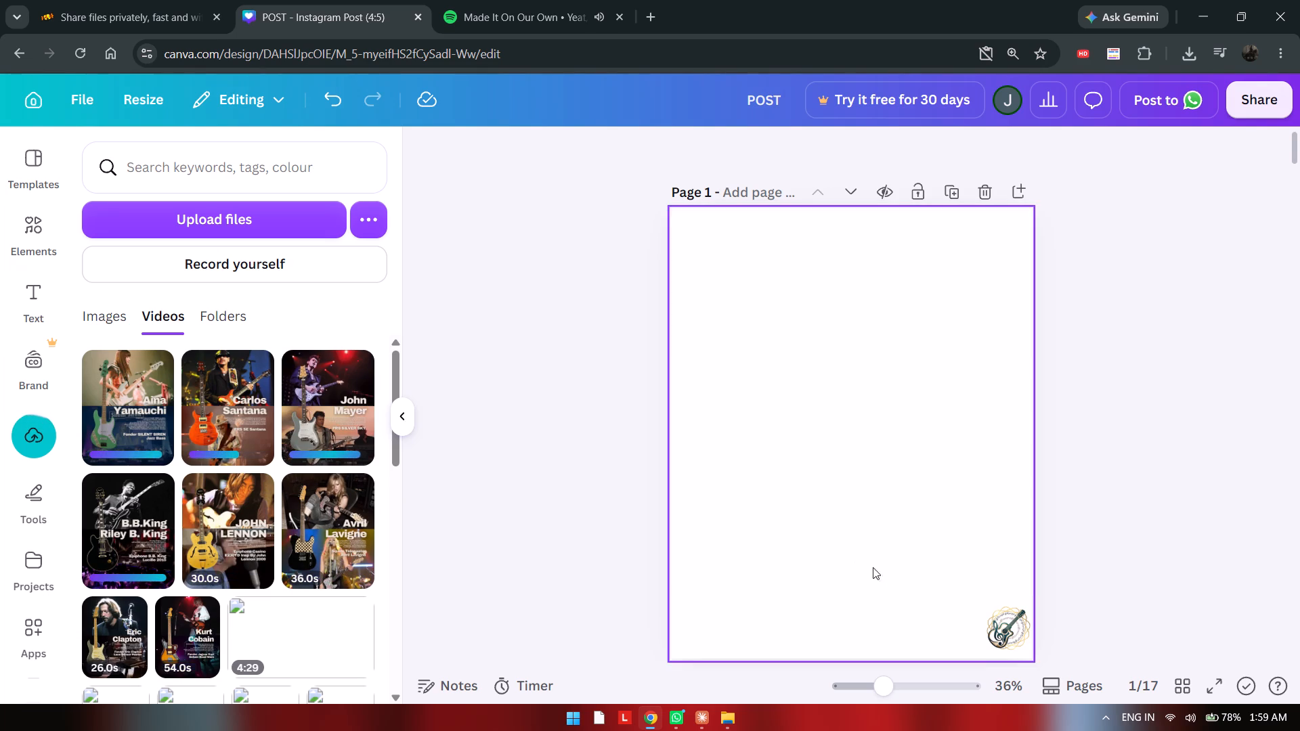
Delete the guitar logo from the bottom-right corner of each blank page, covering pages 1 to 4.
left_click(995, 621)
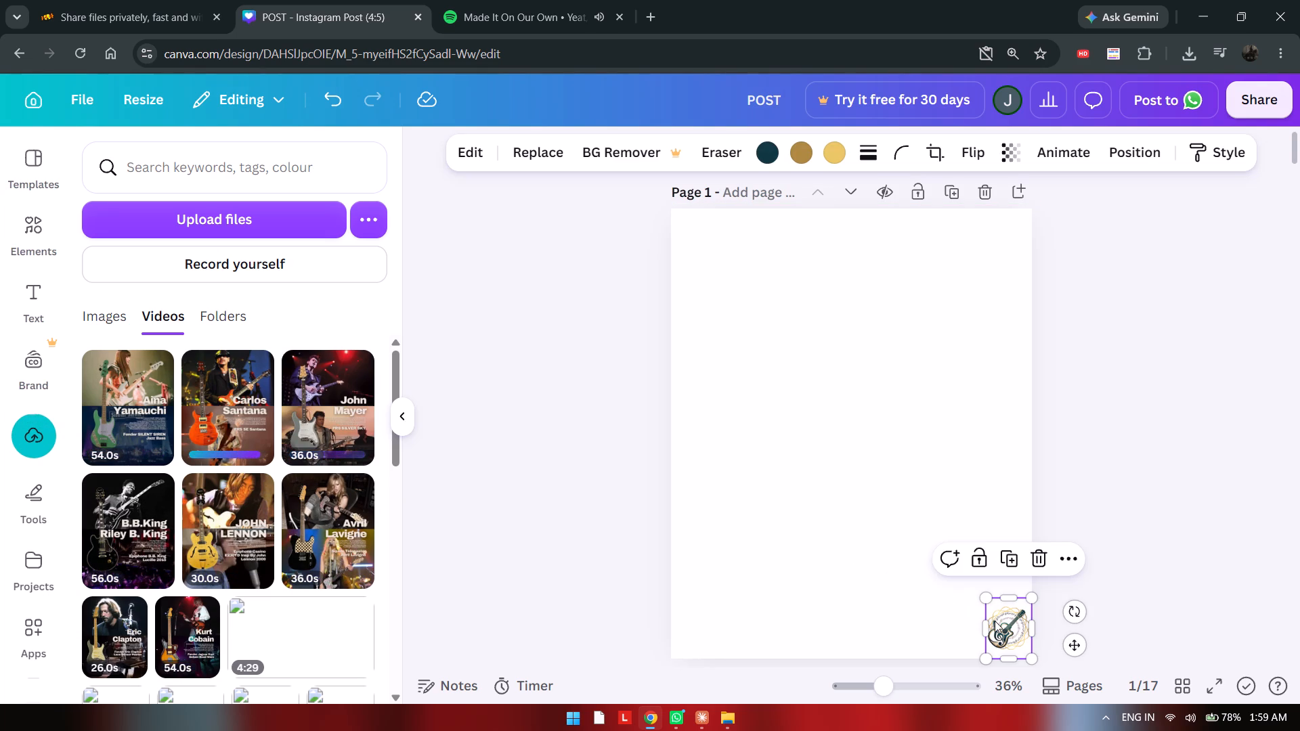
key("Delete")
scroll(995, 621, "down", 4)
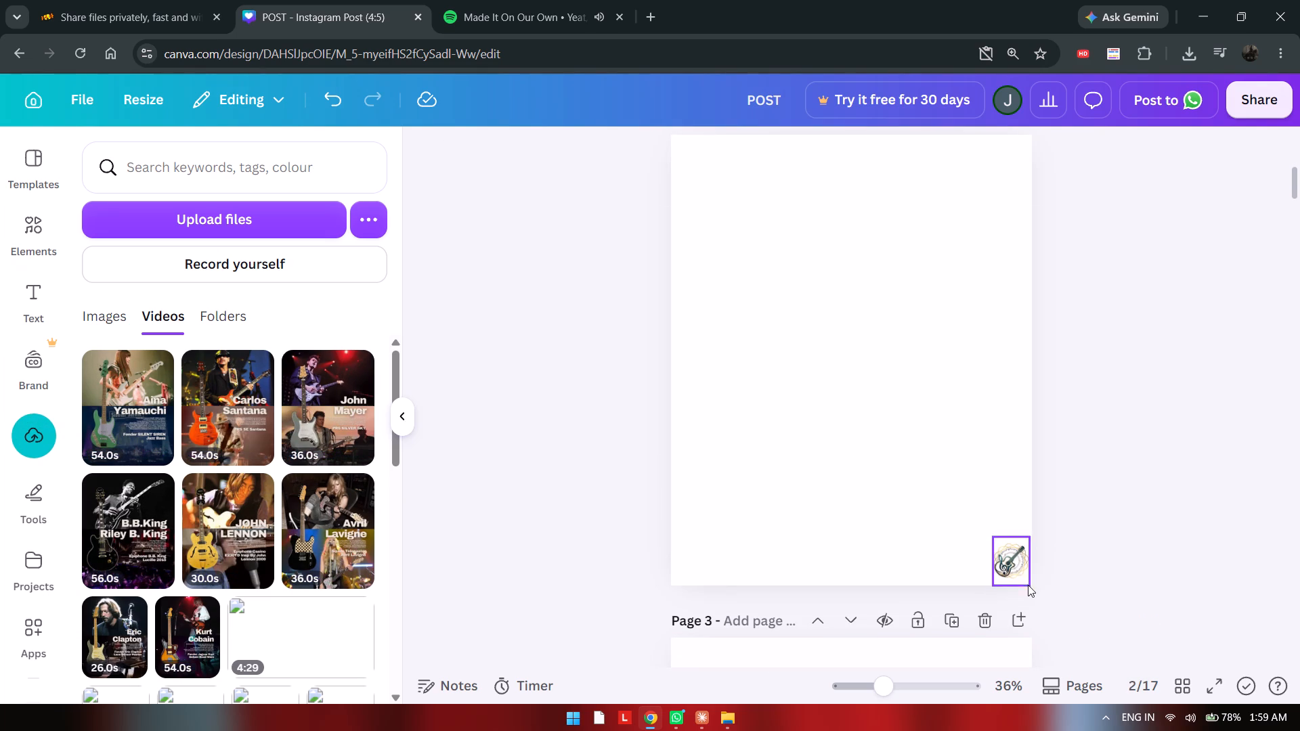
left_click(1010, 559)
key("Delete")
scroll(1010, 559, "down", 1)
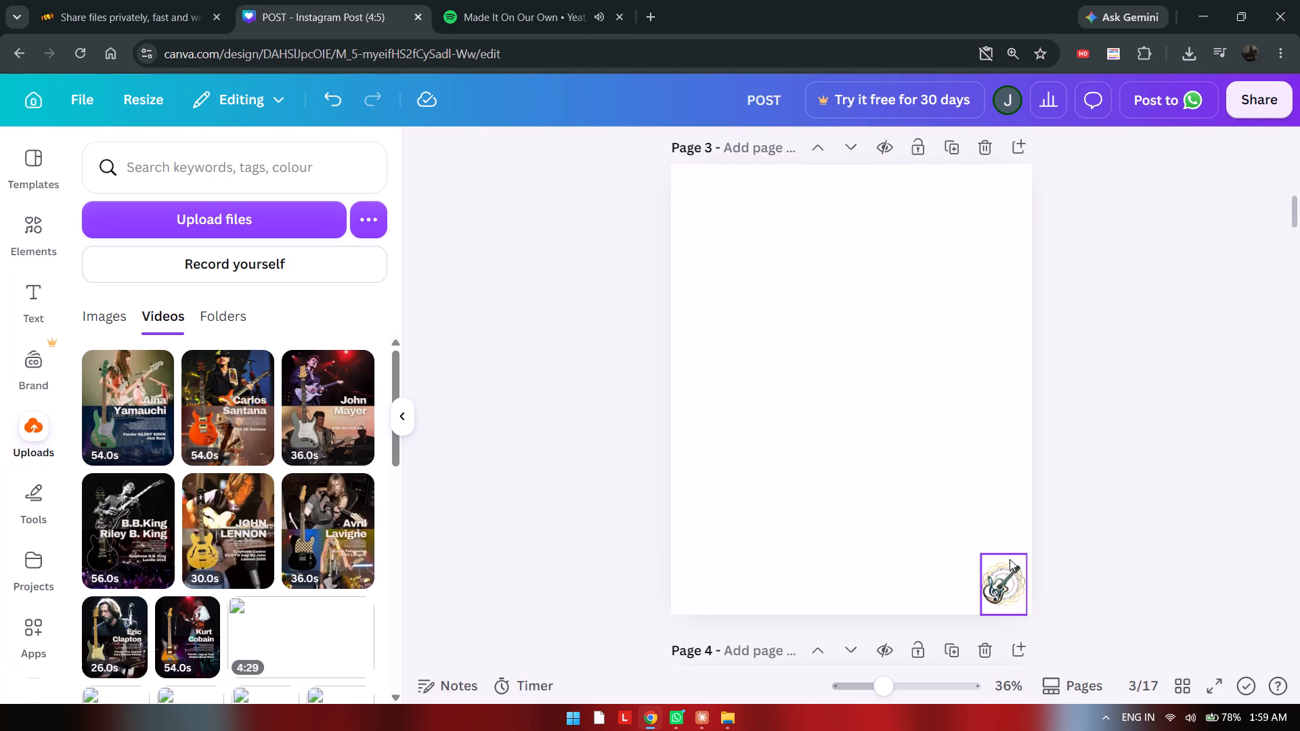
left_click(1010, 559)
key("Delete")
scroll(1010, 559, "down", 1)
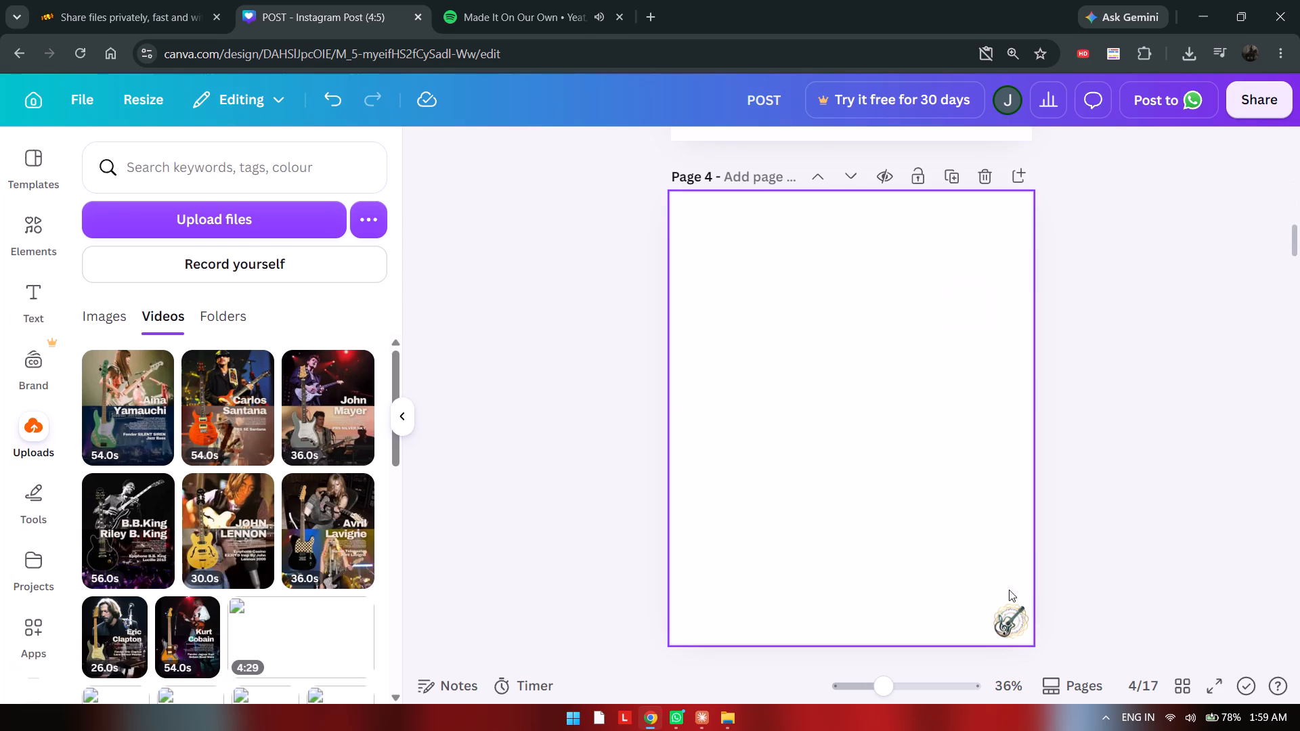
left_click(1014, 613)
key("Delete")
scroll(1014, 613, "down", 1)
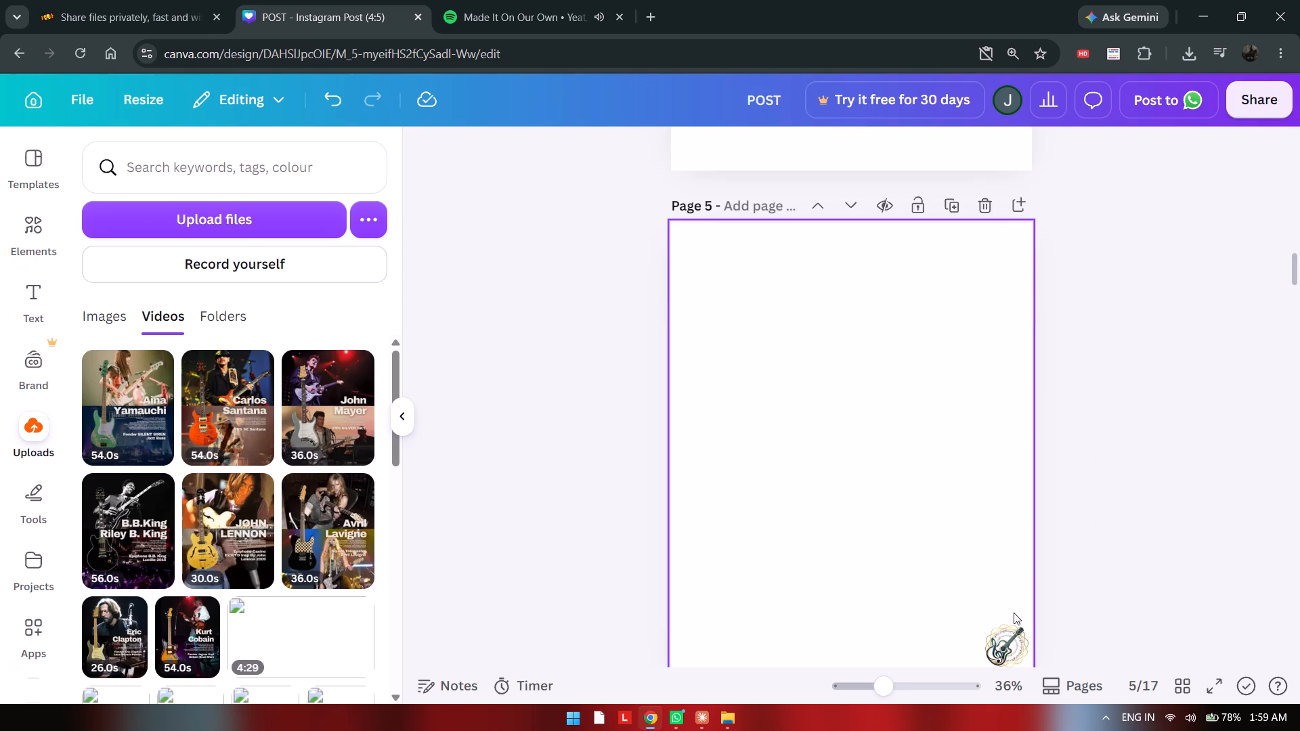
scroll(1013, 562, "up", 1)
scroll(1013, 563, "down", 1)
Delete the small guitar logo from the lower corner of pages 5, 6, 7 and 8.
left_click(1020, 632)
key("Delete")
scroll(1020, 632, "down", 1)
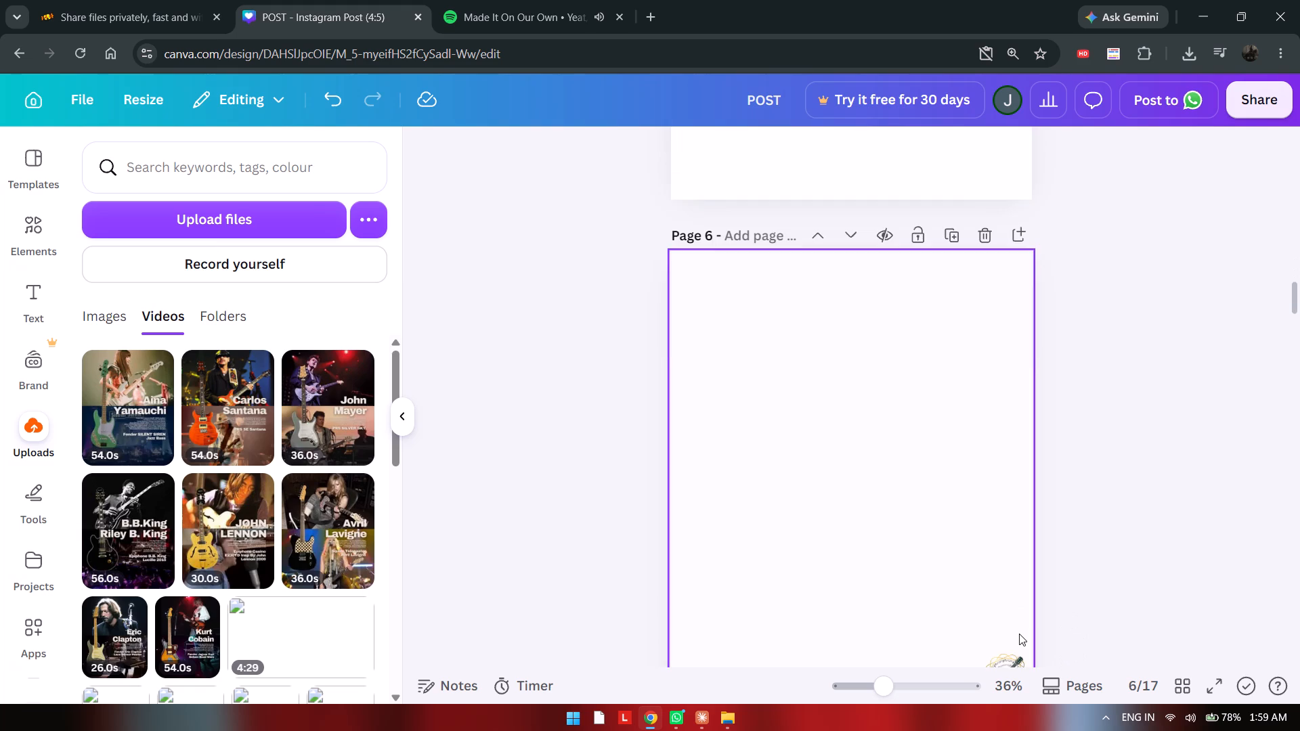
left_click(1012, 657)
key("Delete")
scroll(1012, 657, "down", 1)
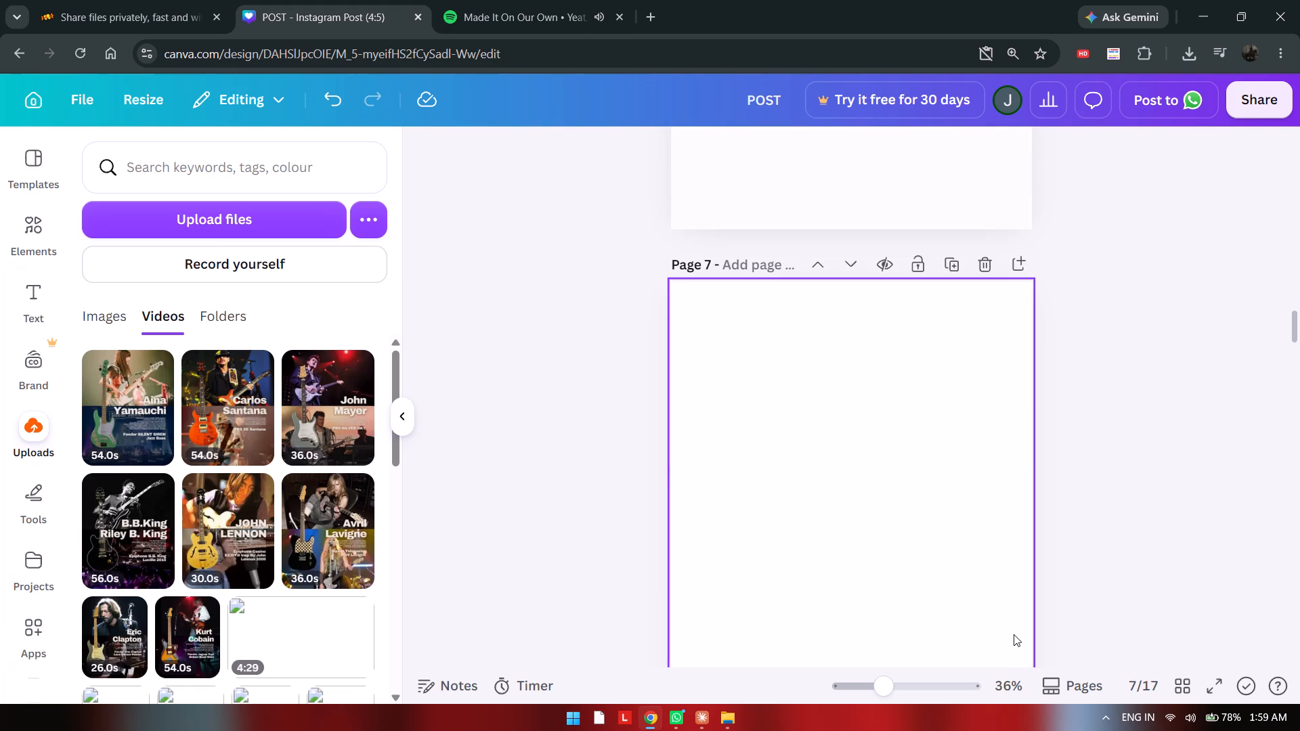
right_click(1014, 627)
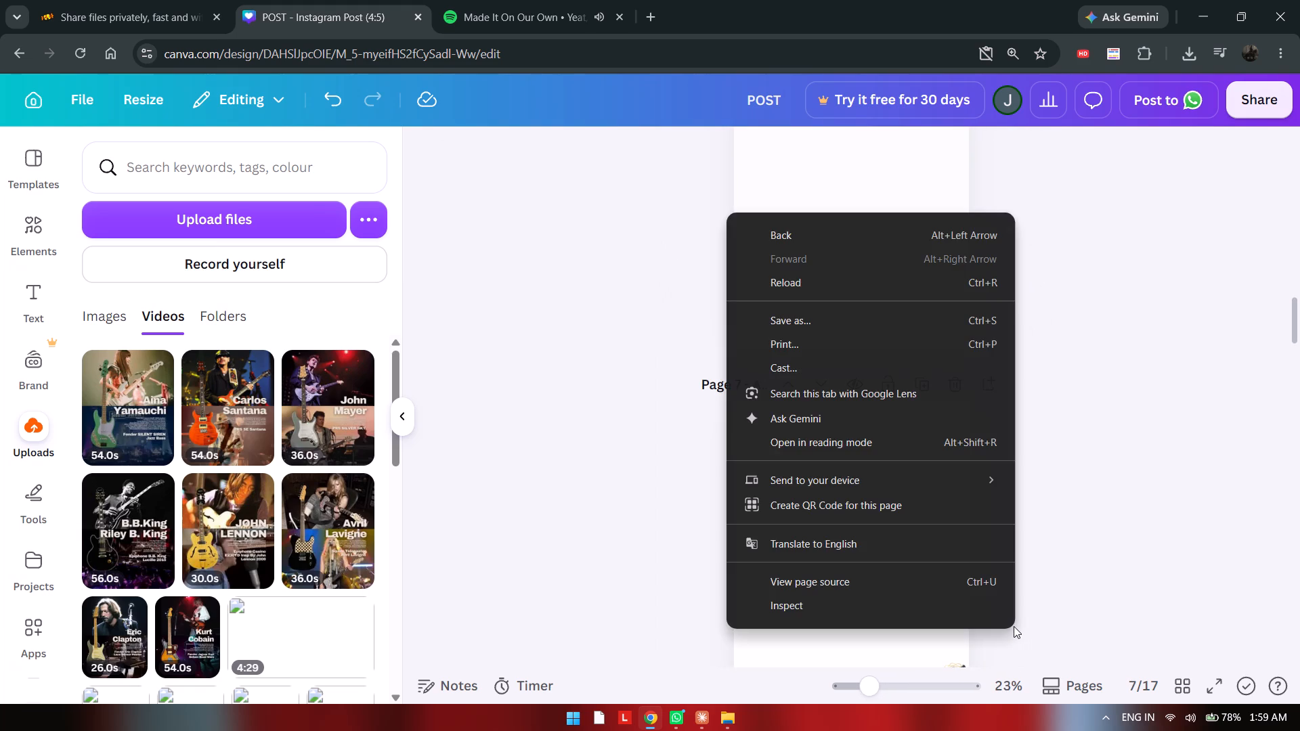
left_click_drag(1194, 523, 1183, 508)
scroll(1183, 508, "up", 10)
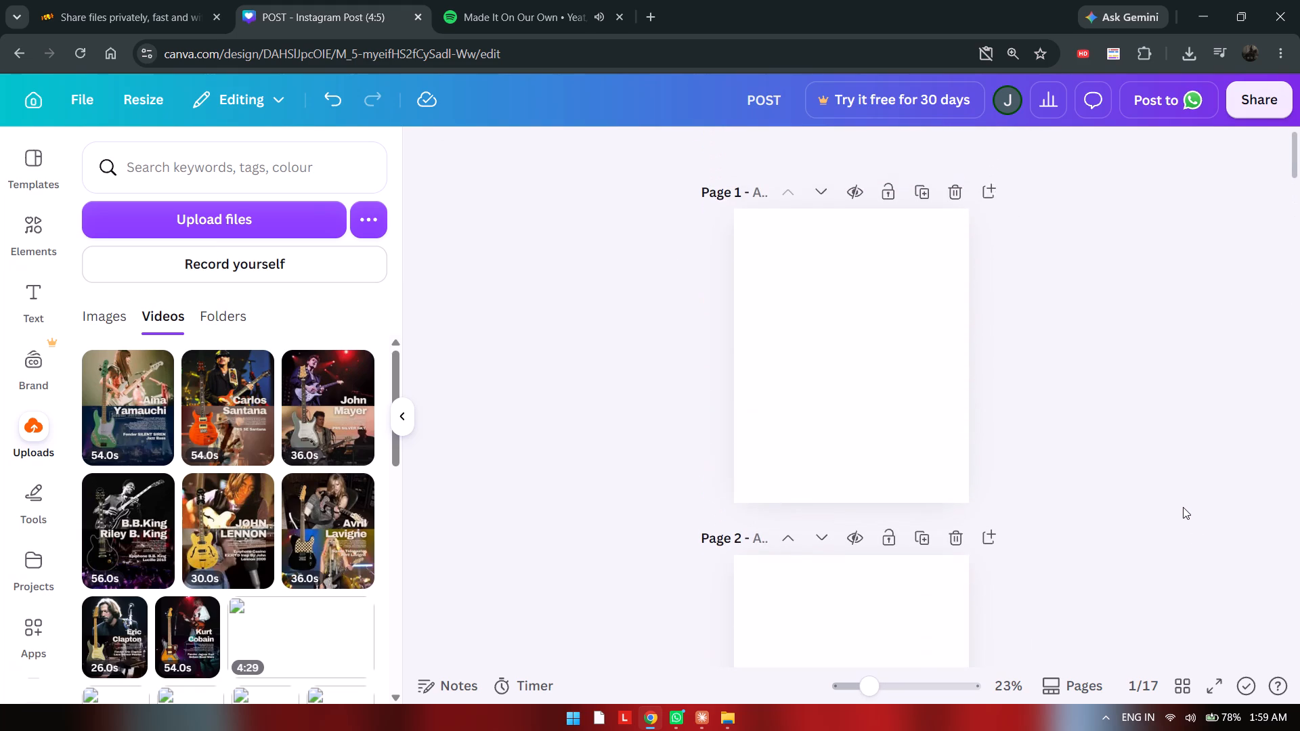
scroll(1183, 507, "down", 9)
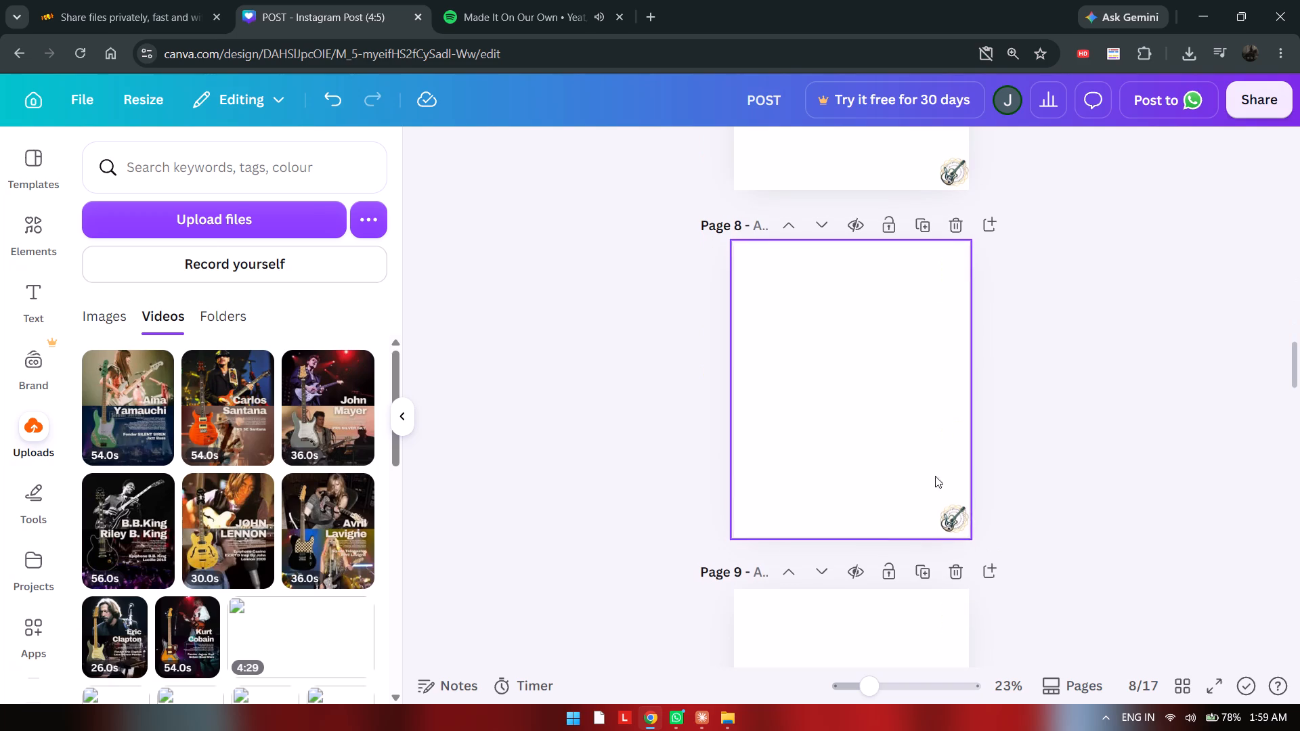
scroll(935, 476, "down", 1)
left_click(961, 177)
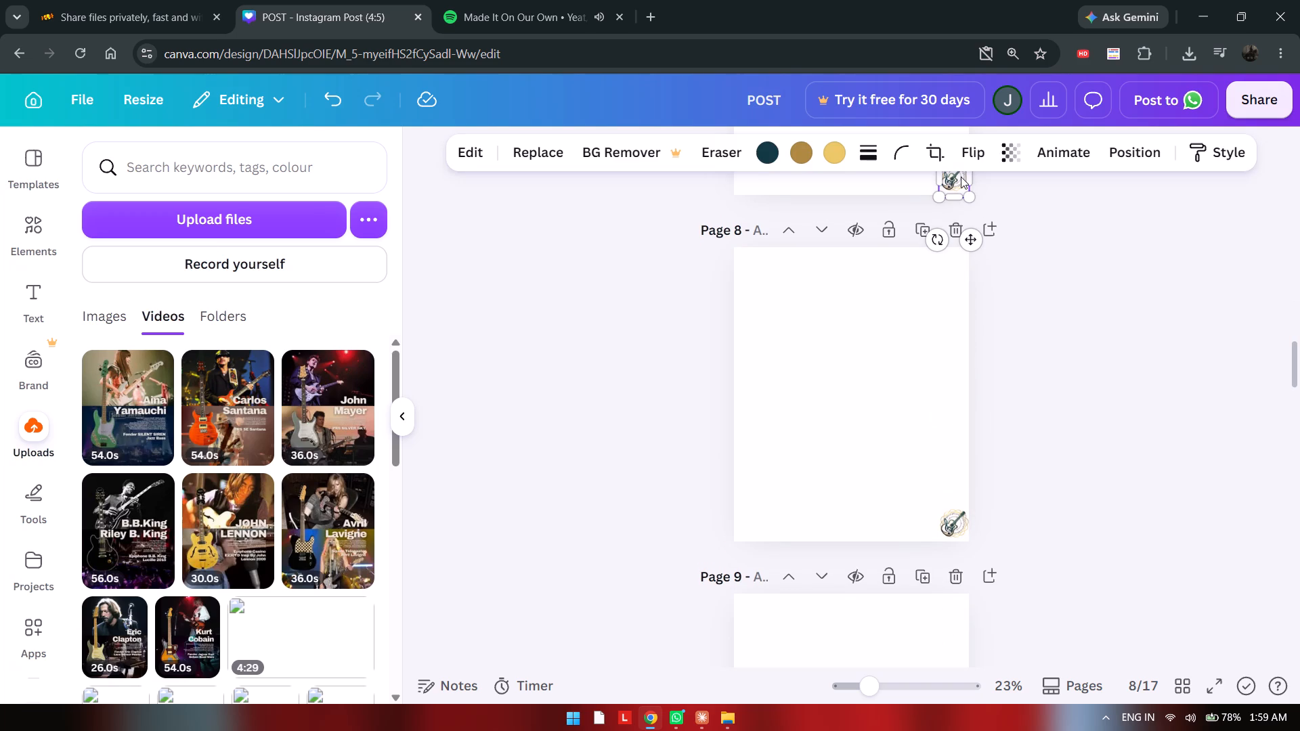
key("Delete")
left_click(966, 531)
key("Delete")
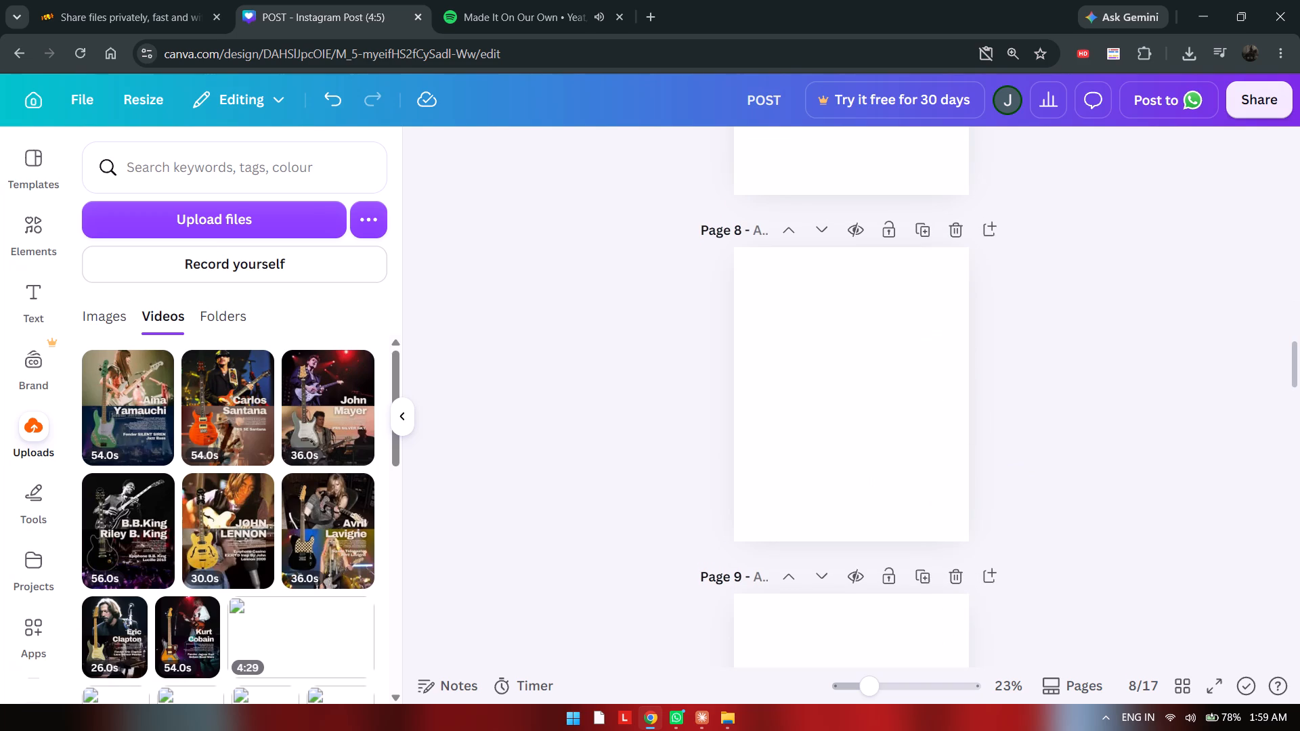
Check the remaining pages for leftover elements and look through the uploaded artist videos.
scroll(966, 531, "down", 1)
scroll(953, 422, "down", 1)
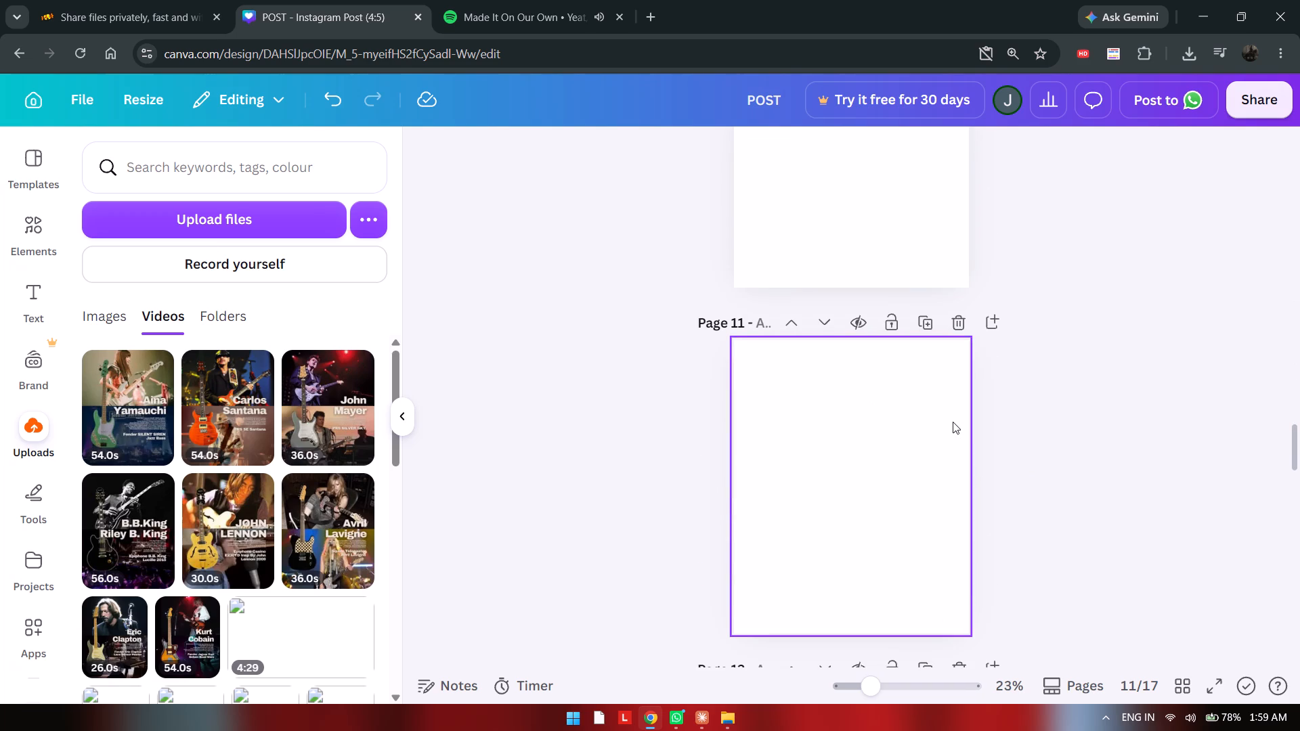
scroll(953, 422, "up", 12)
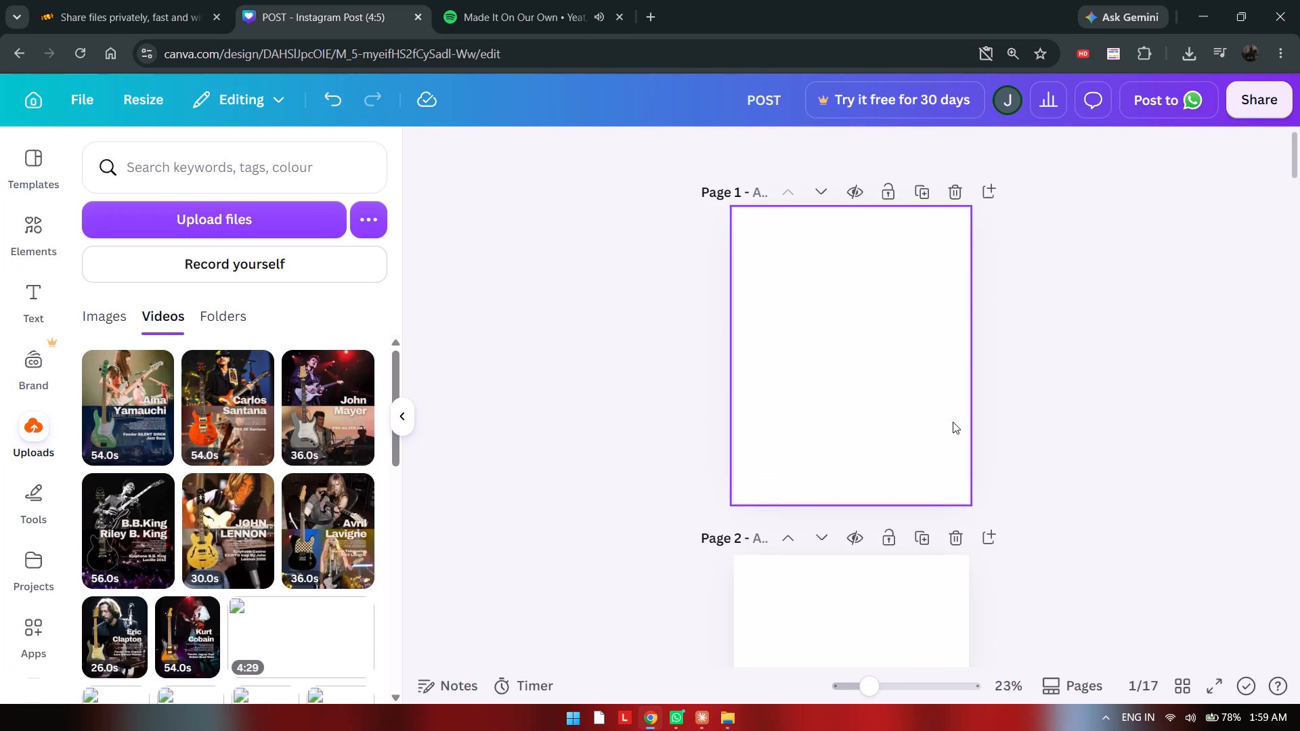
scroll(209, 521, "down", 2)
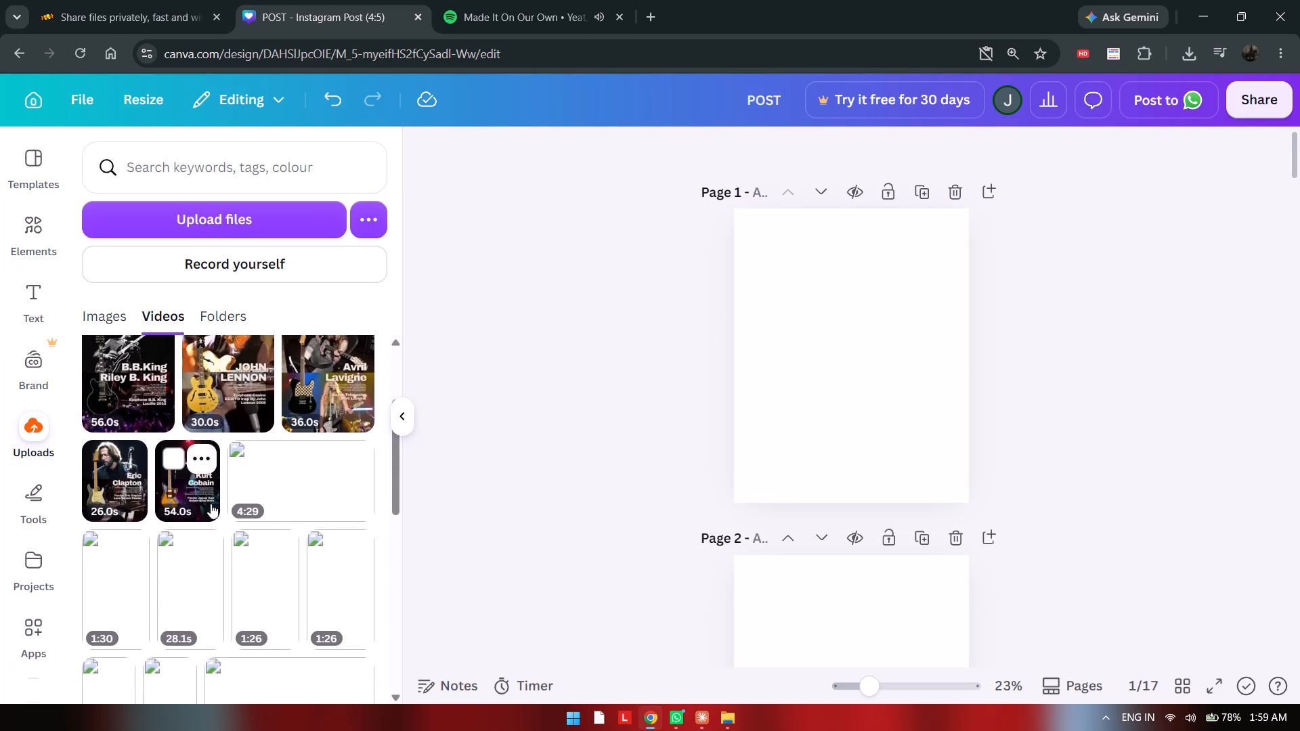
scroll(211, 504, "down", 4)
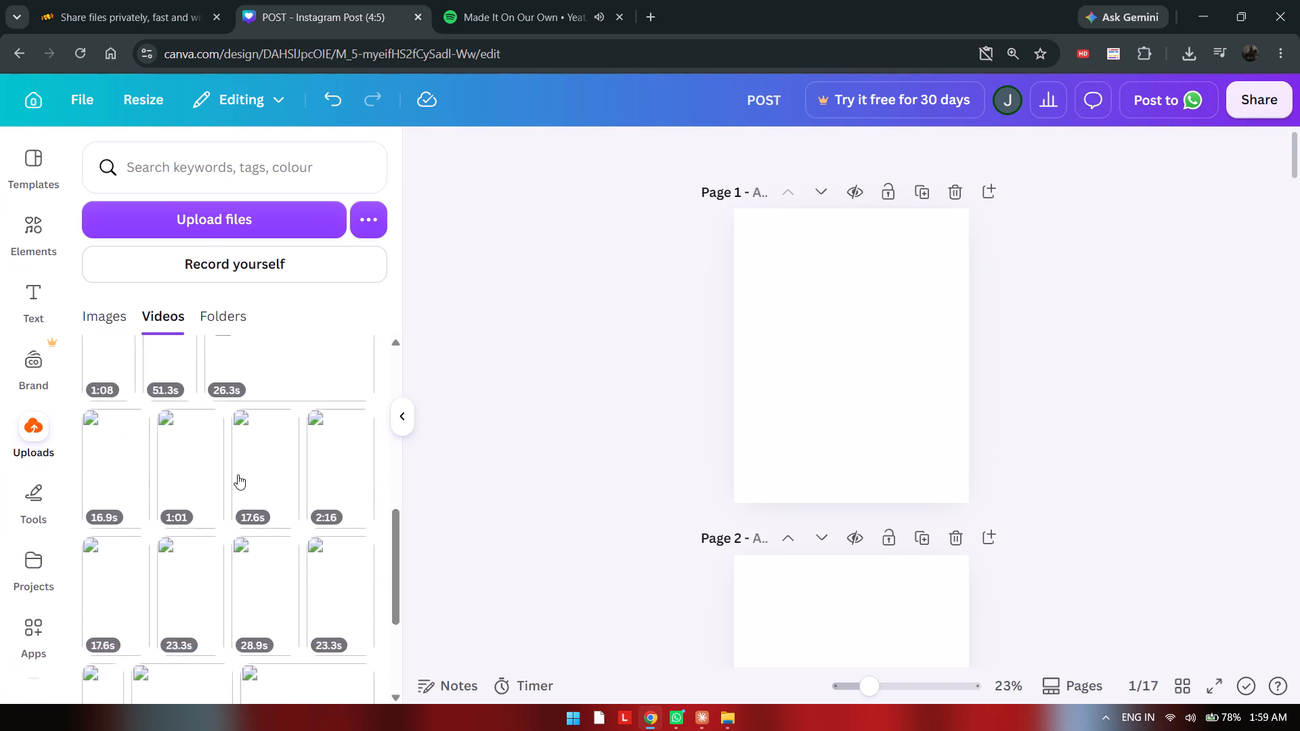
scroll(238, 474, "down", 4)
scroll(238, 474, "up", 4)
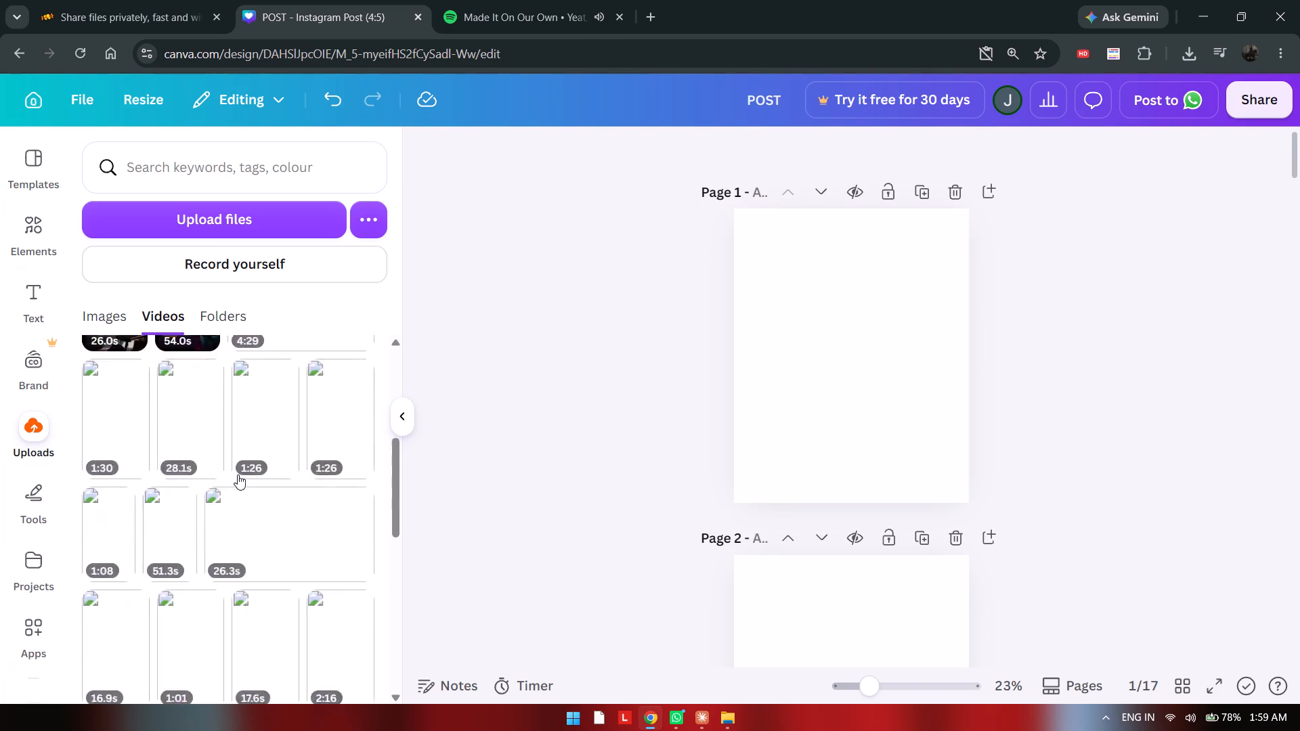
scroll(238, 474, "up", 5)
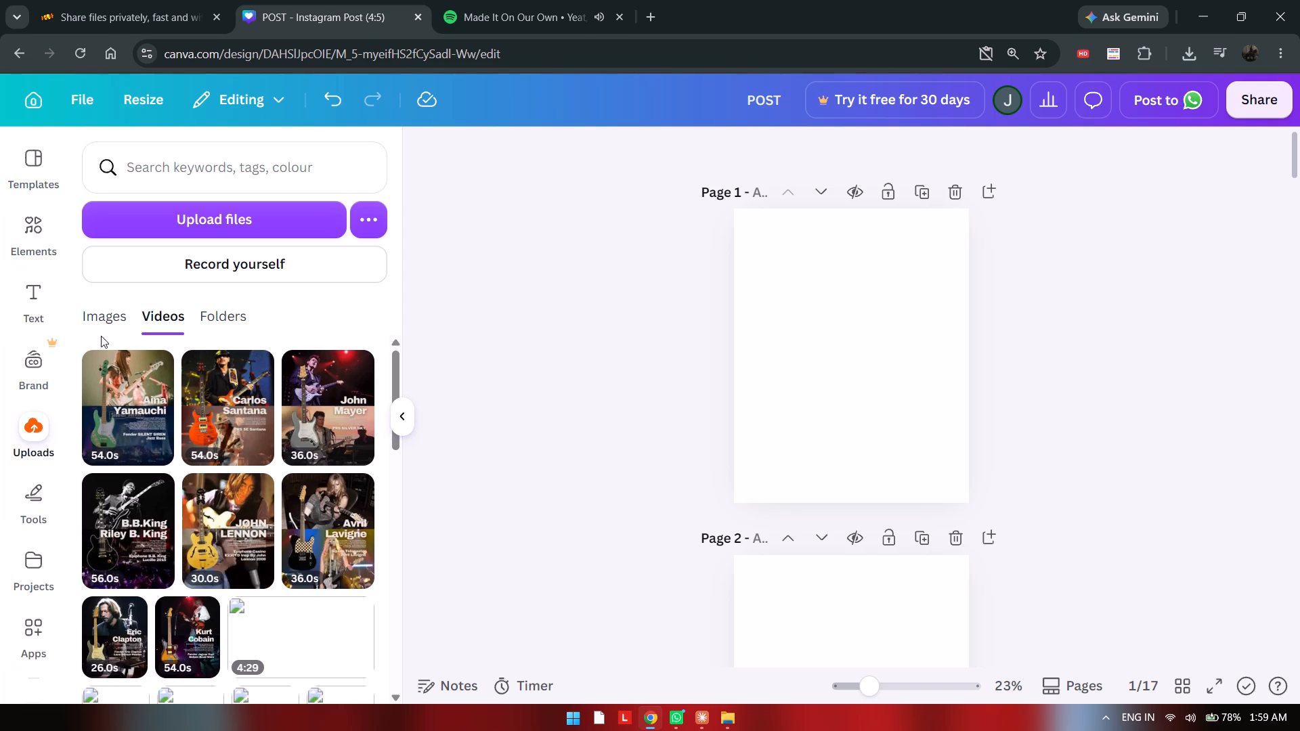
Place the "Guess the Artist?" image with the yellow guitar on page 1 and the matching John Lennon video on page 2.
left_click(91, 319)
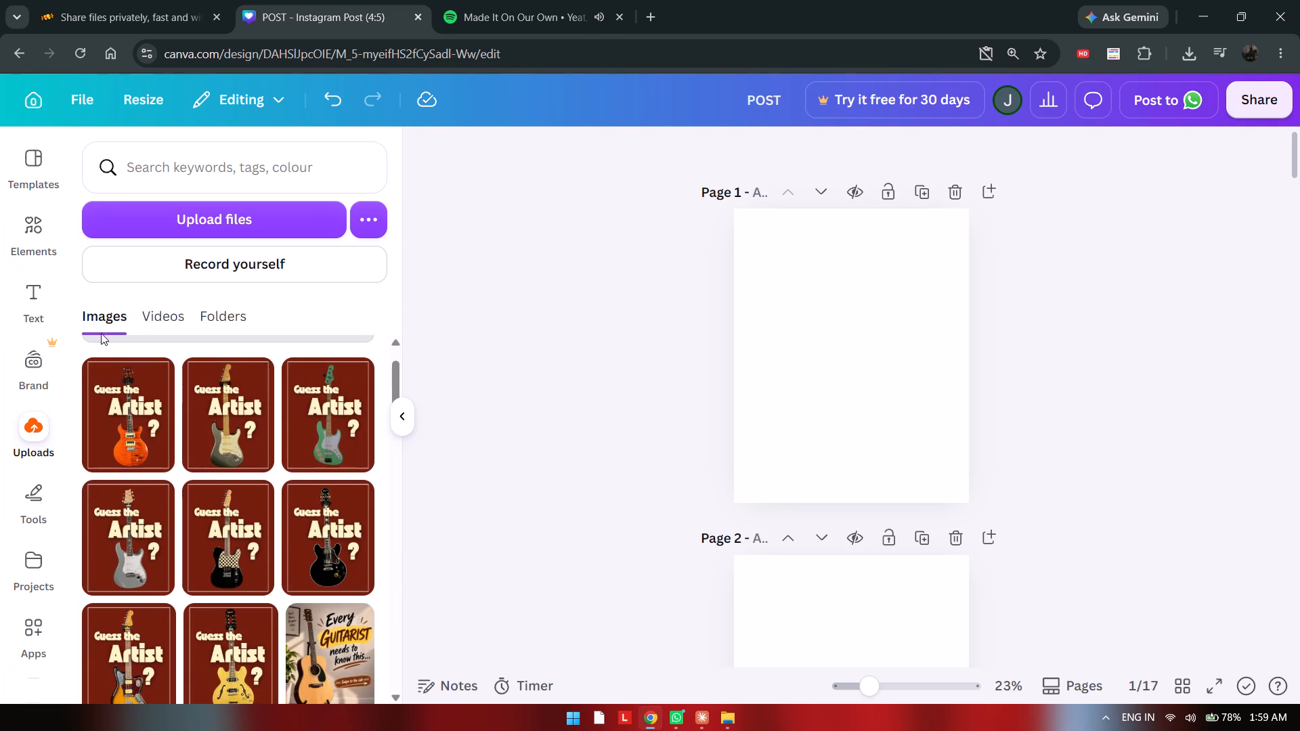
scroll(162, 314, "down", 1)
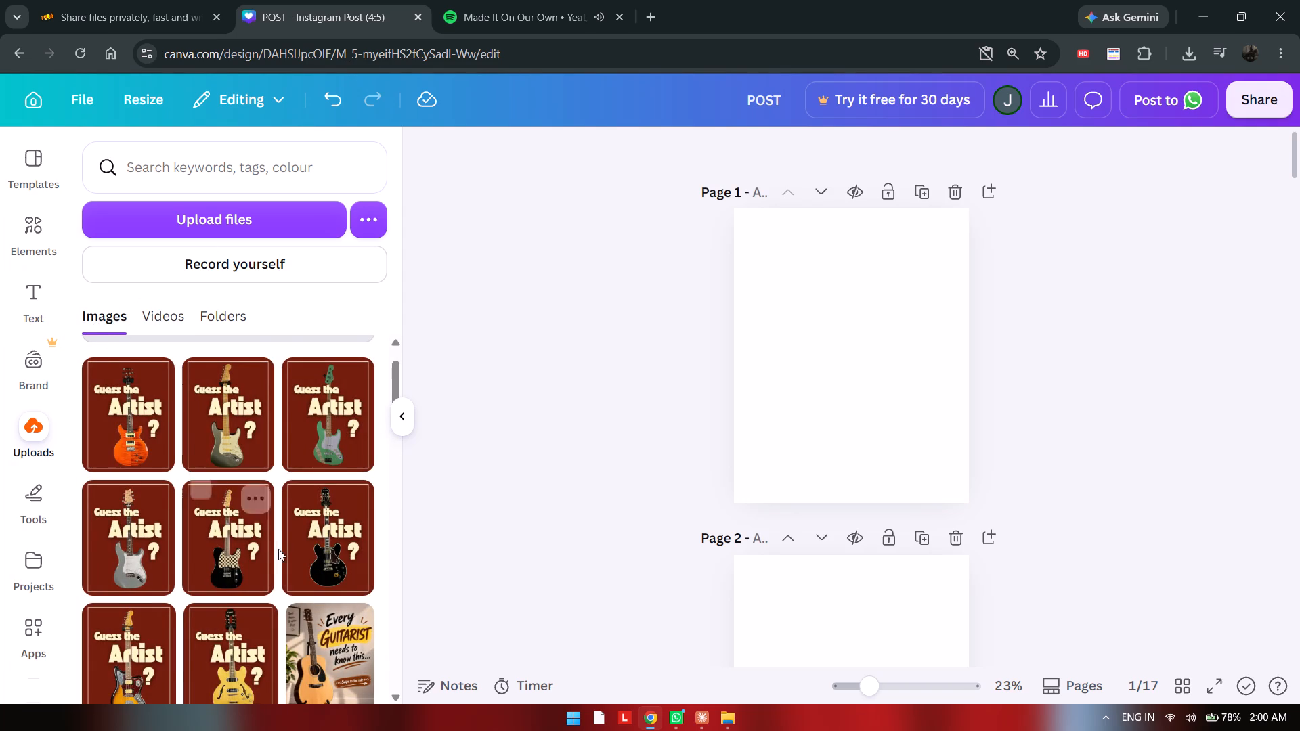
scroll(276, 604, "down", 1)
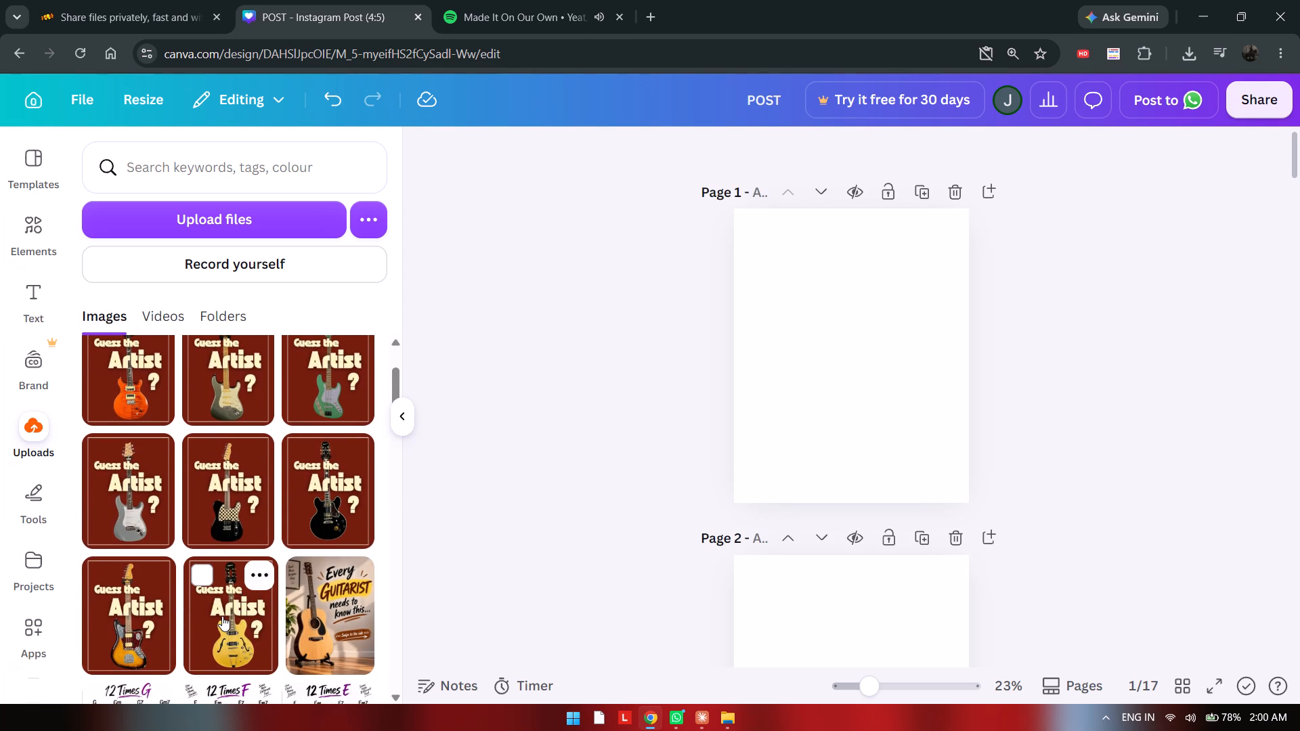
left_click(222, 616)
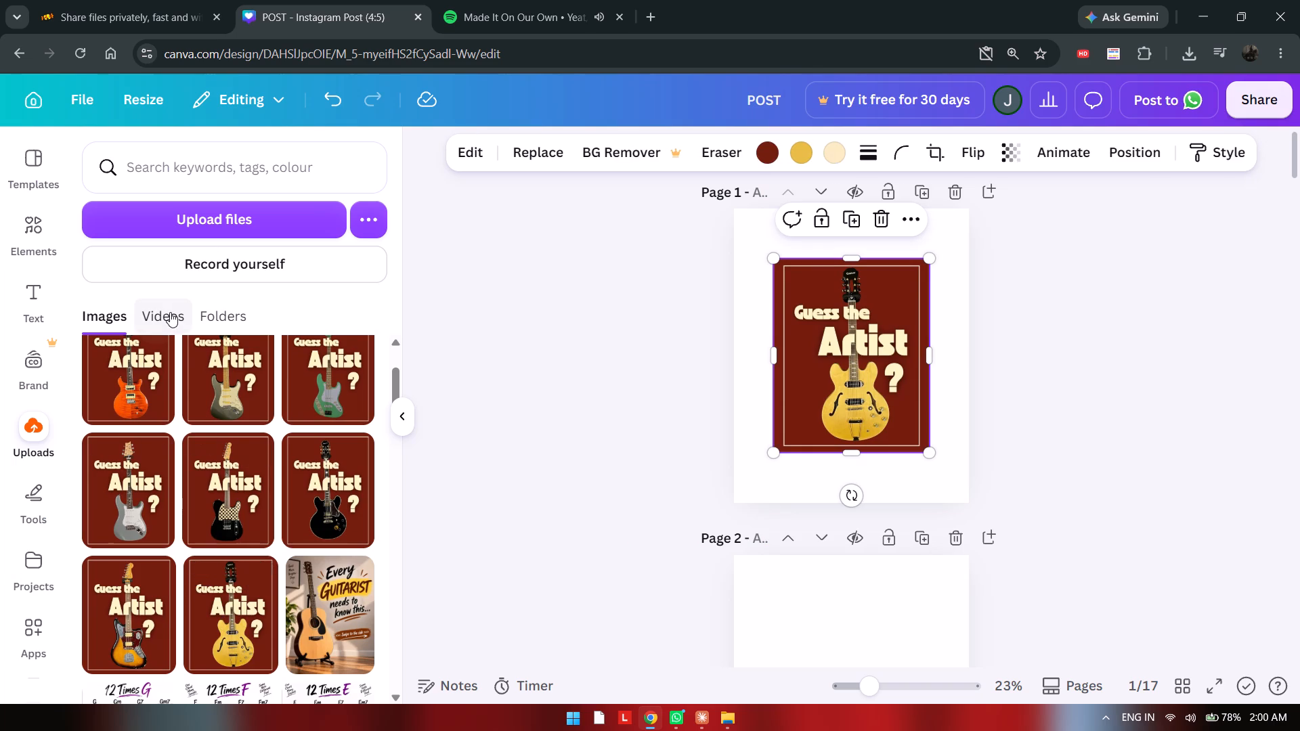
left_click(170, 312)
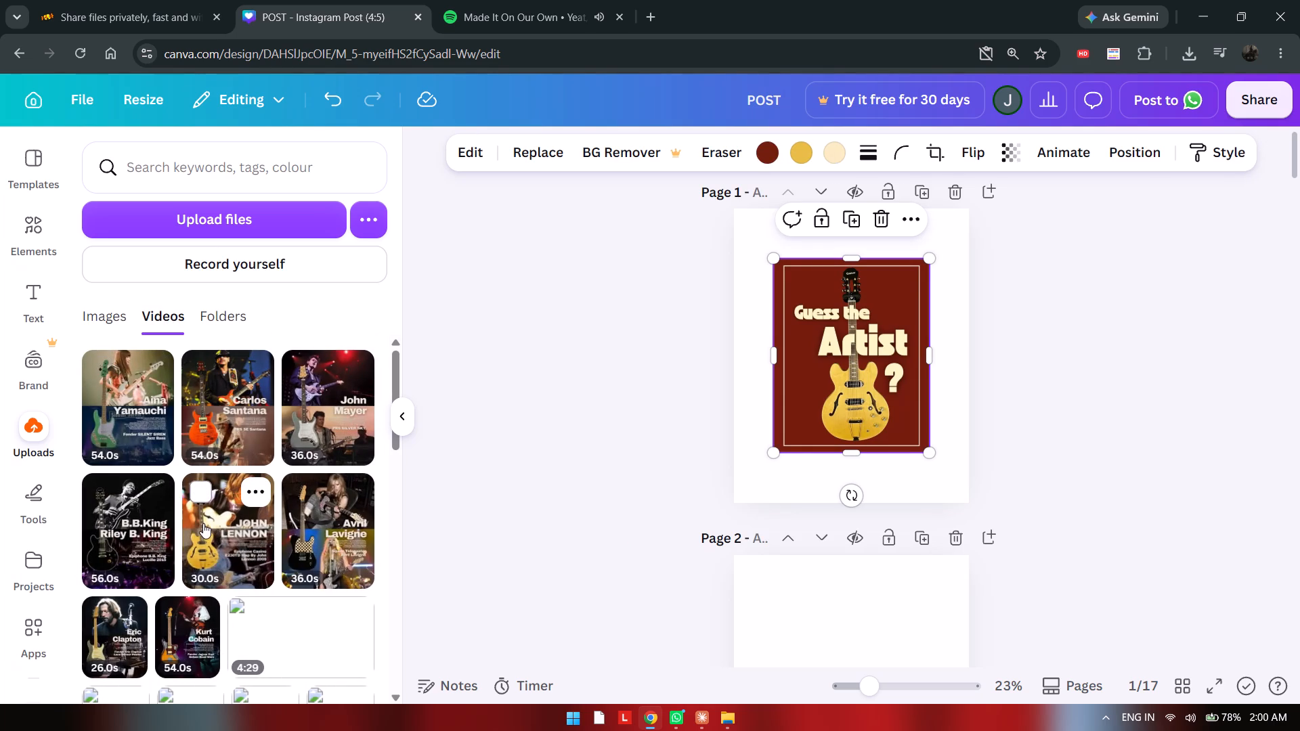
scroll(203, 523, "up", 1)
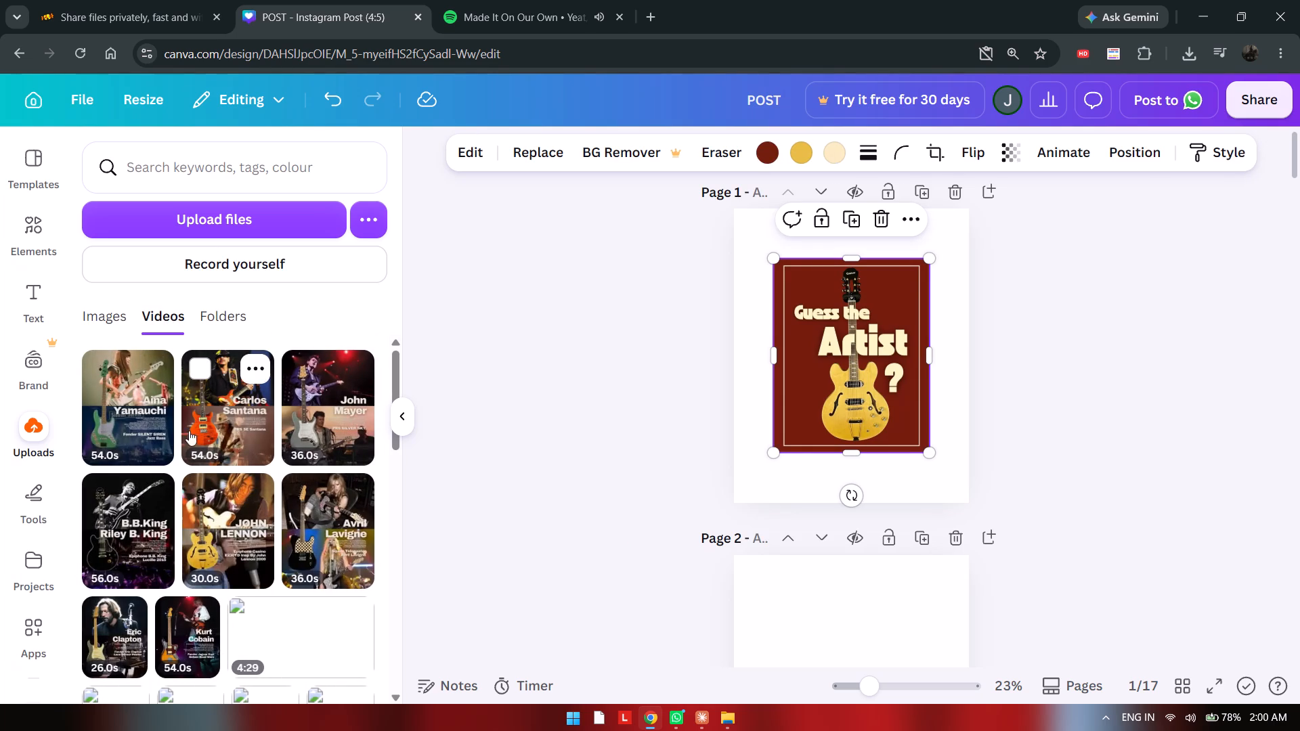
left_click(808, 611)
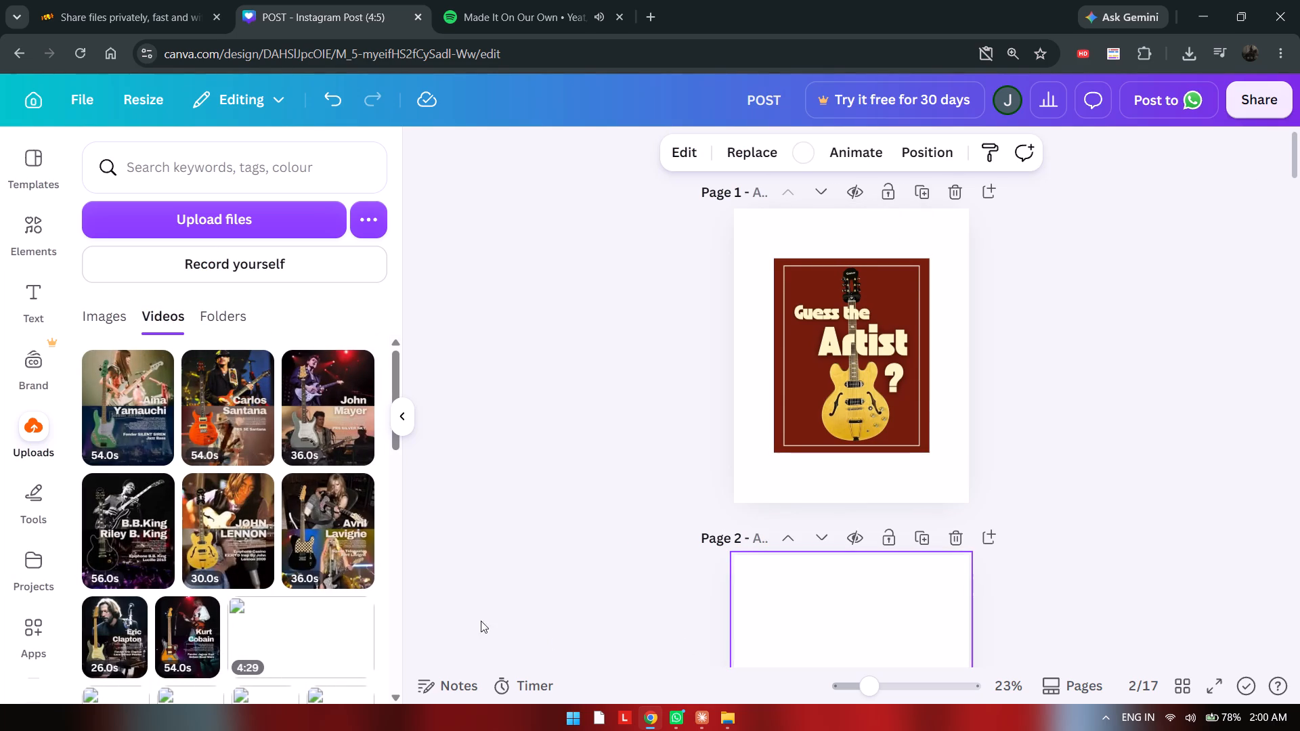
left_click(241, 527)
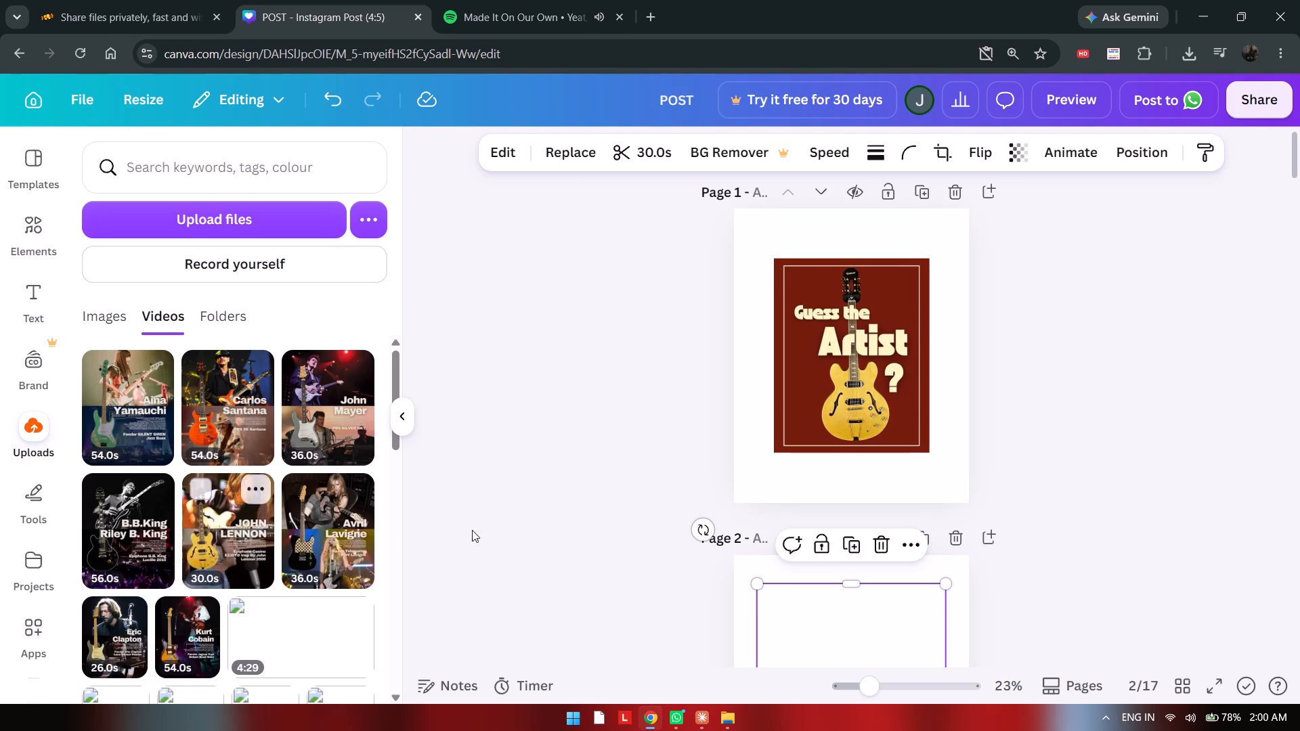
Place the "Guess the Artist?" image with the sunburst guitar on page 3 and the matching Kurt Cobain video on page 4.
scroll(779, 435, "down", 7)
left_click(779, 435)
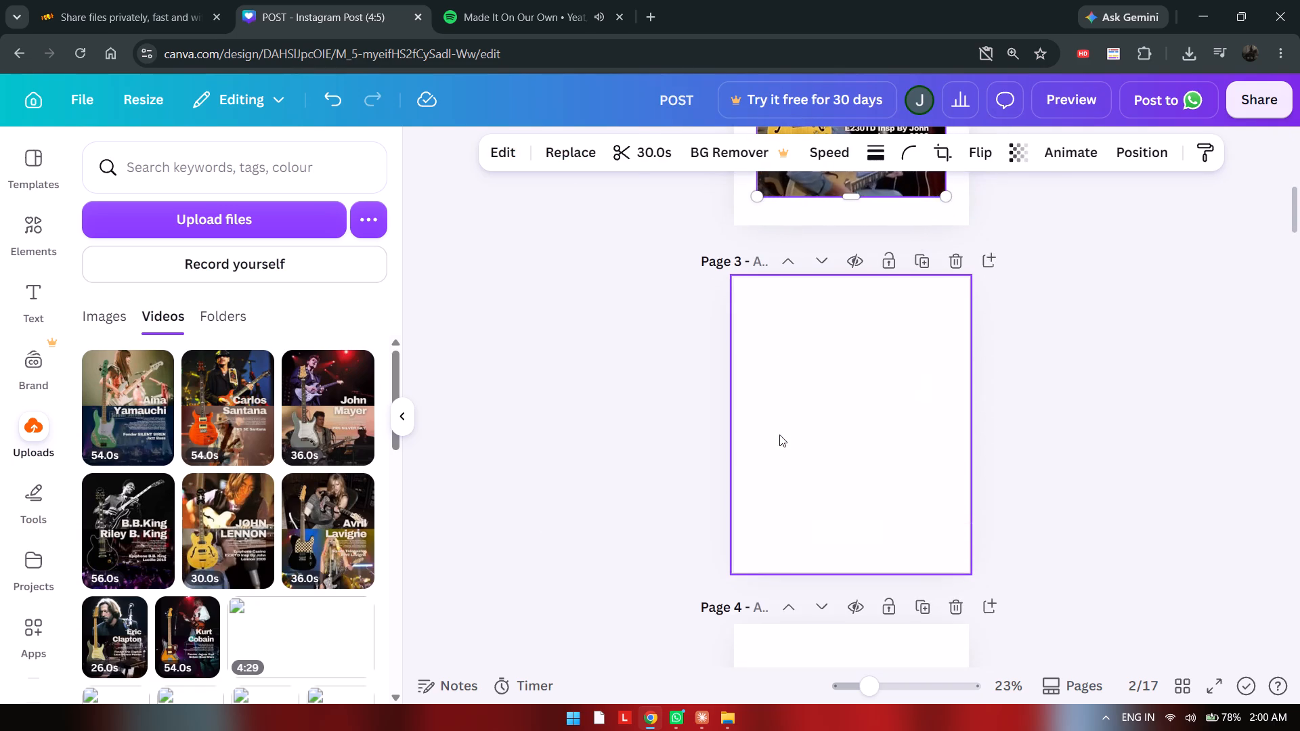
left_click(102, 311)
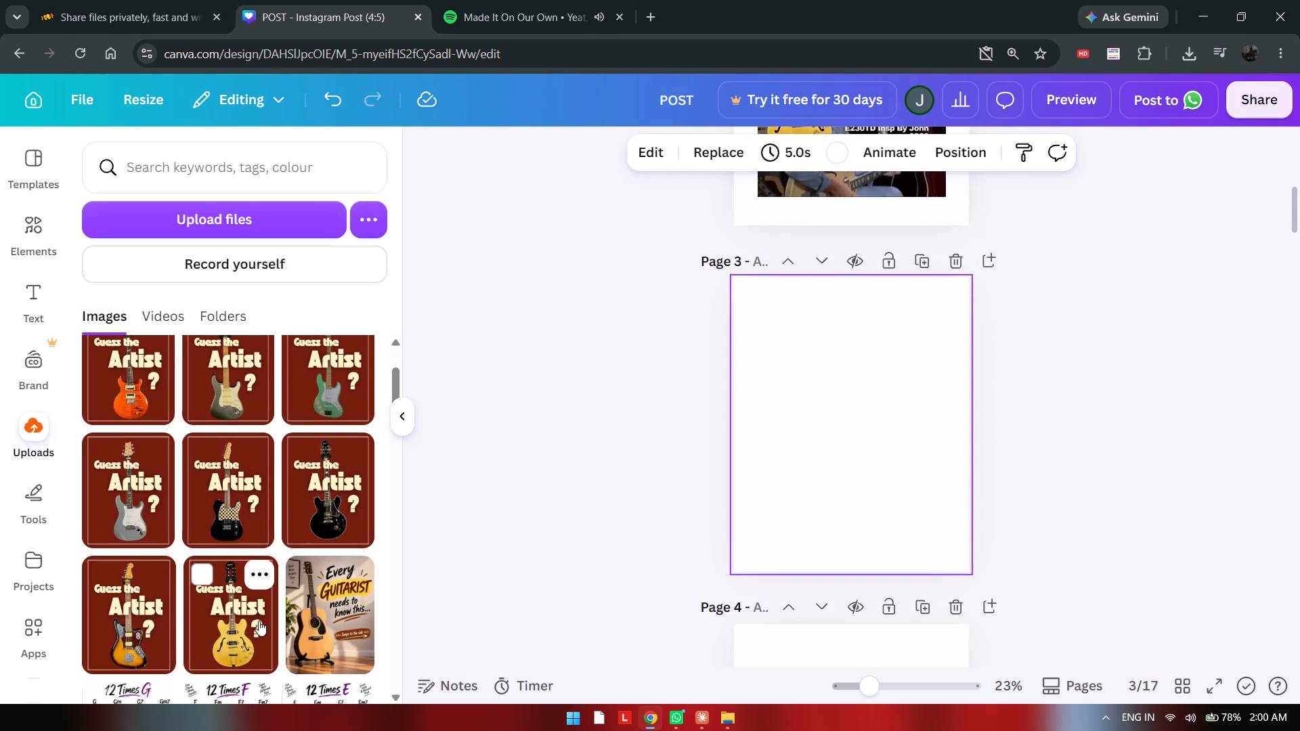
left_click(139, 620)
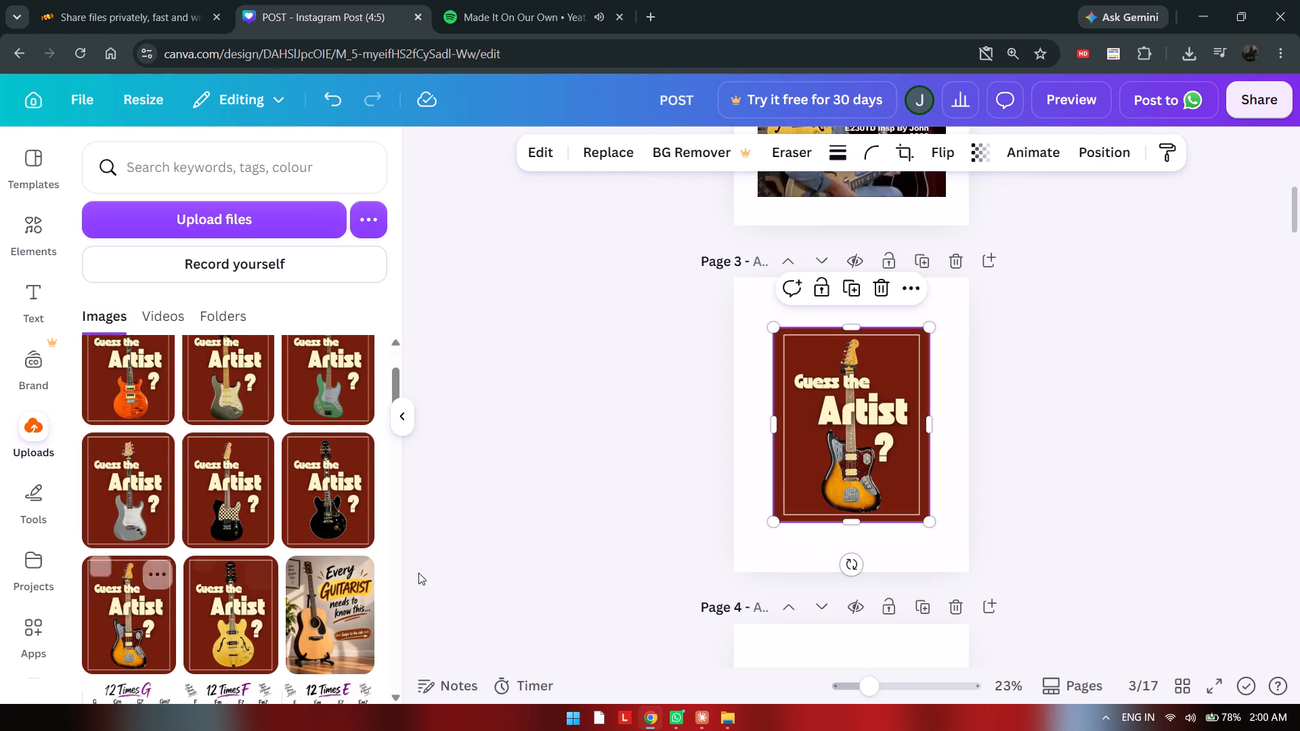
scroll(809, 590, "down", 2)
left_click(809, 590)
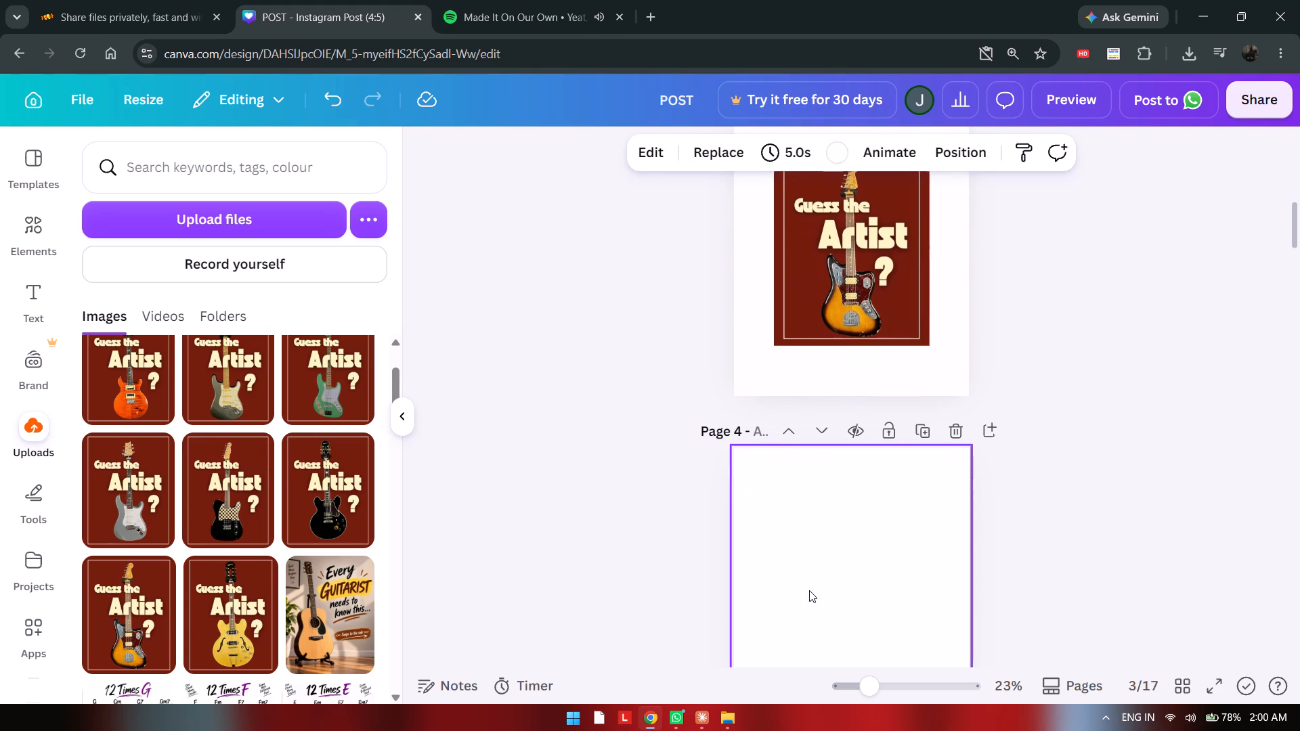
left_click(171, 311)
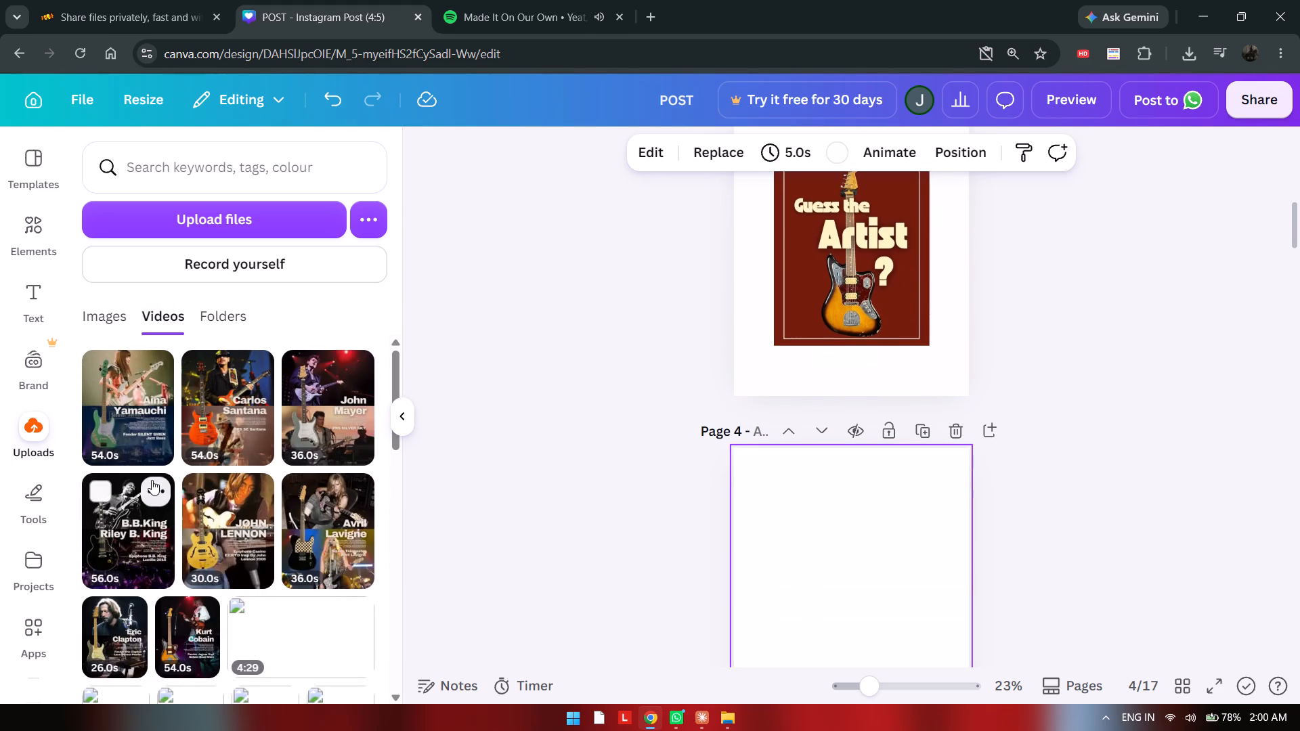
left_click(196, 642)
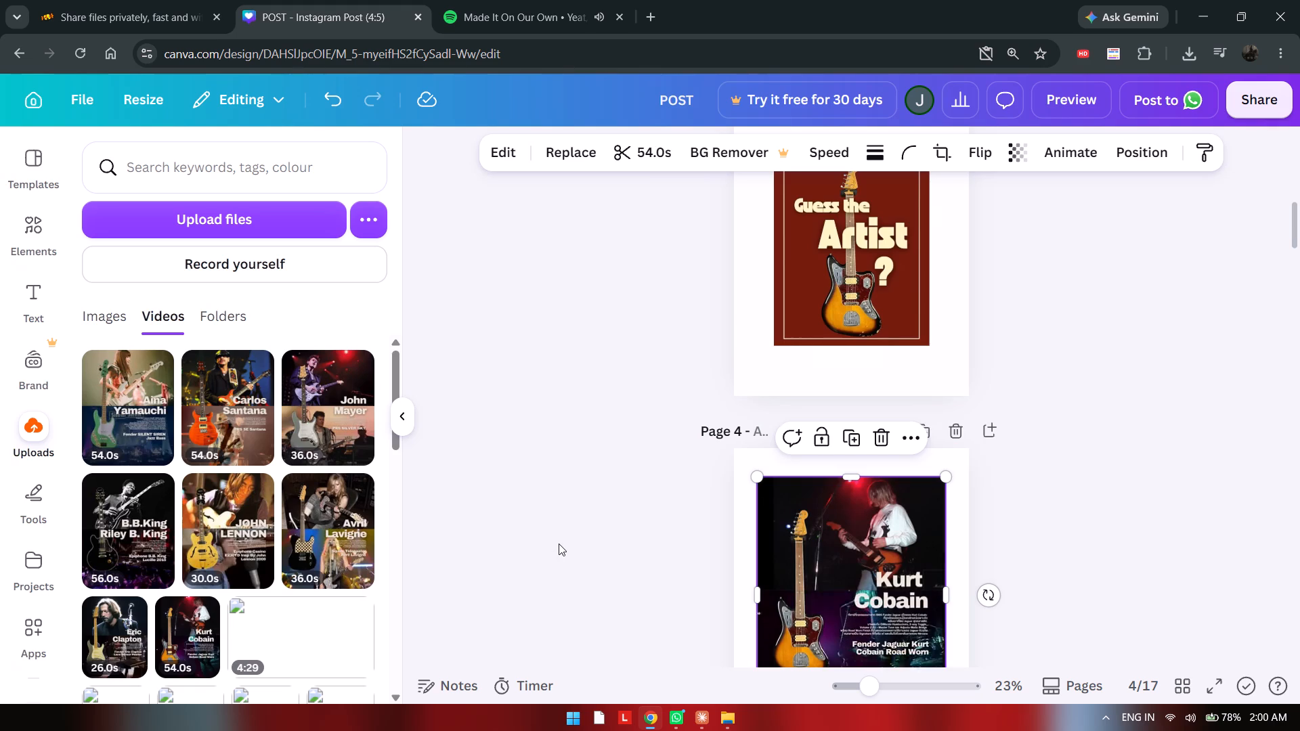
Place the "Guess the Artist?" image with the black hollow-body guitar on page 5 and the matching B.B. King video on page 6.
scroll(561, 546, "down", 2)
left_click(743, 588)
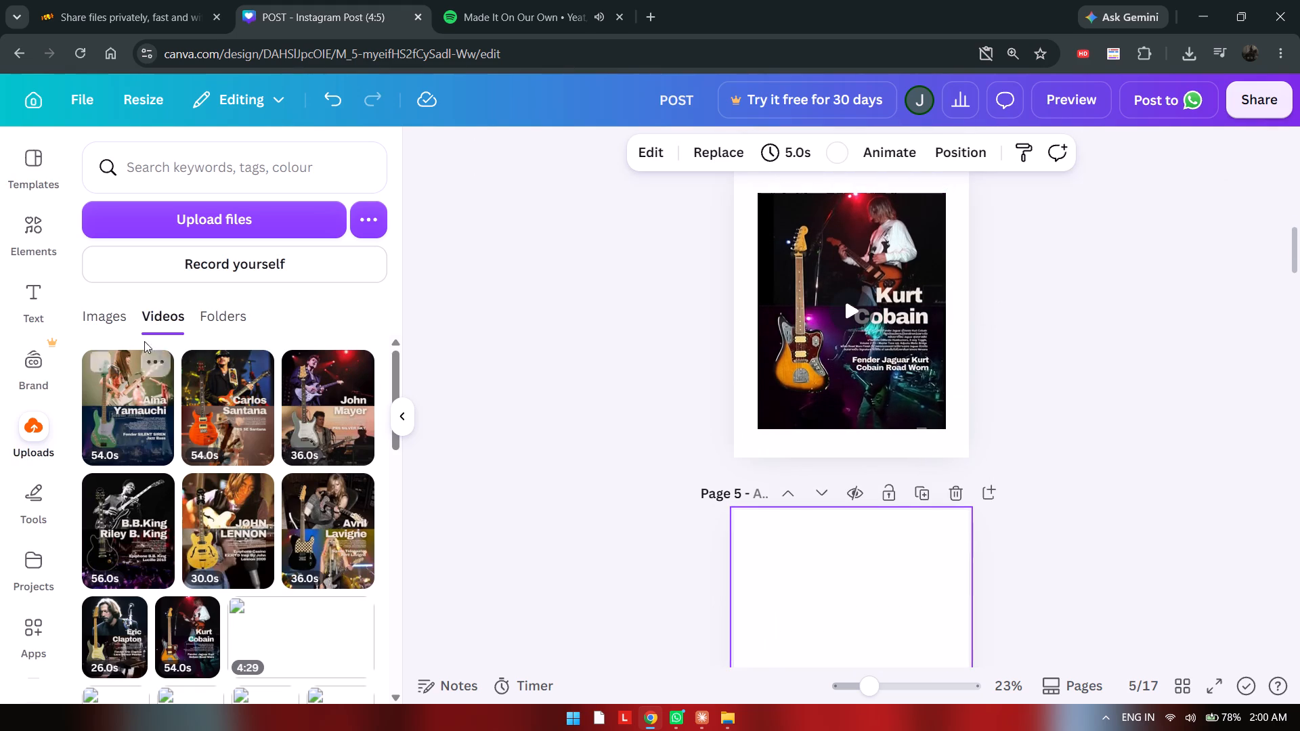
left_click(129, 319)
left_click(339, 502)
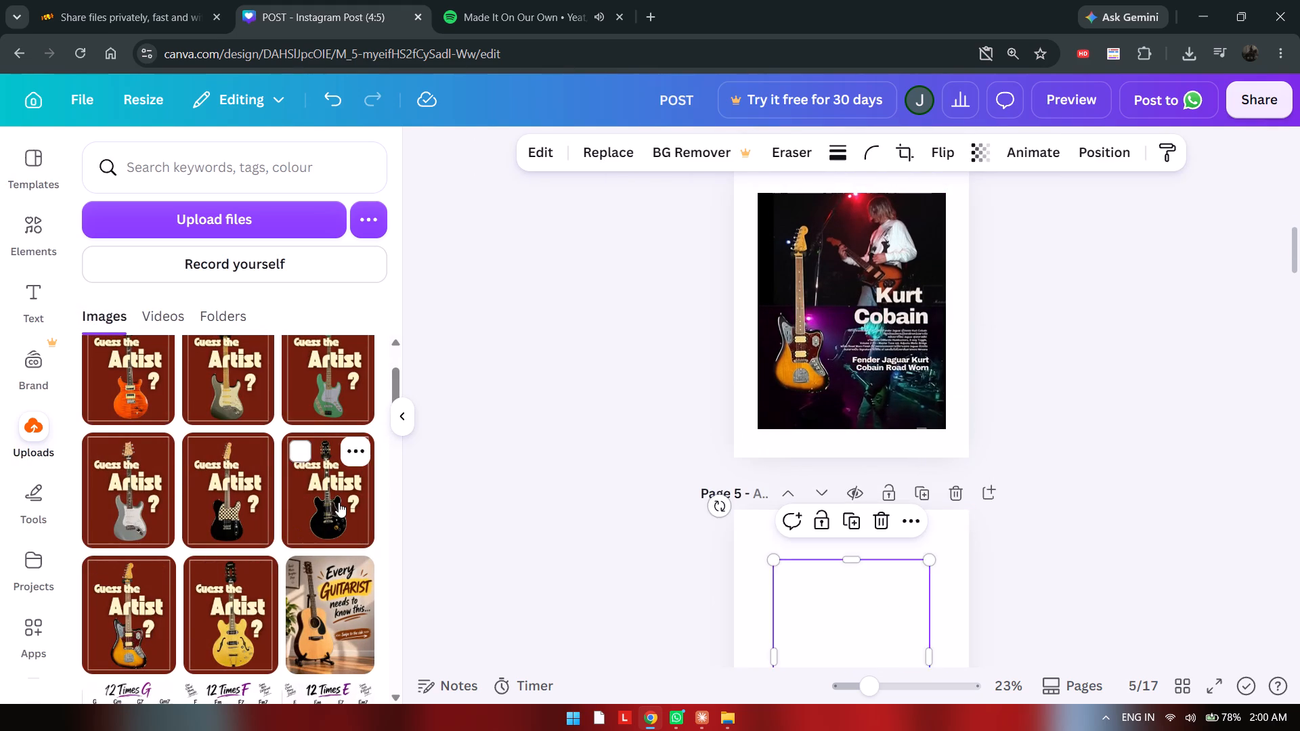
scroll(860, 430, "down", 5)
left_click(825, 612)
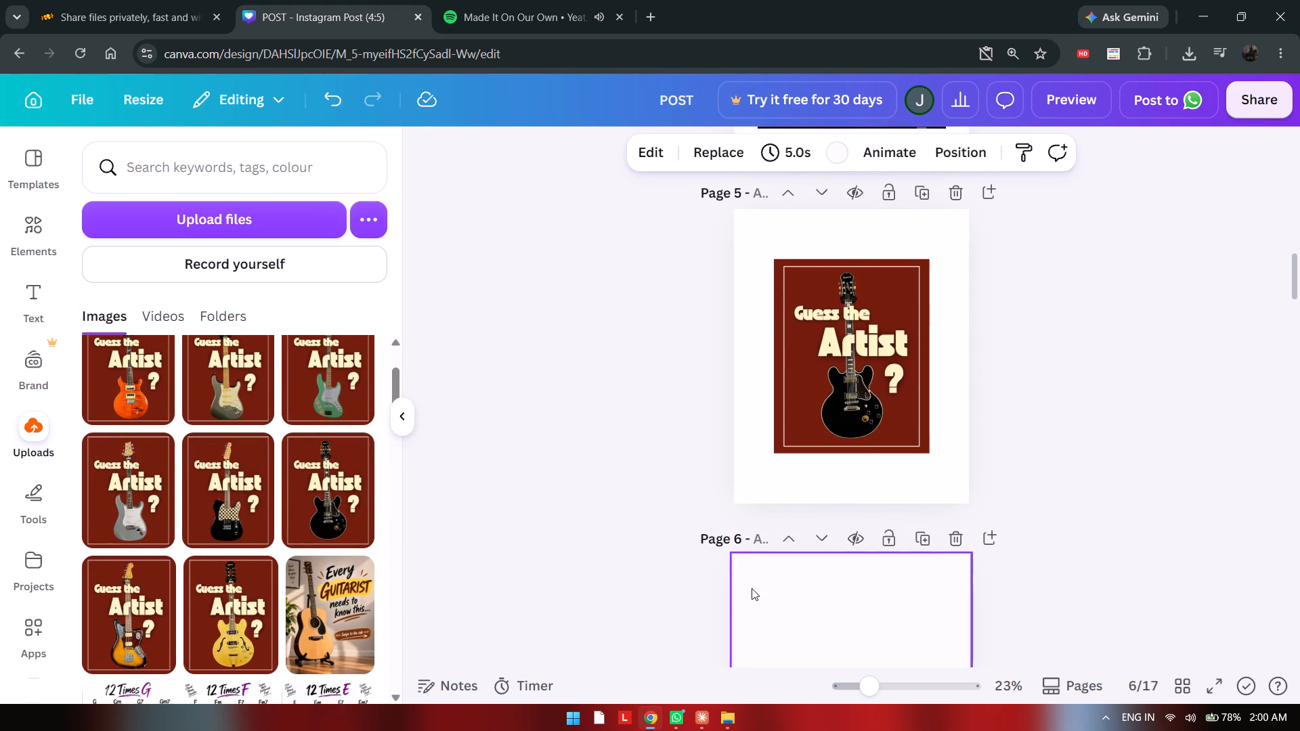
left_click(148, 322)
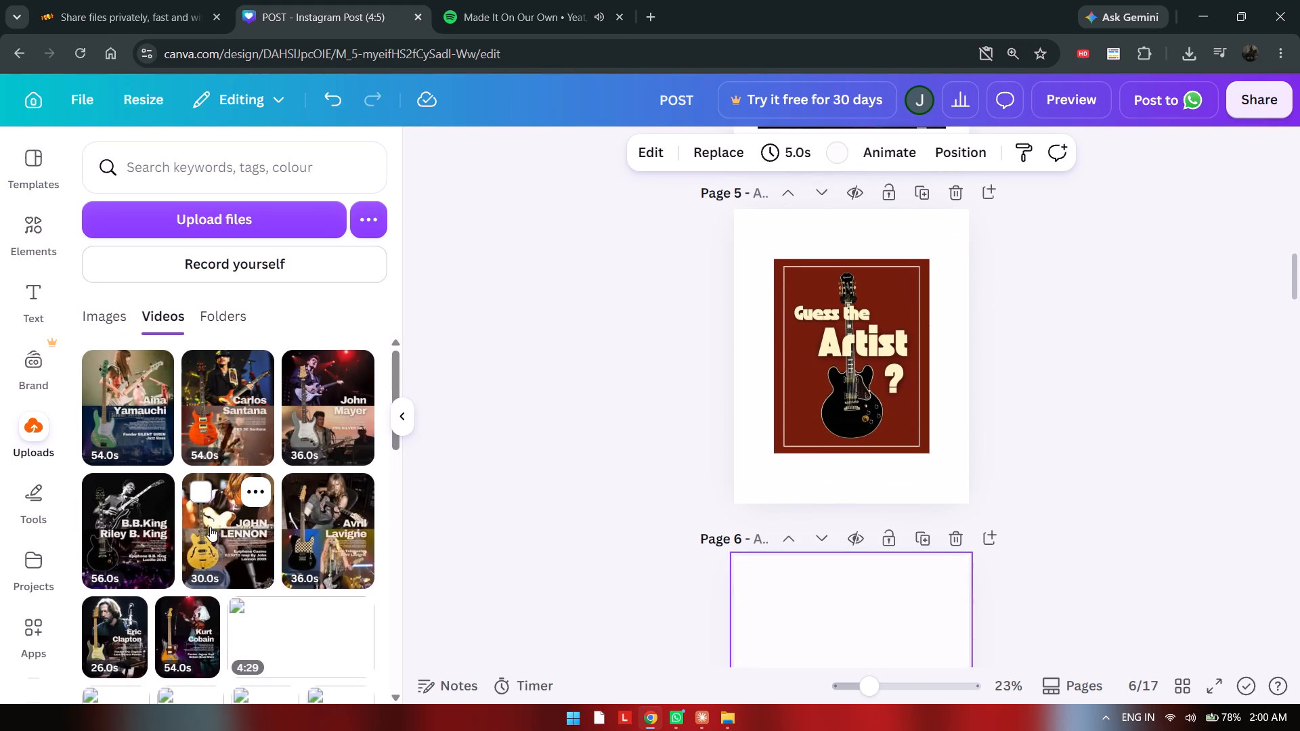
left_click(137, 550)
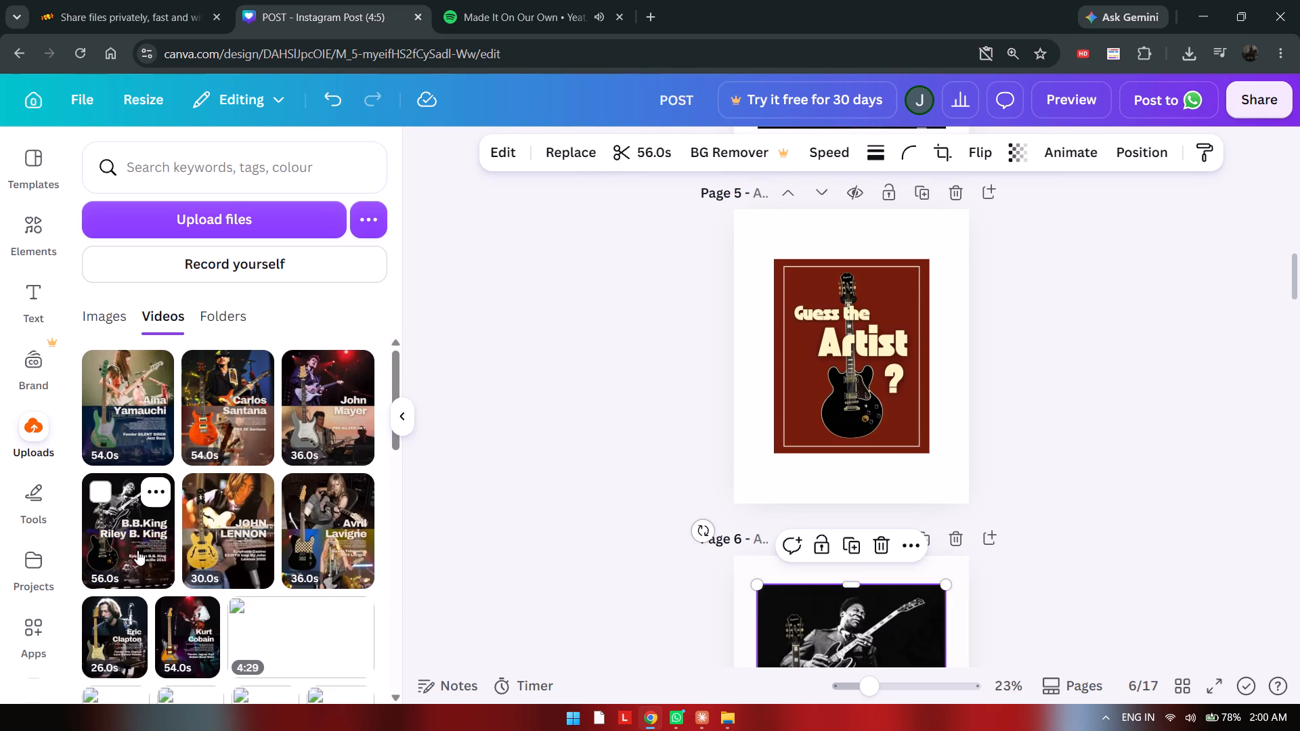
Place the "Guess the Artist?" image with the black checkered-pickguard guitar on page 7 and the matching Avril Lavigne video on page 8.
scroll(844, 503, "down", 1)
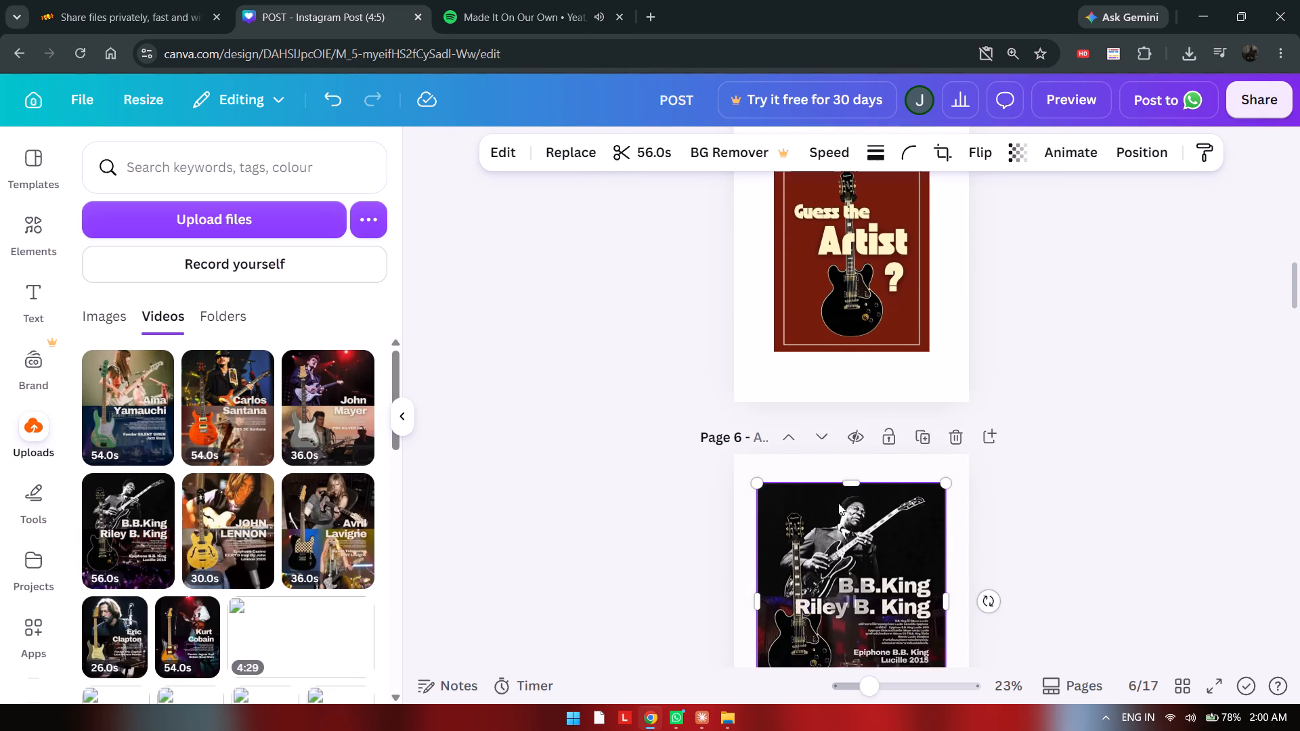
scroll(838, 503, "down", 4)
left_click(821, 506)
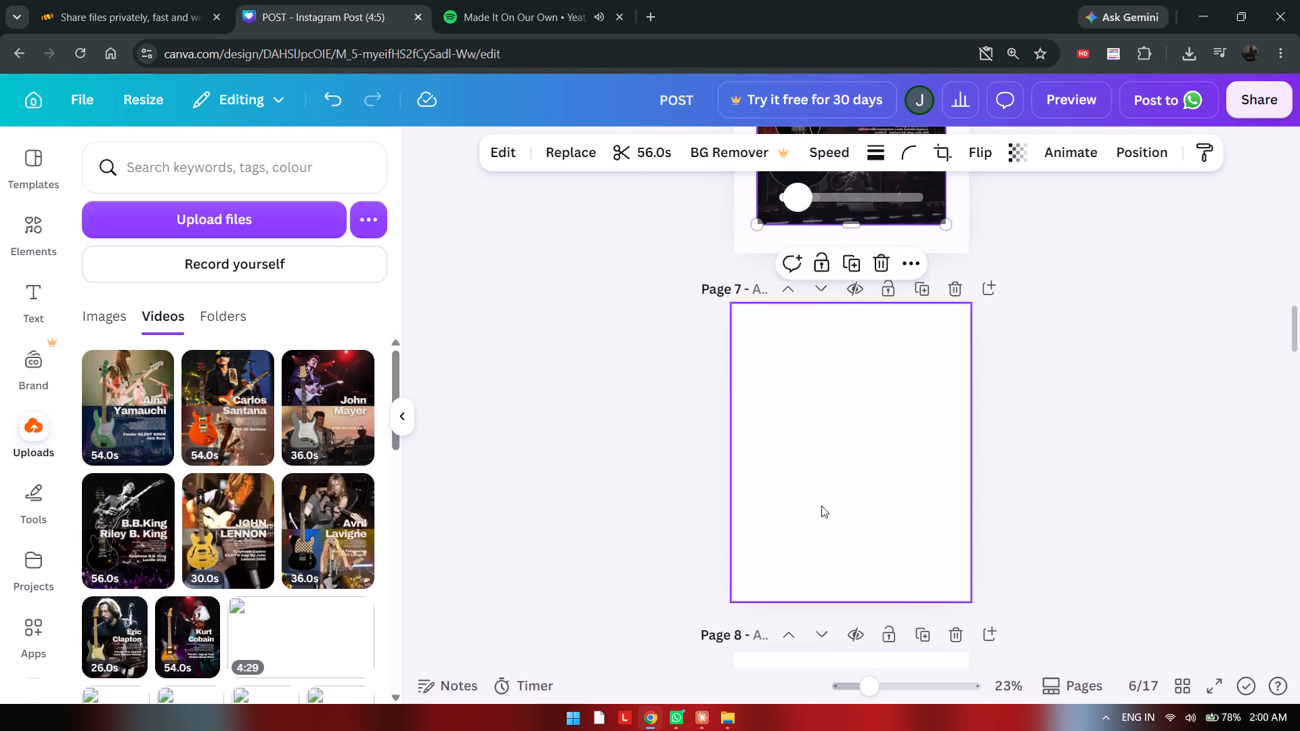
left_click(131, 314)
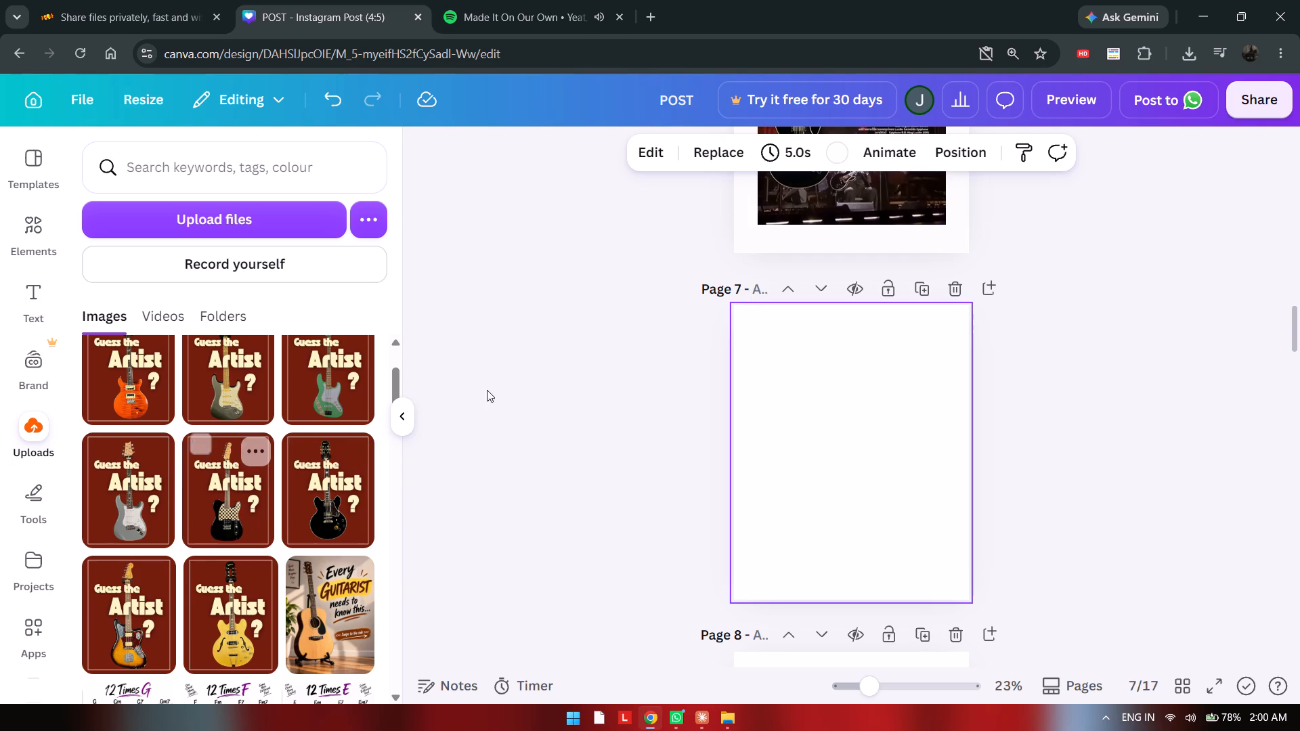
scroll(504, 382, "up", 2)
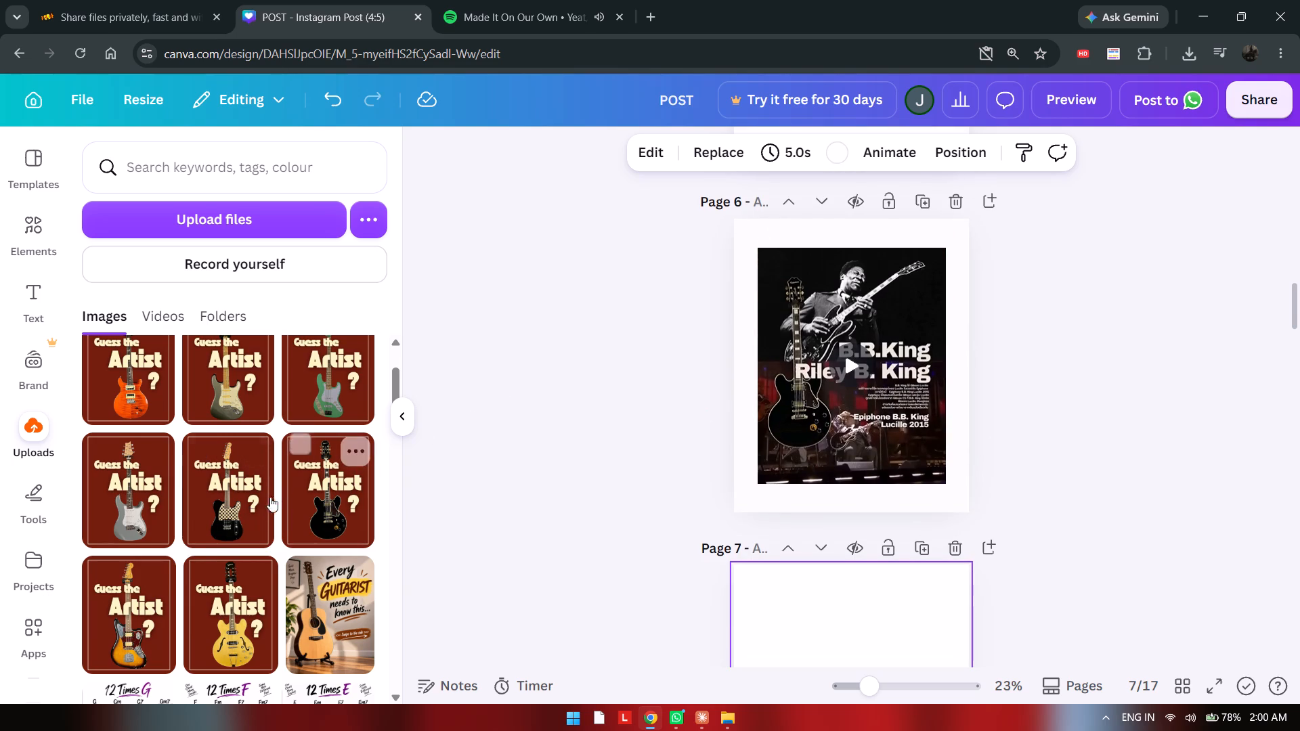
left_click(235, 508)
scroll(699, 454, "down", 3)
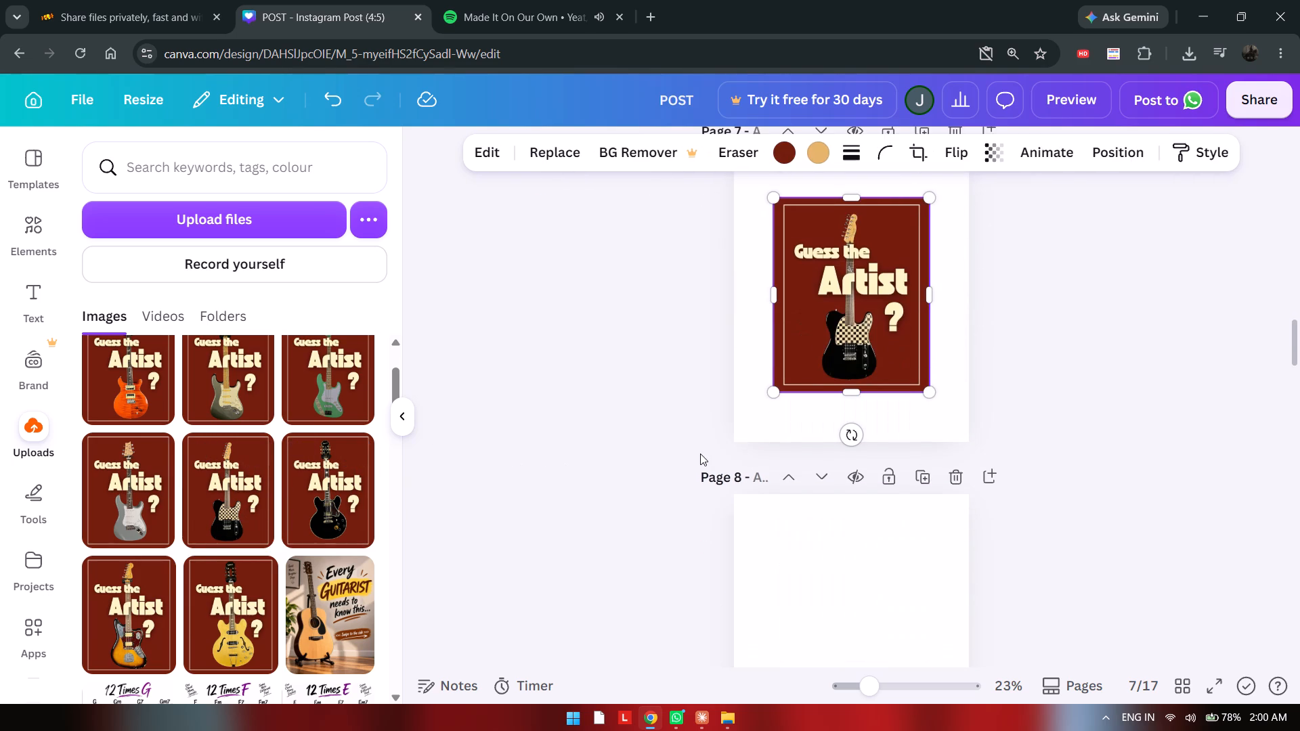
left_click(169, 307)
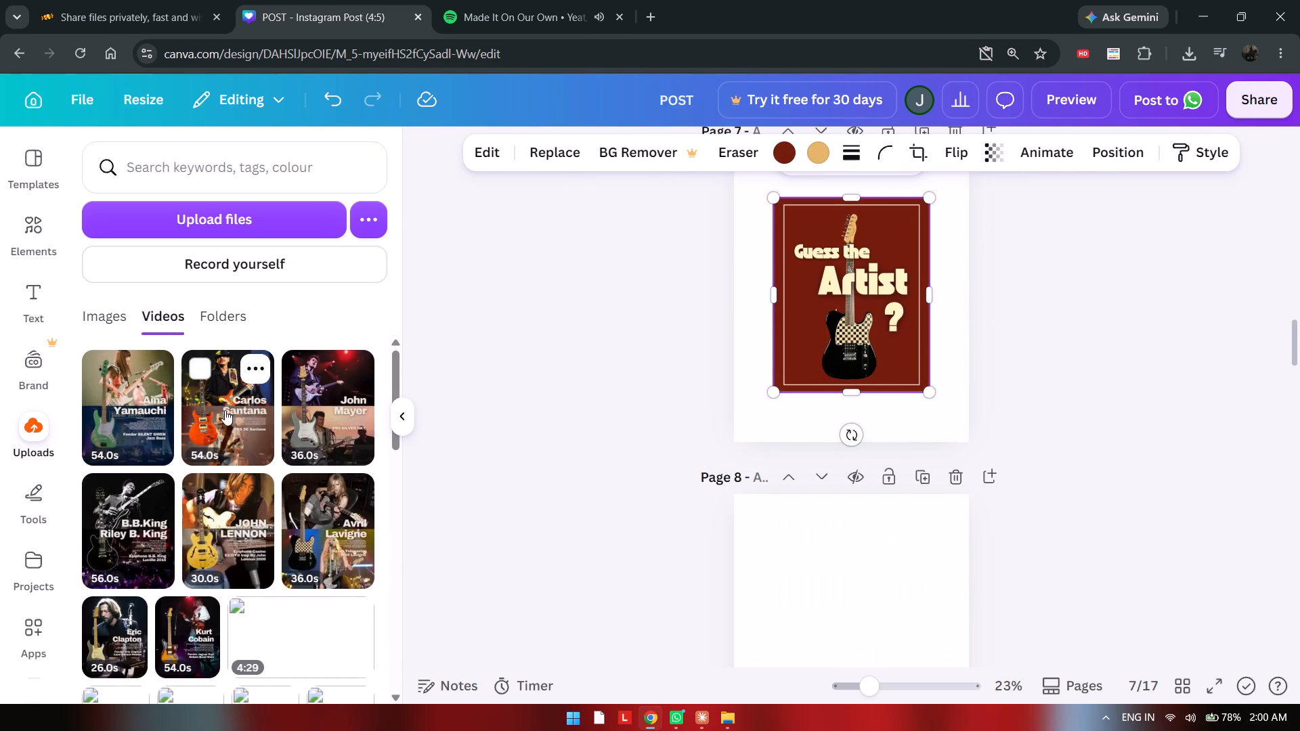
left_click(326, 537)
key("ctrl+z")
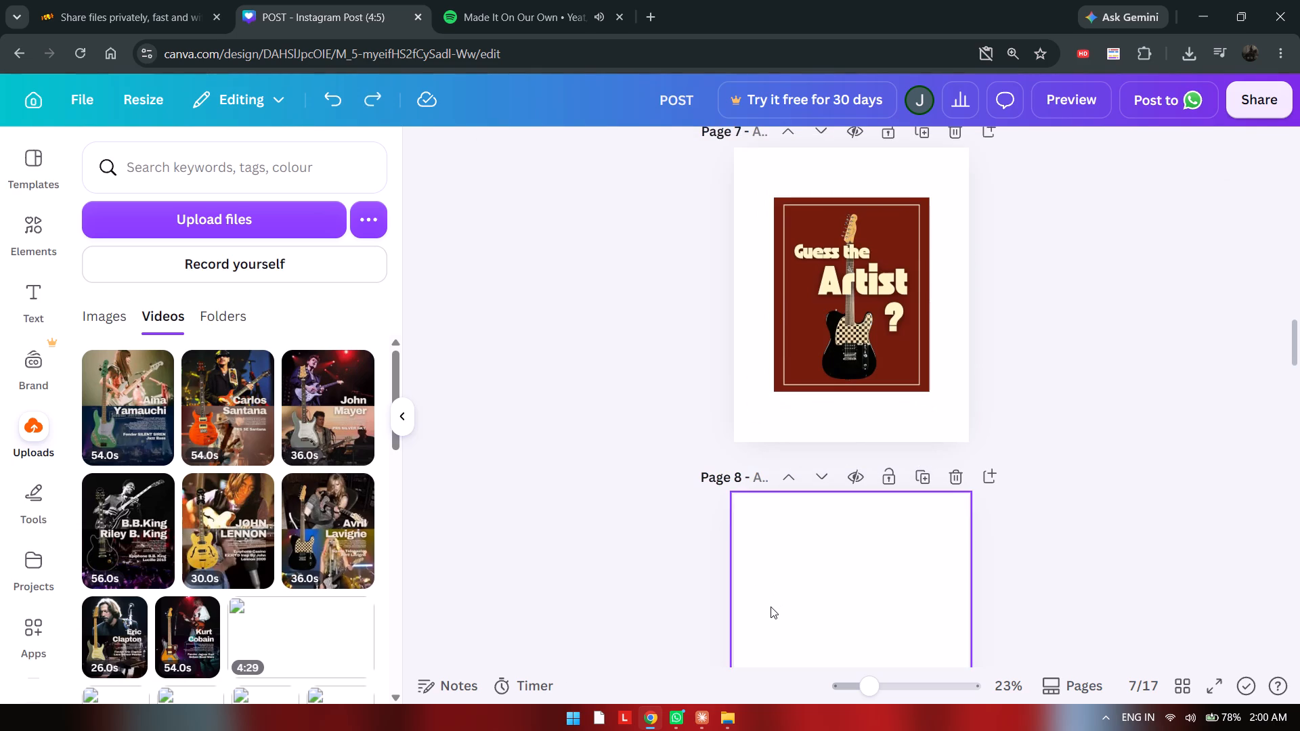
left_click(871, 607)
left_click(316, 536)
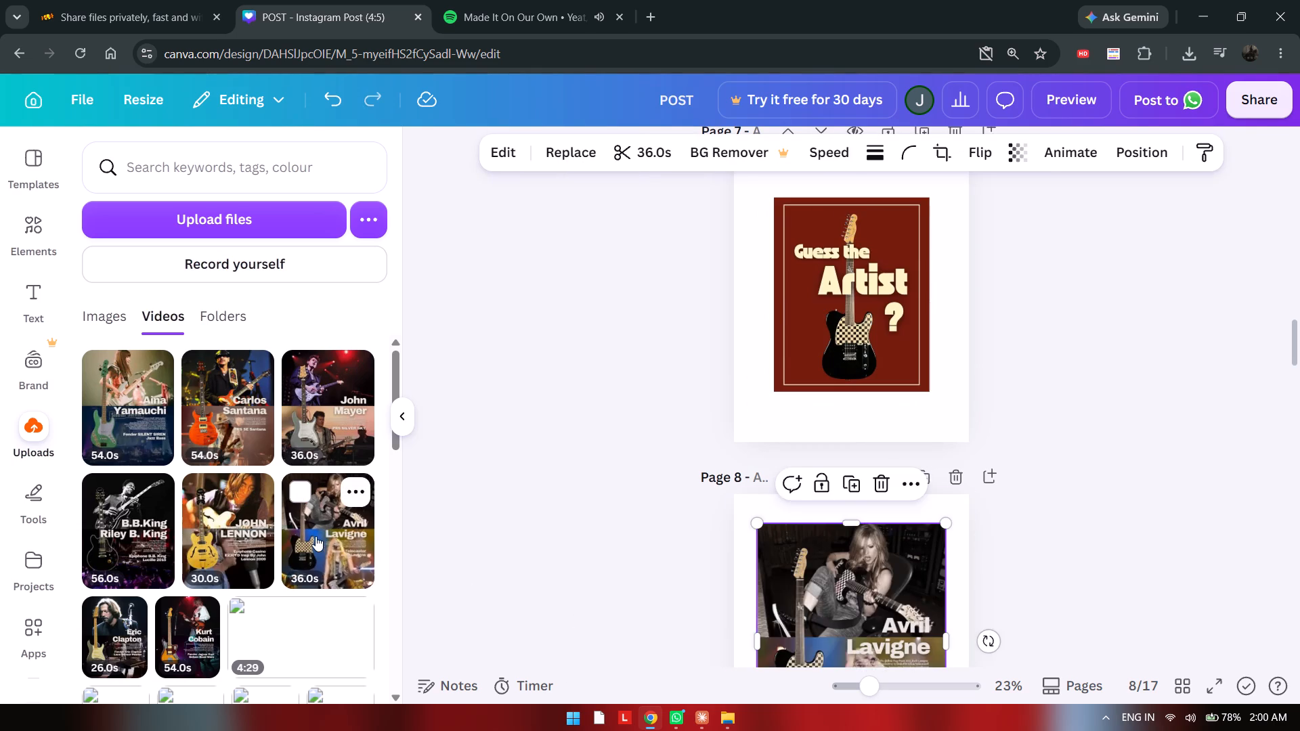
Place the "Guess the Artist?" image with the silver-grey guitar on page 9 and the matching John Mayer video on page 10.
scroll(732, 538, "down", 3)
left_click(732, 537)
left_click(770, 532)
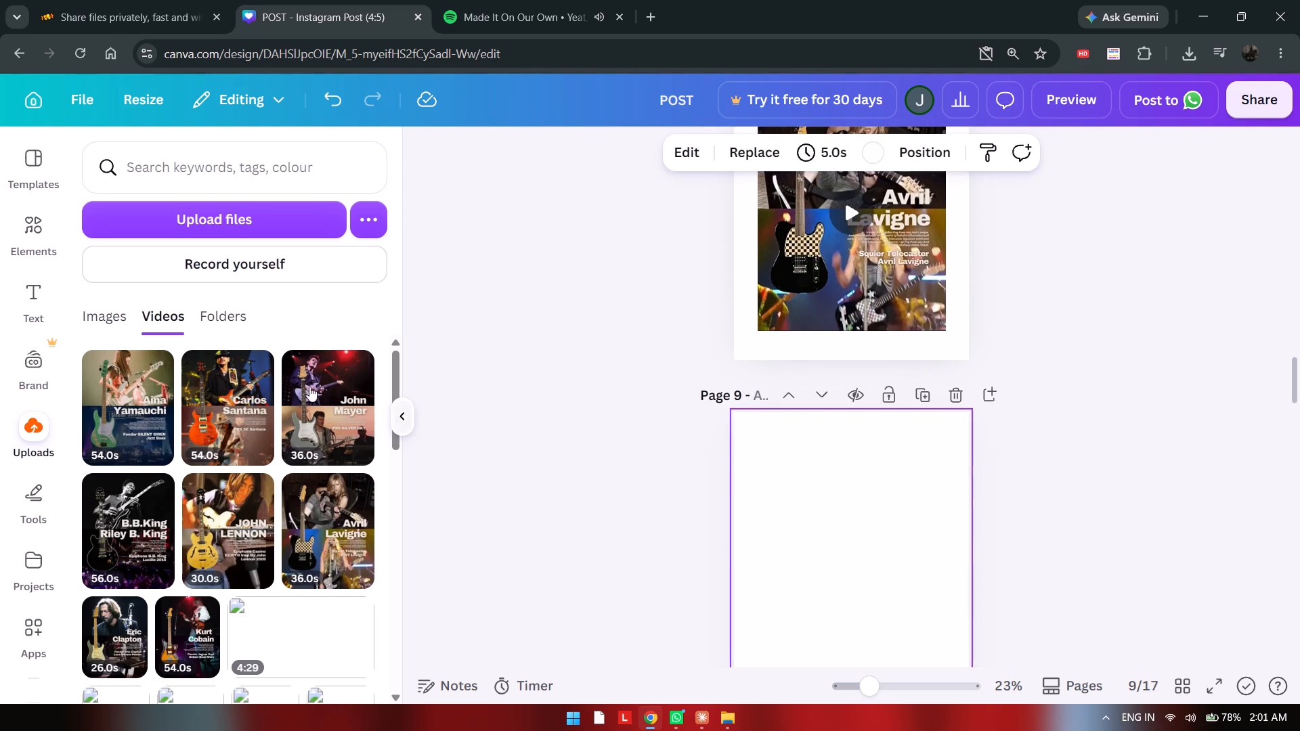
left_click(133, 310)
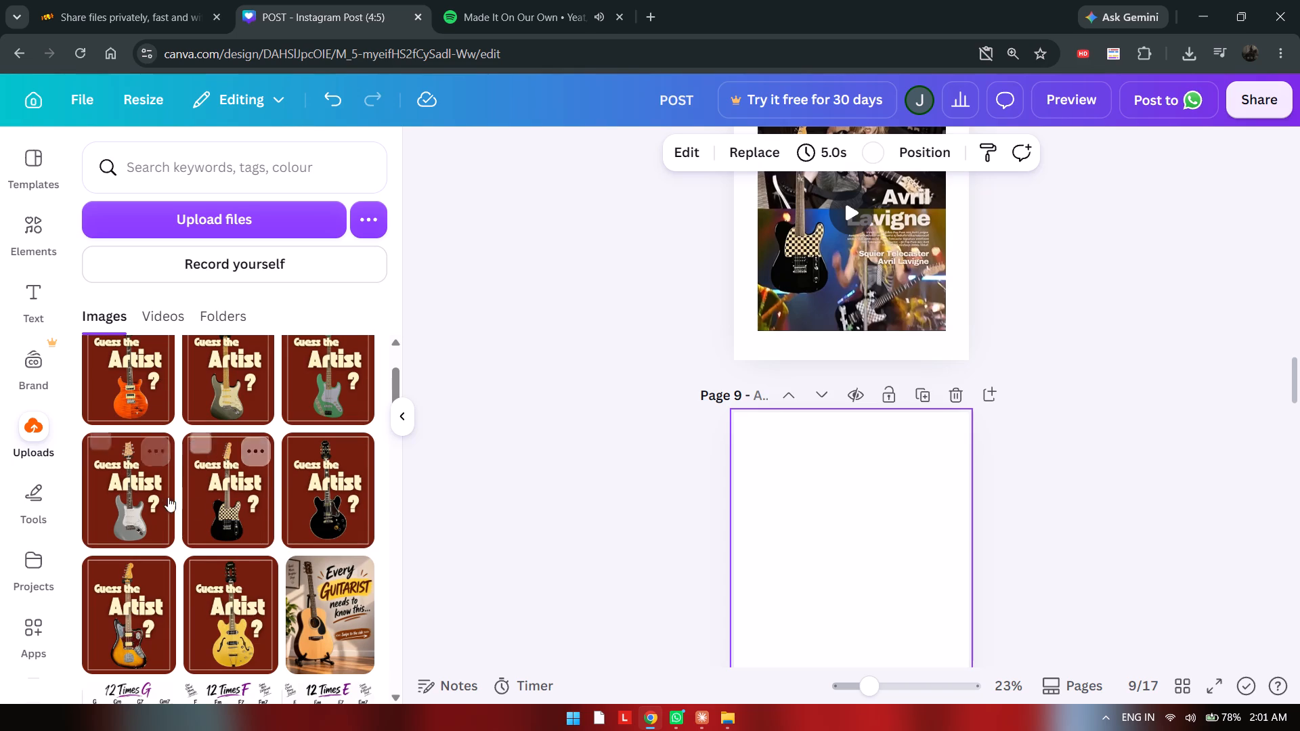
left_click(156, 500)
scroll(827, 491, "down", 3)
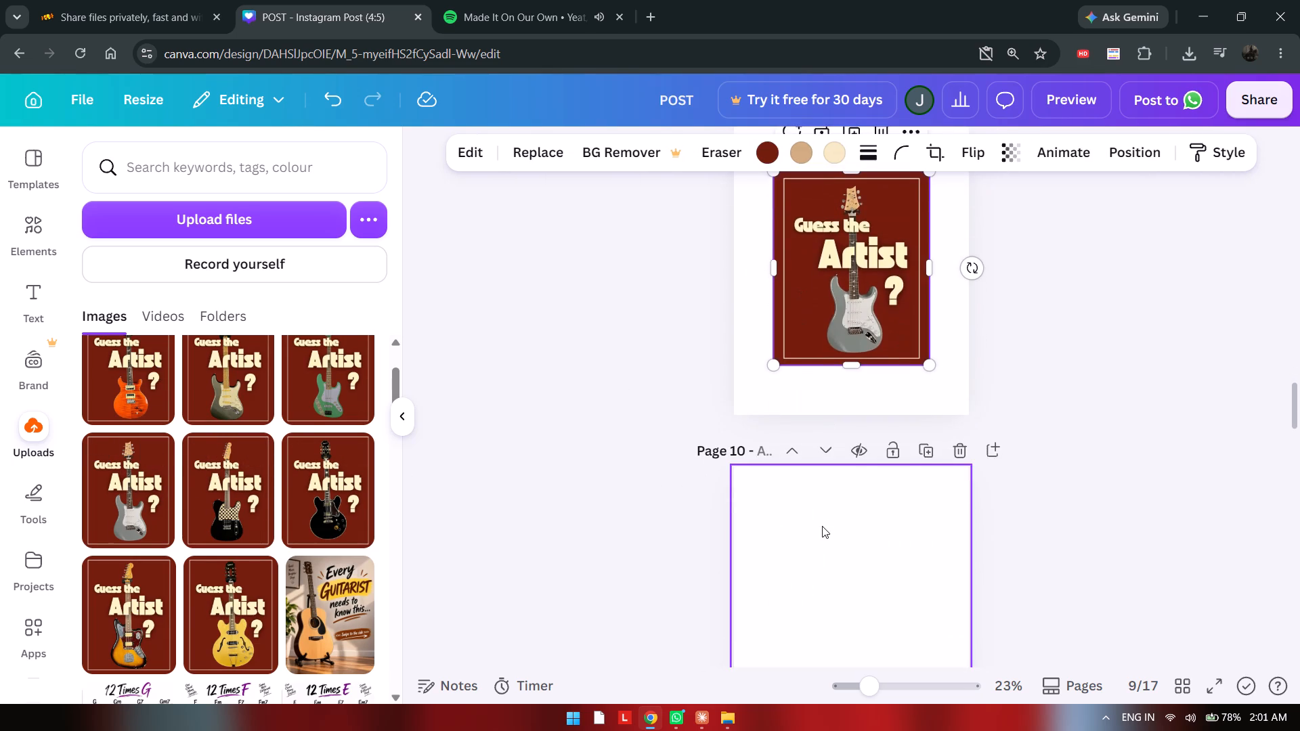
left_click(822, 526)
left_click(180, 312)
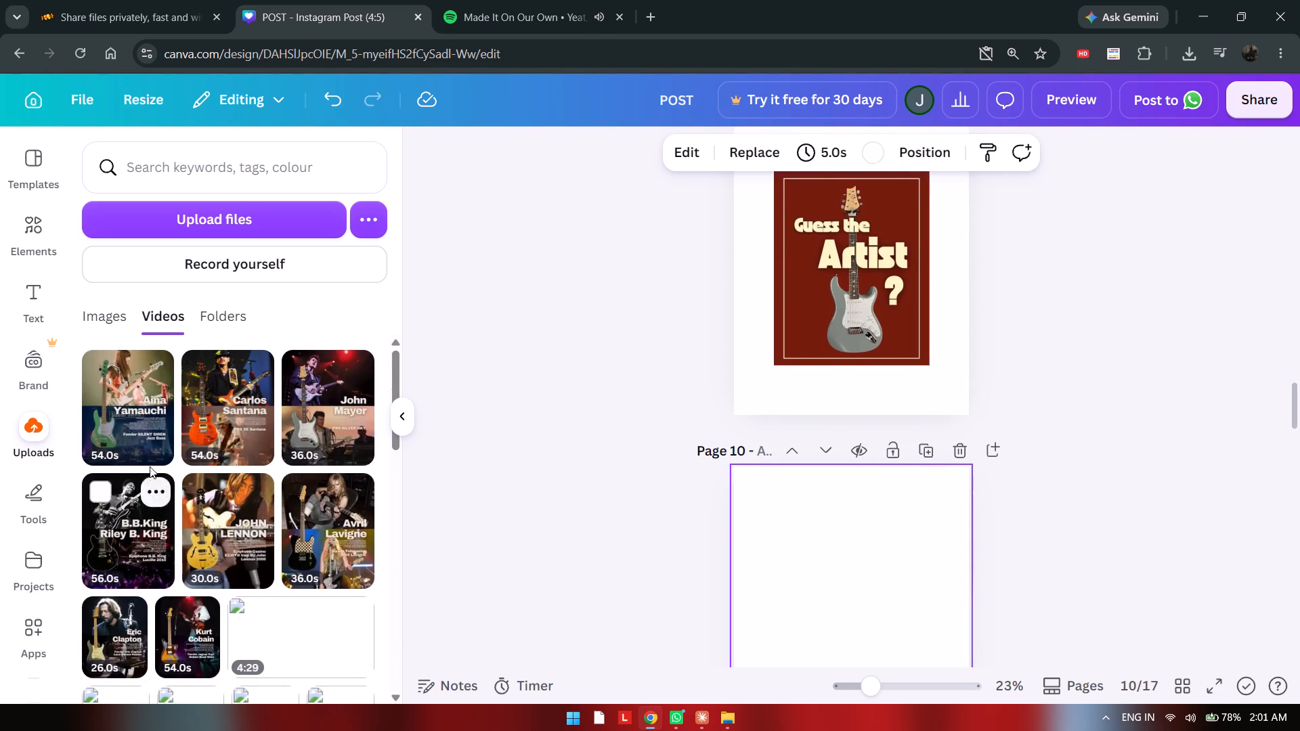
left_click(343, 412)
Place the "Guess the Artist?" image with the green bass on page 11 and the matching Aina Yamauchi video on page 12.
scroll(674, 485, "down", 3)
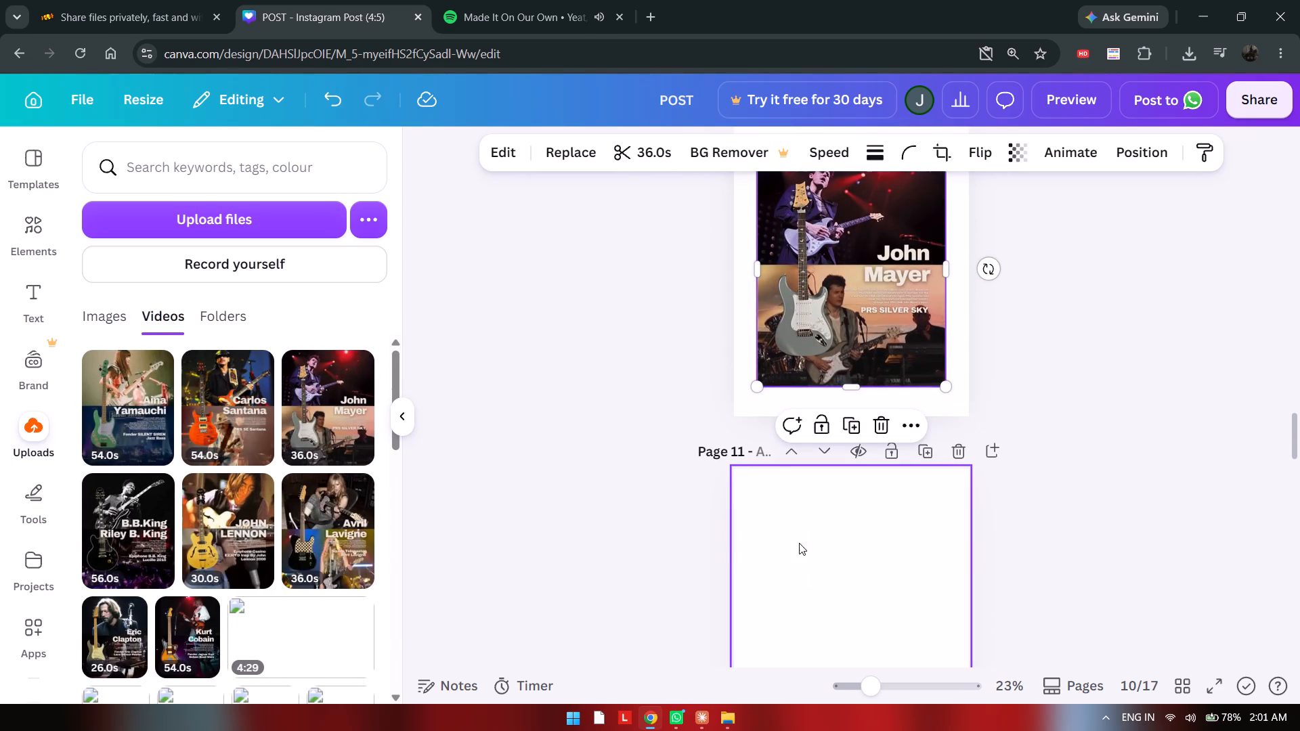
left_click(799, 543)
left_click(109, 326)
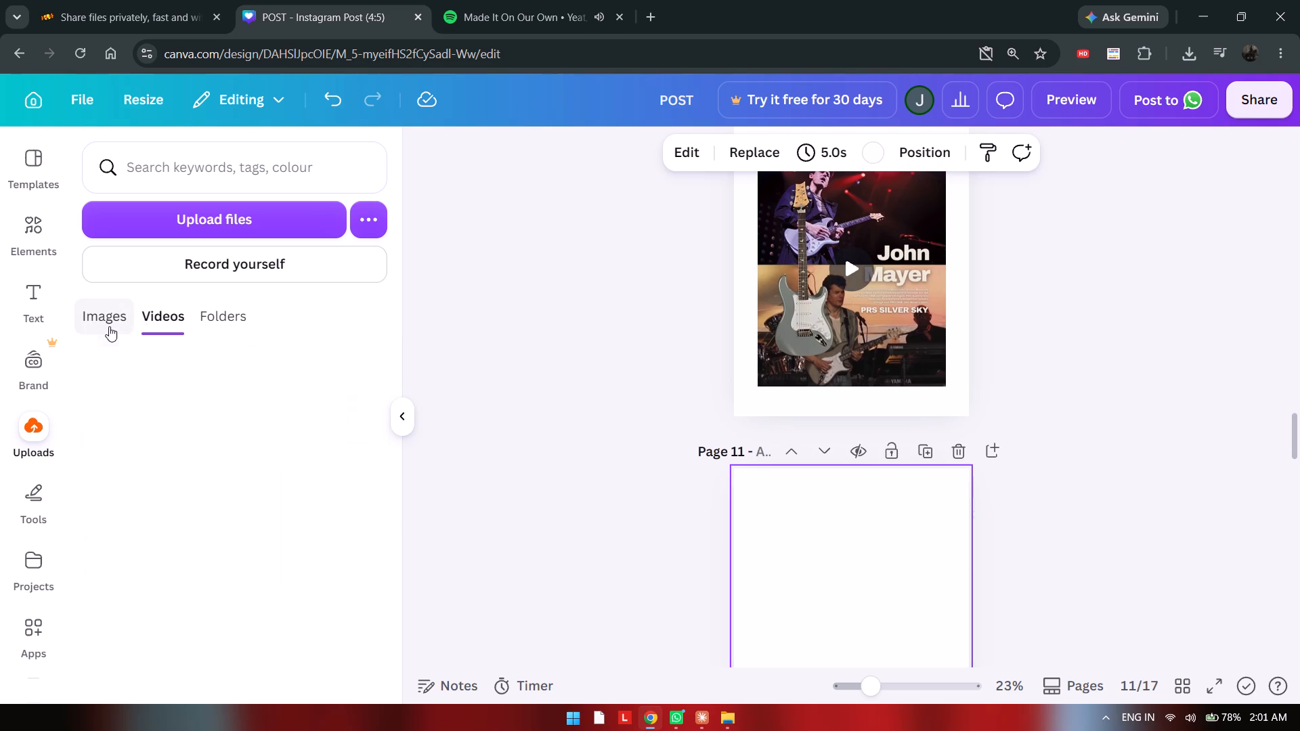
left_click(331, 393)
left_click(148, 318)
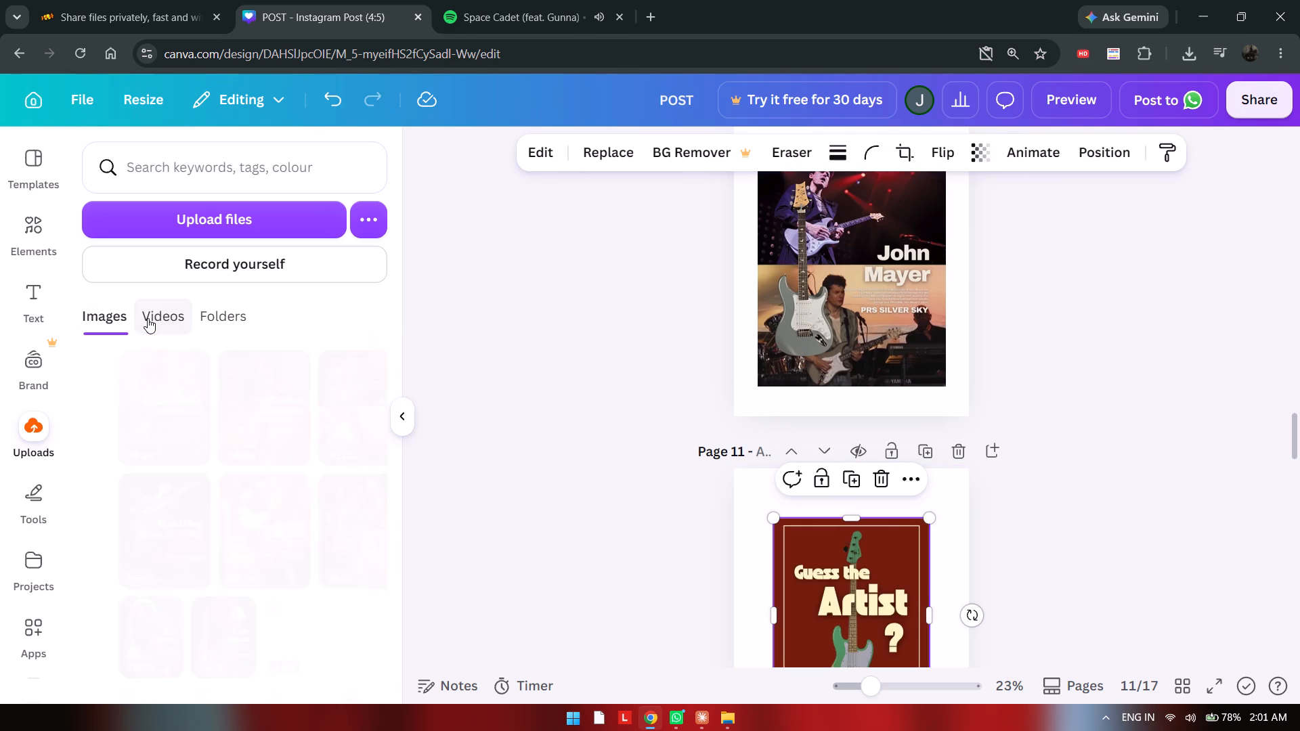
scroll(679, 478, "down", 3)
left_click(804, 548)
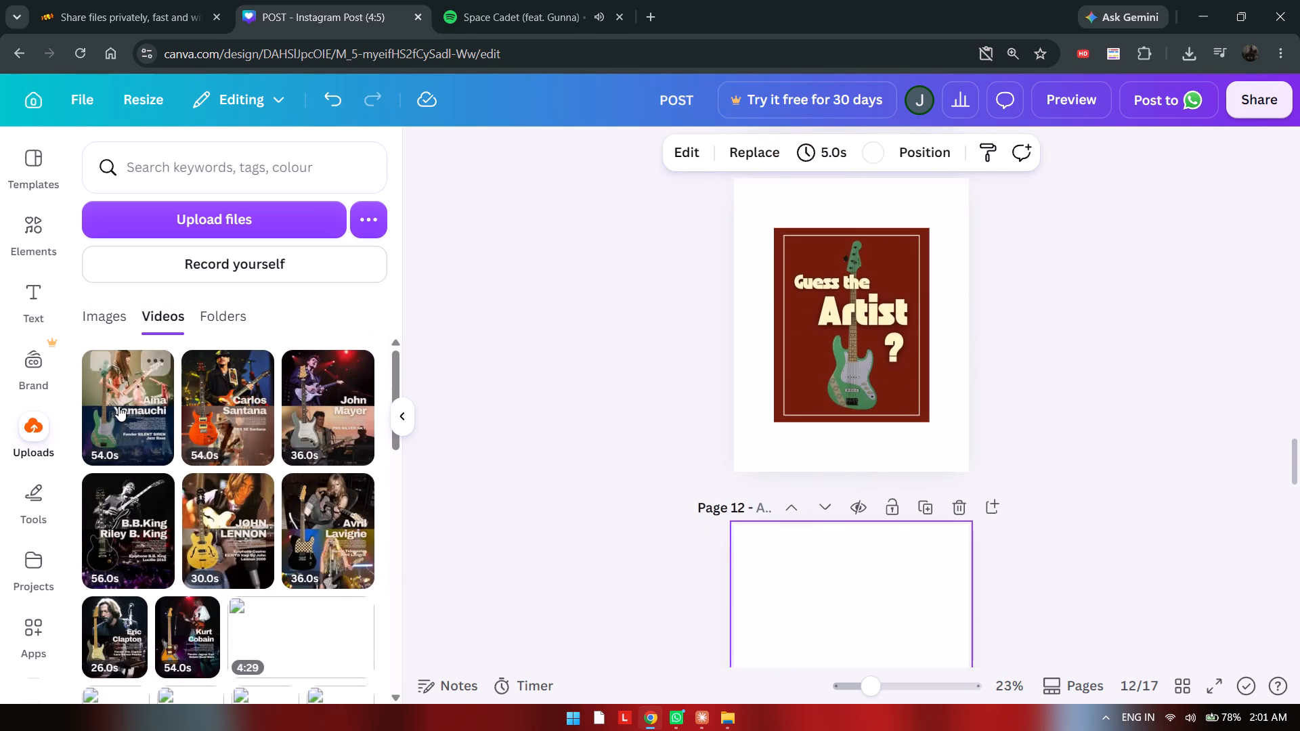
left_click(118, 406)
Place the "Guess the Artist?" image with the dark guitar with cream pickguard on page 13 and the John Mayer video on page 14.
scroll(563, 447, "down", 4)
left_click(860, 529)
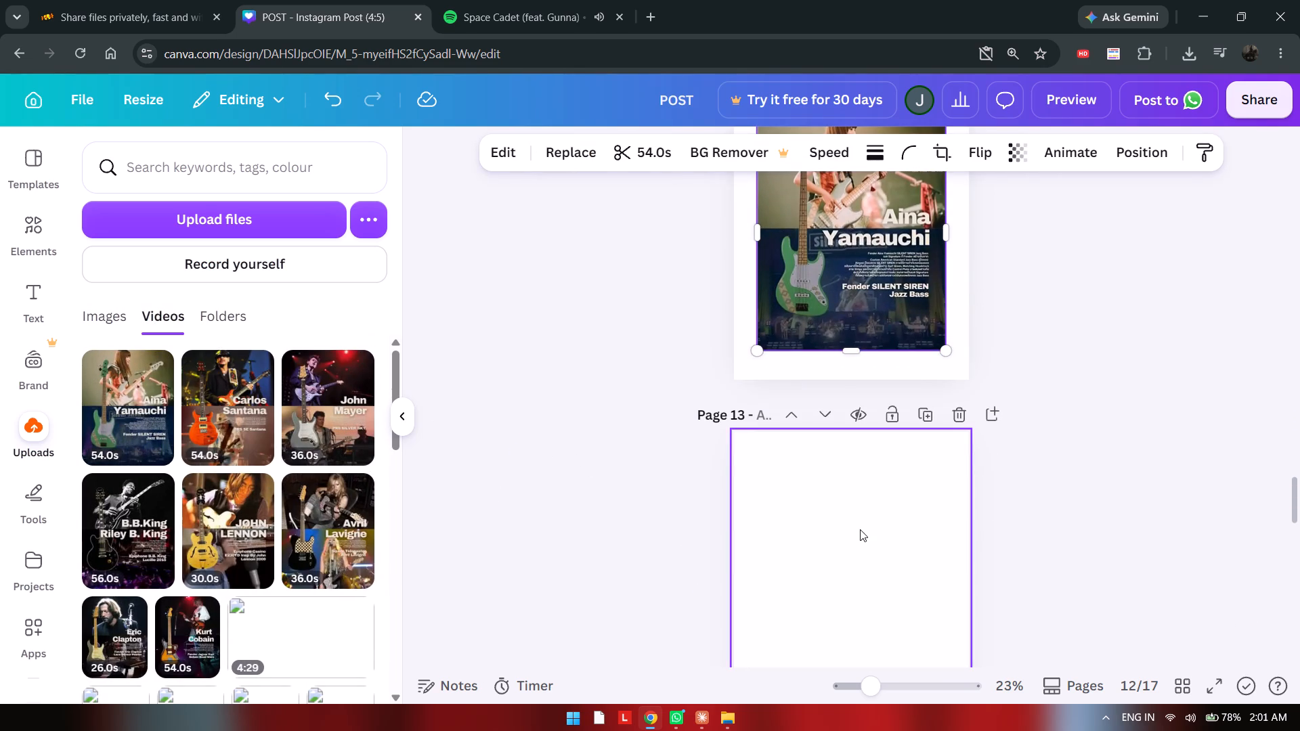
left_click(103, 318)
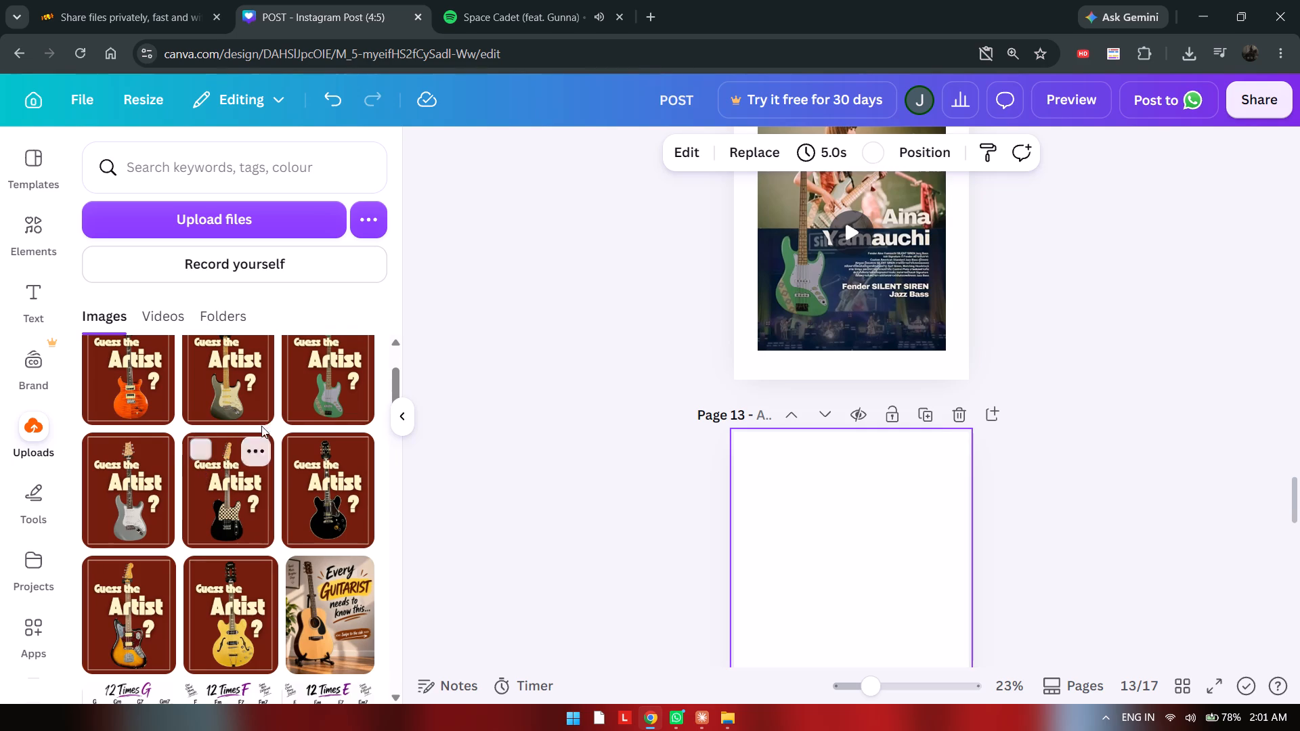
left_click(238, 391)
scroll(768, 531, "down", 3)
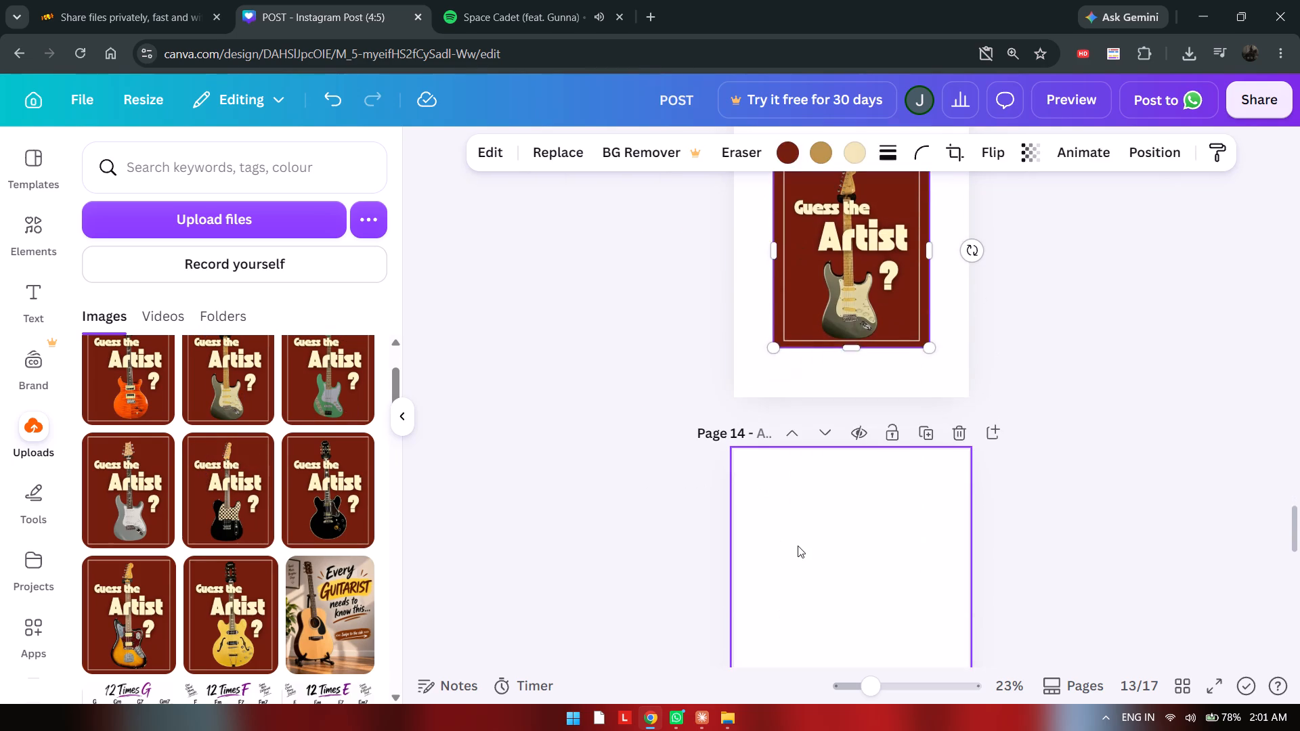
left_click(798, 546)
left_click(150, 313)
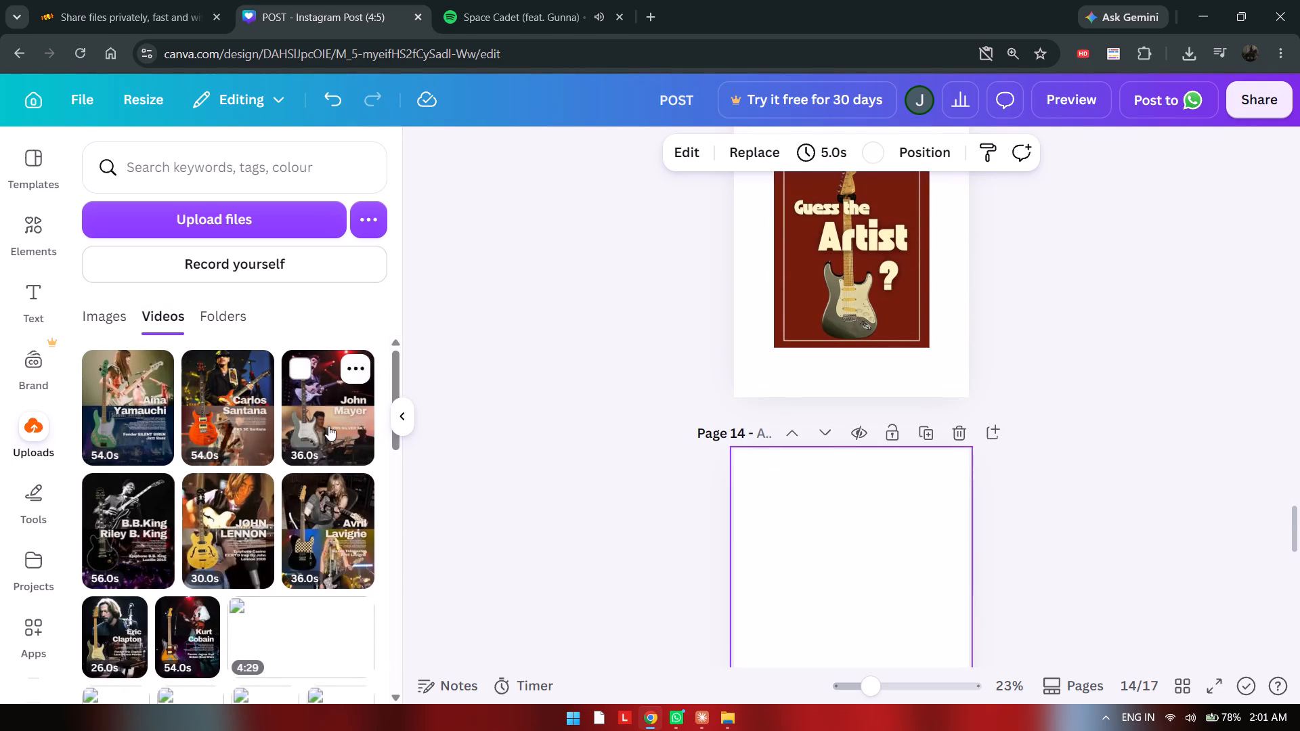
left_click(328, 426)
Place the "Guess the Artist?" image with the orange guitar on page 15 and the matching Carlos Santana video on page 16.
scroll(693, 509, "down", 3)
left_click(787, 562)
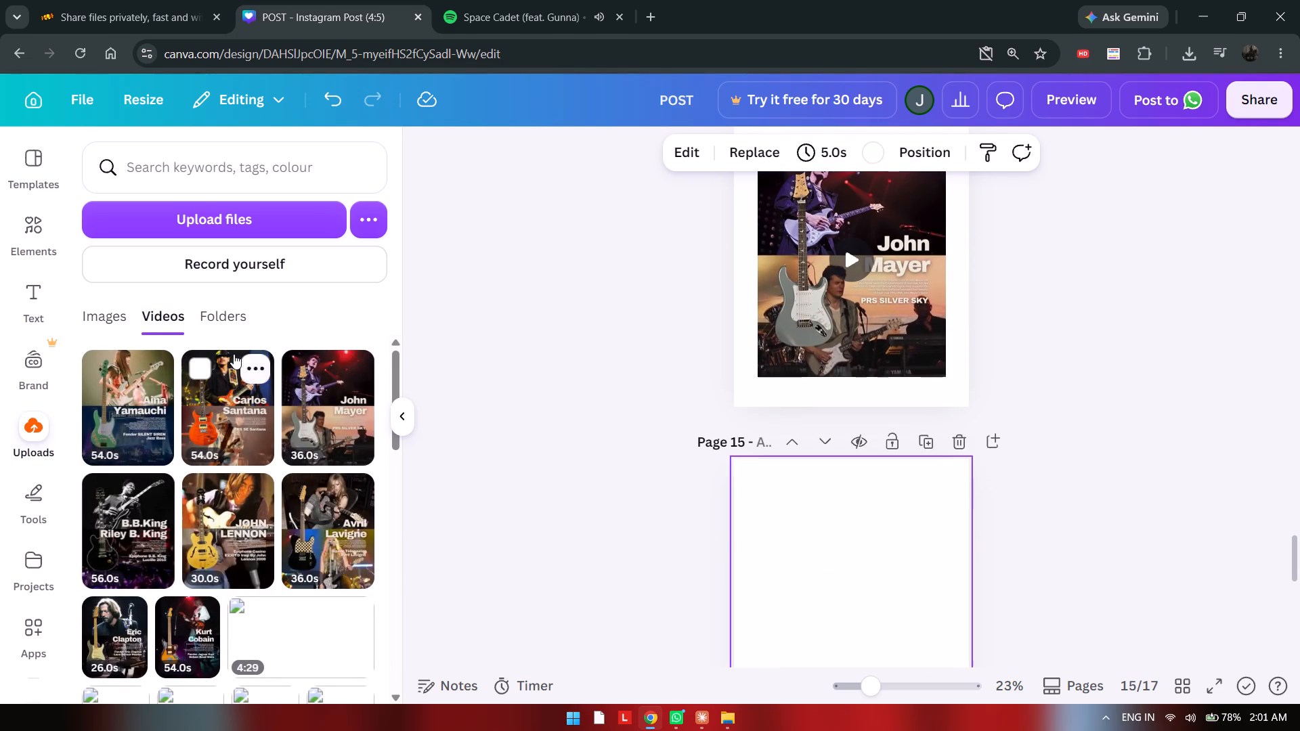
left_click(102, 327)
left_click(125, 386)
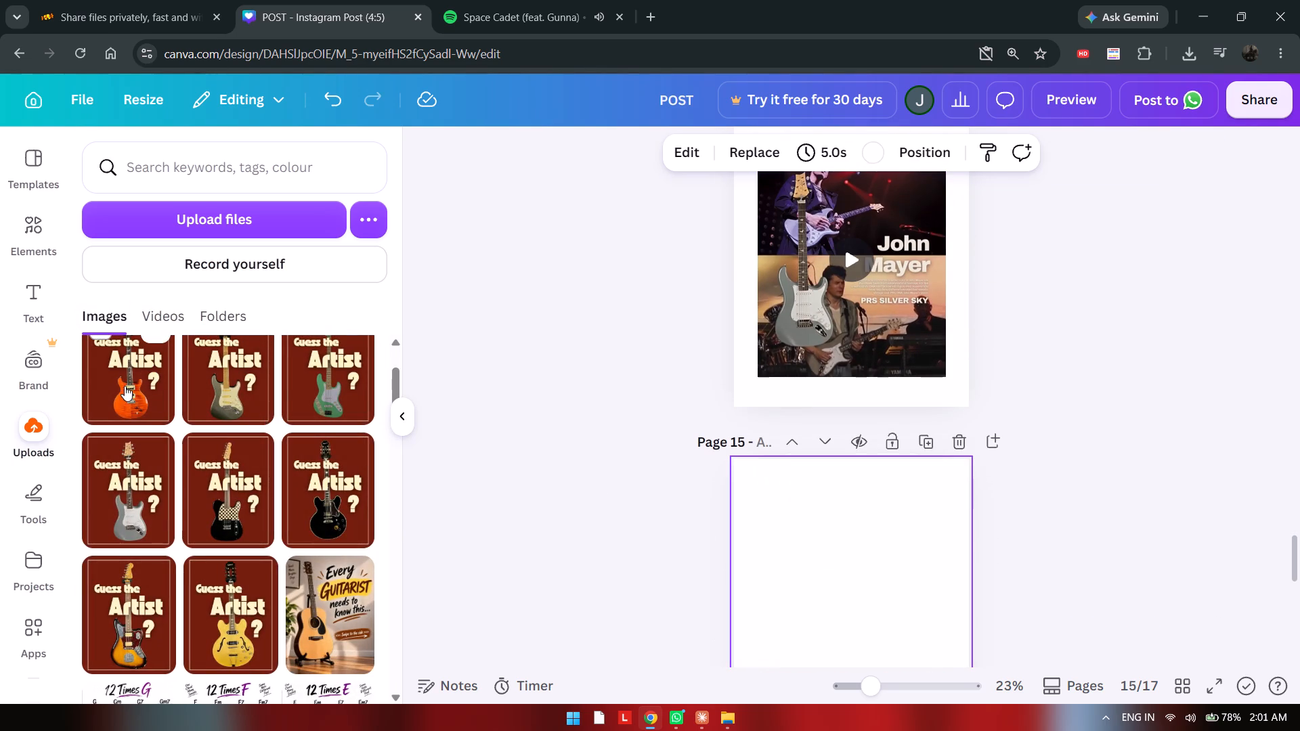
scroll(573, 453, "down", 2)
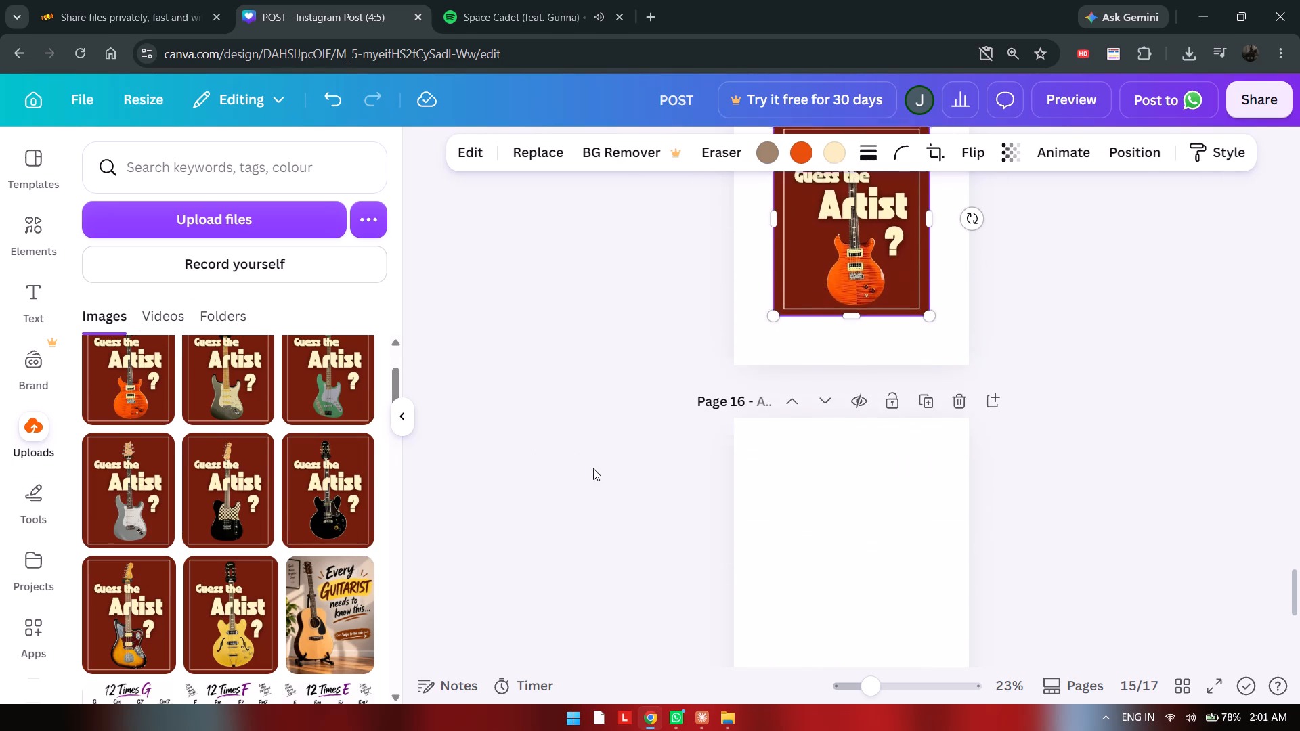
scroll(593, 468, "down", 1)
left_click(804, 518)
scroll(804, 518, "down", 2)
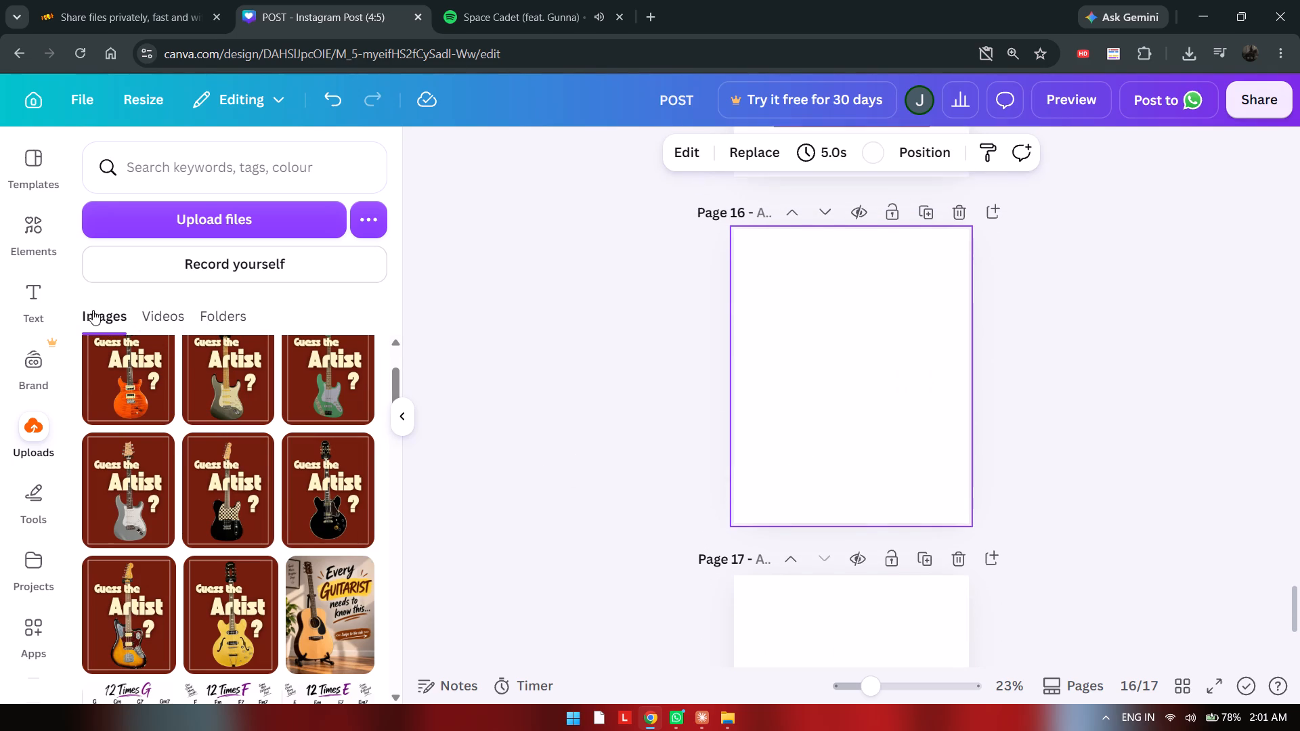
left_click(175, 324)
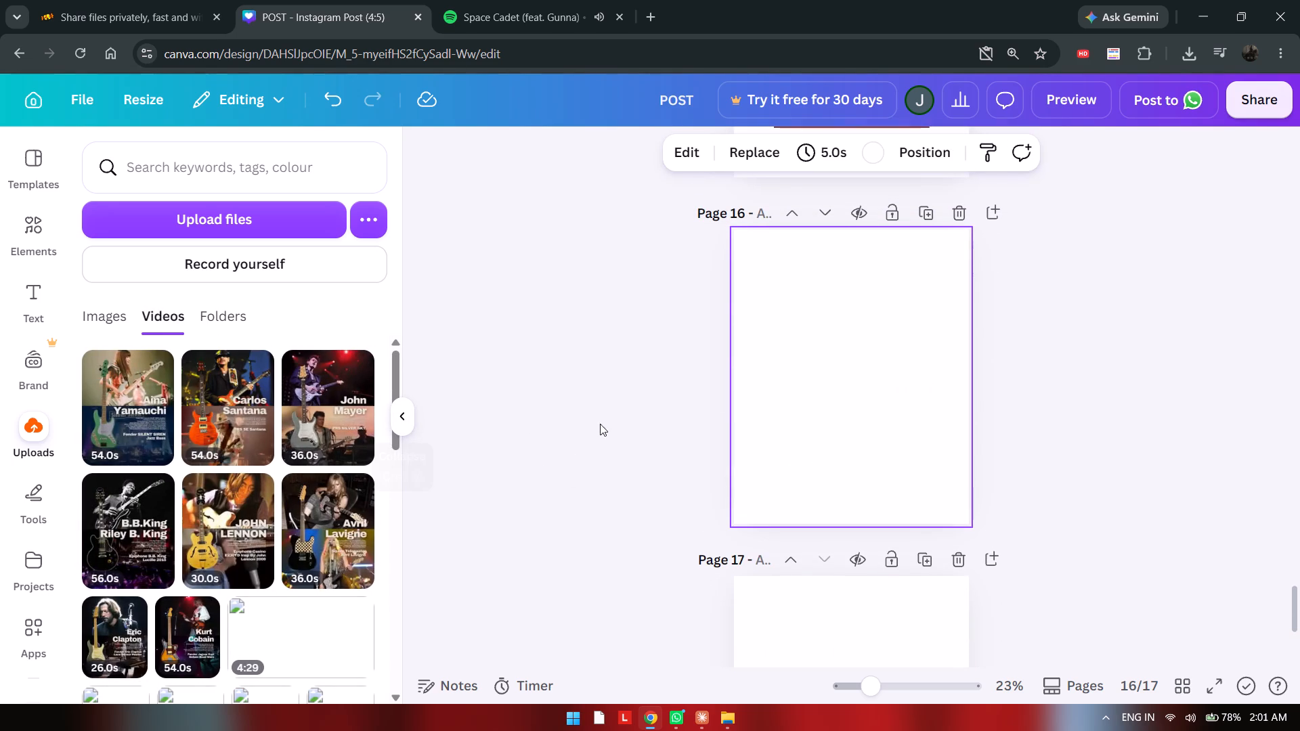
scroll(459, 495, "up", 1)
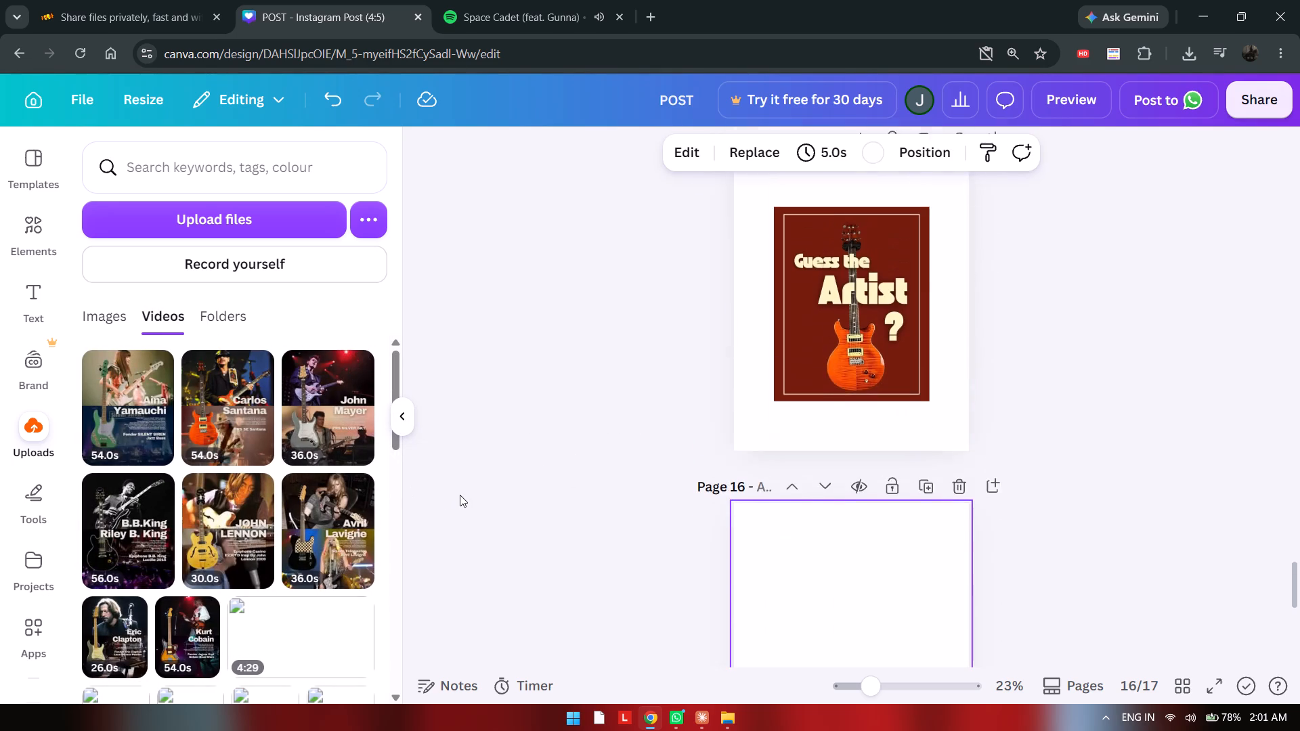
scroll(460, 495, "up", 2)
left_click(214, 421)
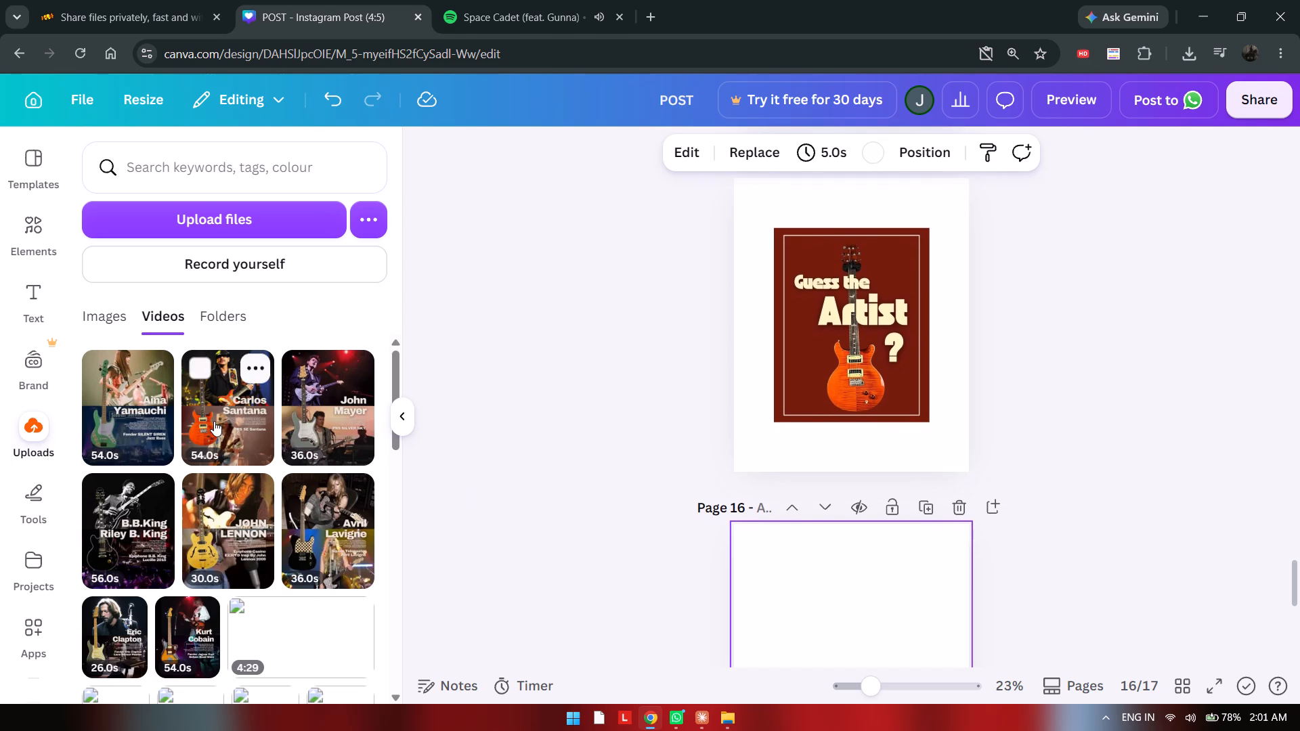
Check page 17 and look through the uploaded videos and "Guess the Artist?" images for any pair still missing from the carousel.
scroll(685, 467, "down", 4)
scroll(893, 571, "down", 4)
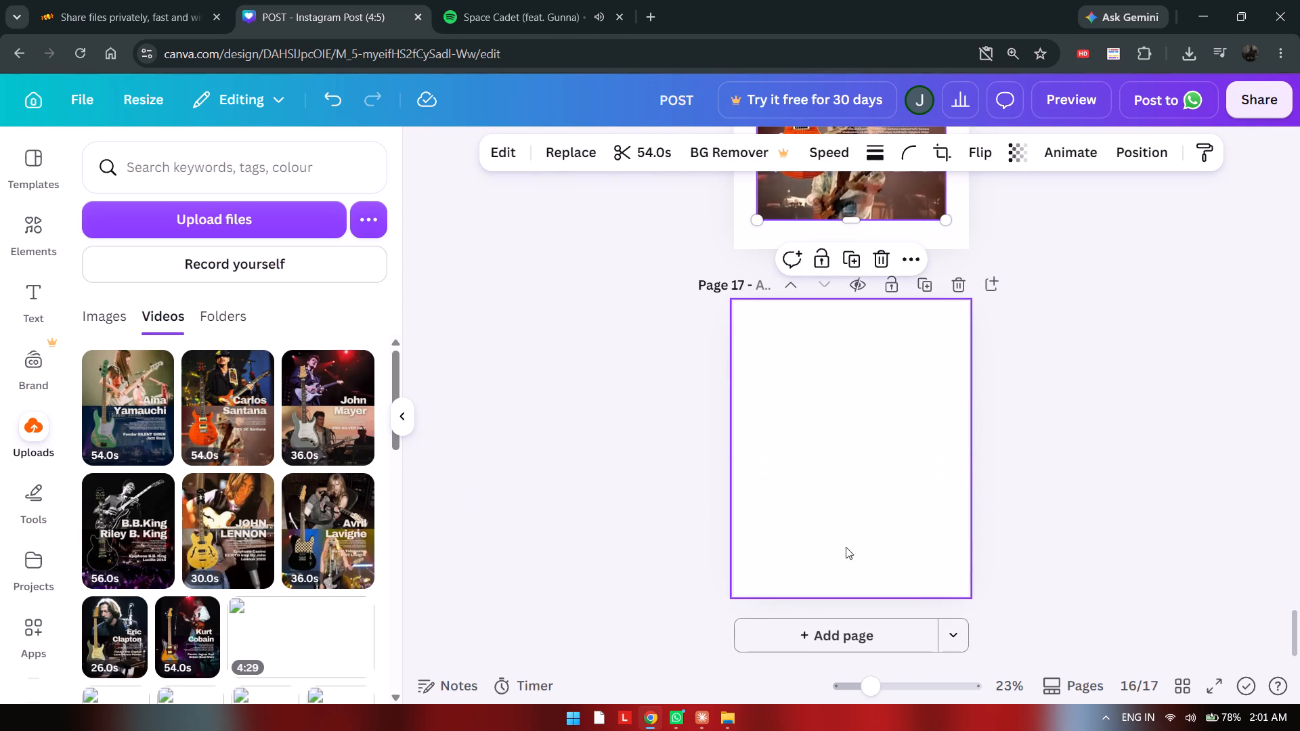
scroll(301, 438, "down", 2)
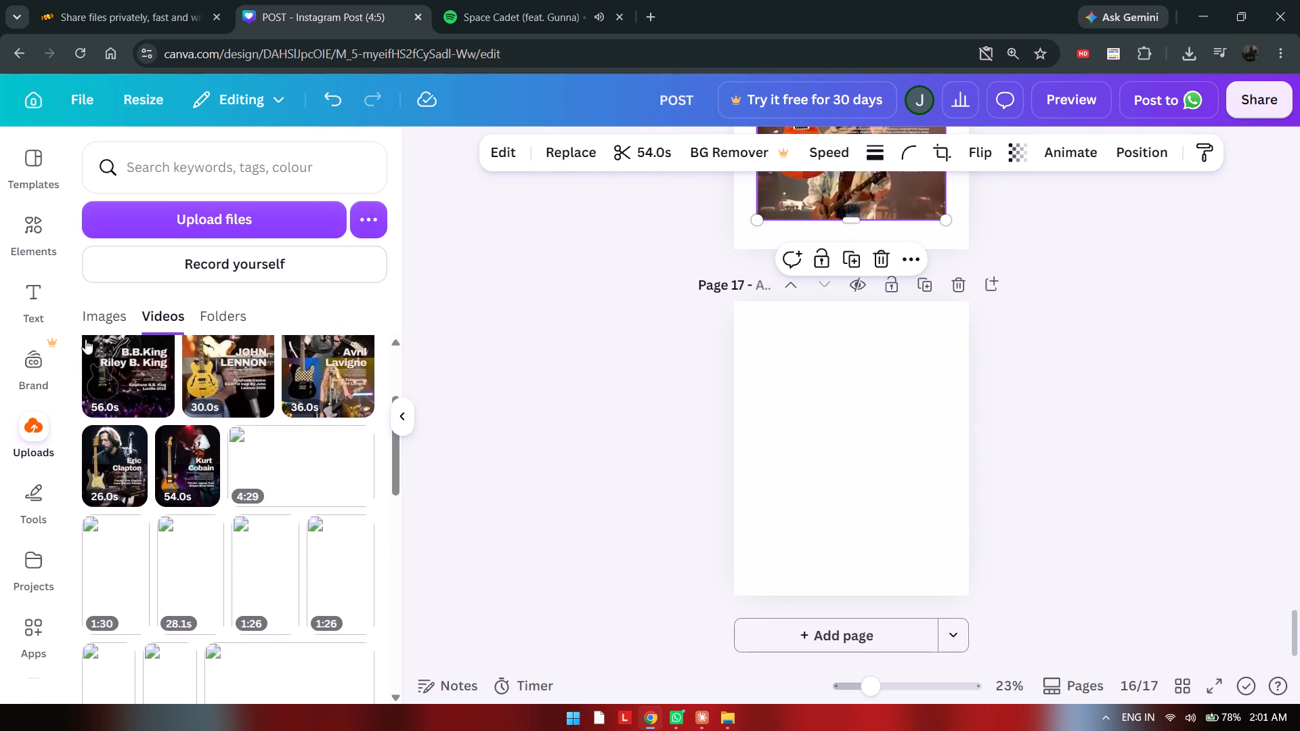
left_click(118, 332)
scroll(270, 405, "down", 1)
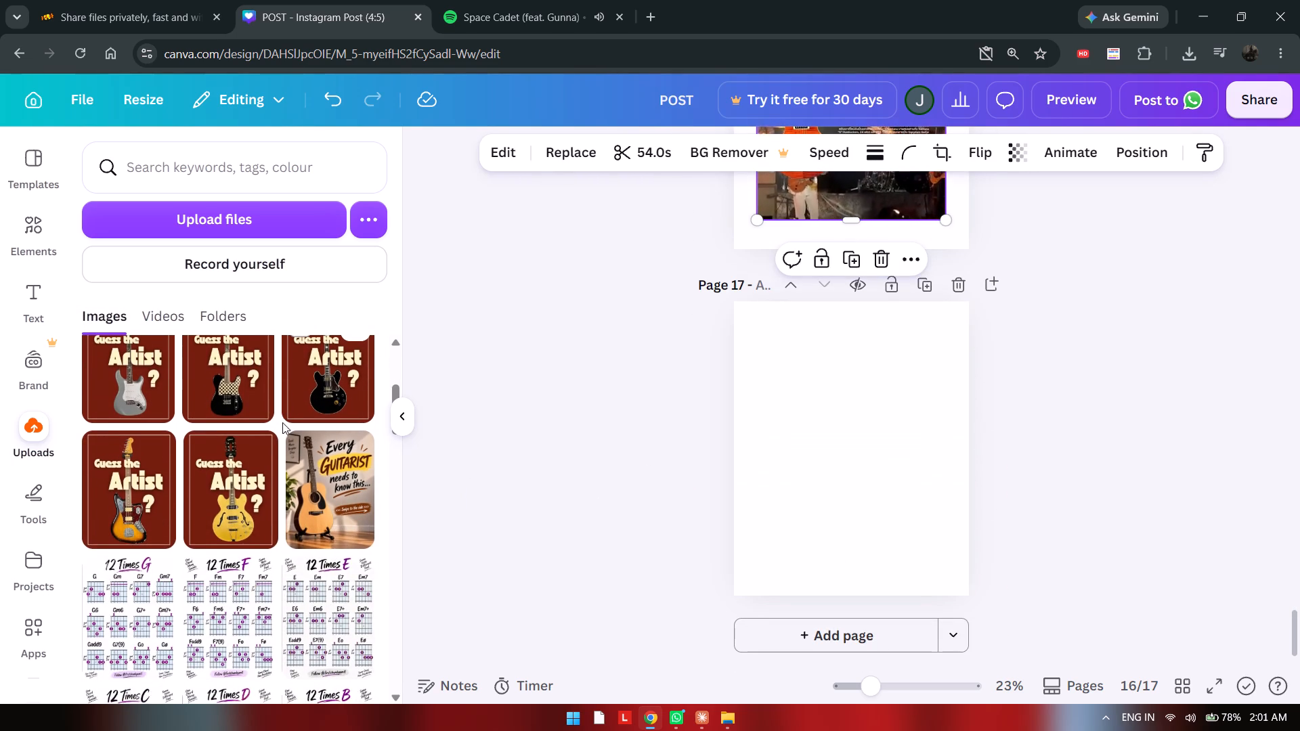
scroll(282, 422, "up", 2)
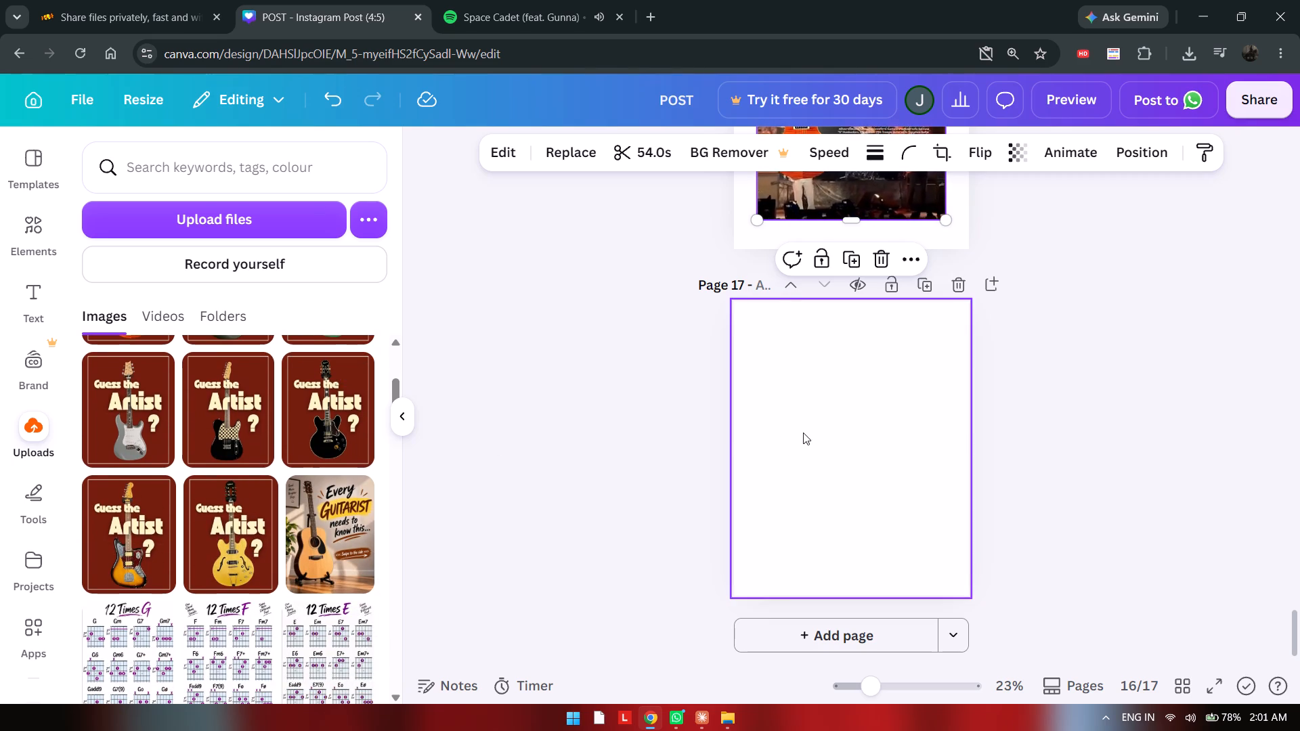
Switch from the POST design to the WhatsApp window.
key("alt+Tab")
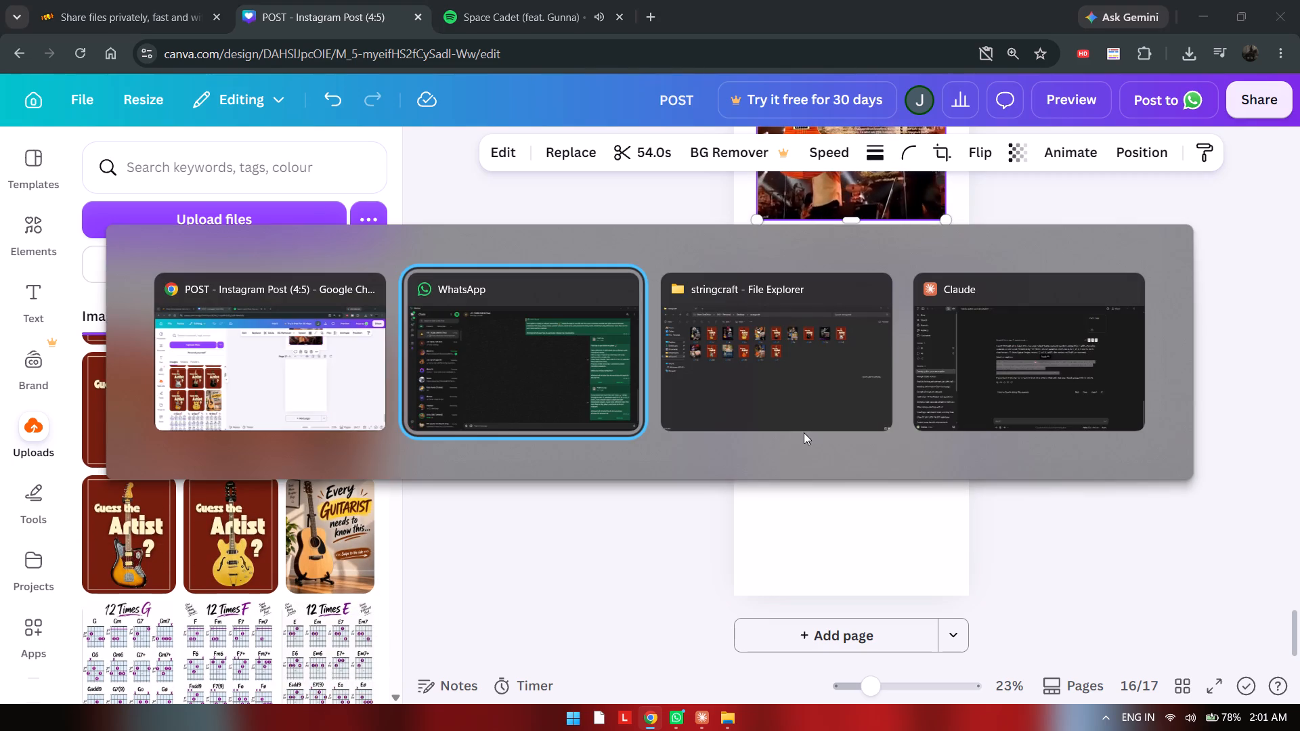
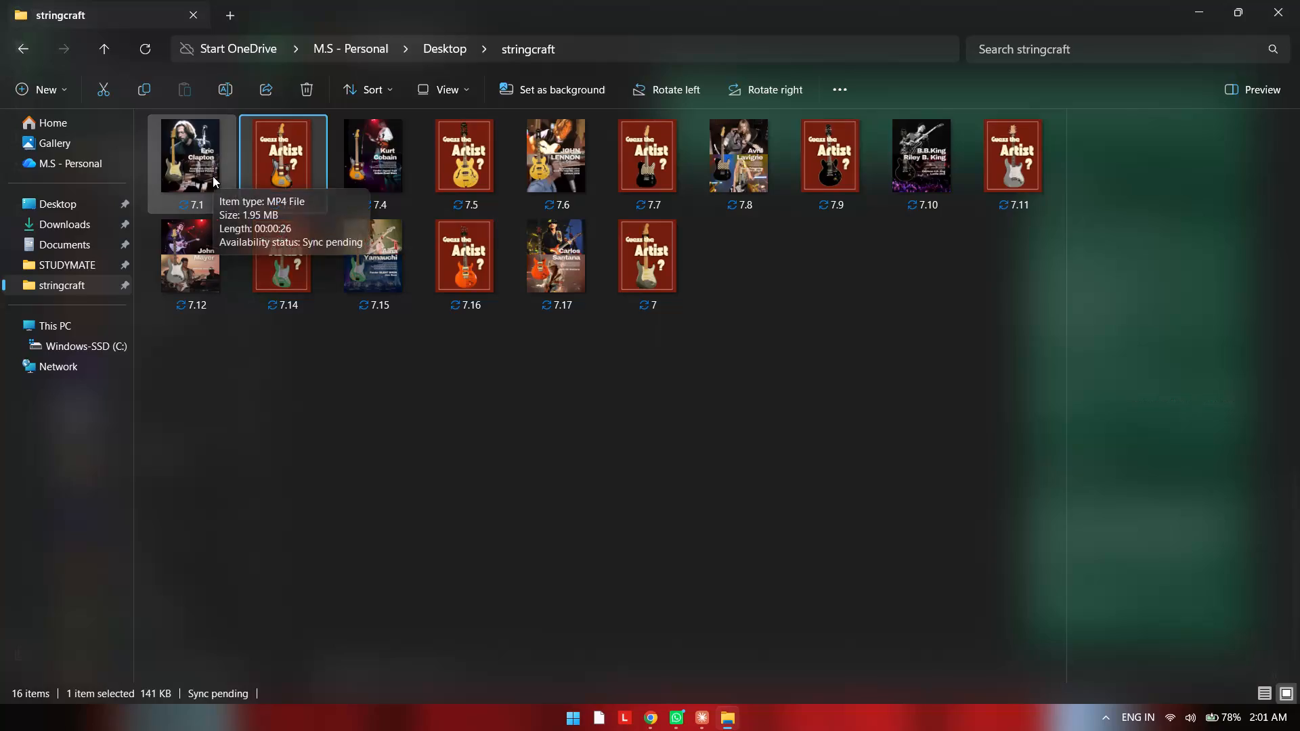
Preview the remaining files in the stringcraft folder one by one, checking each "Guess the Artist?" image against its guitarist video.
key("Right")
key("Right")
key("Right")
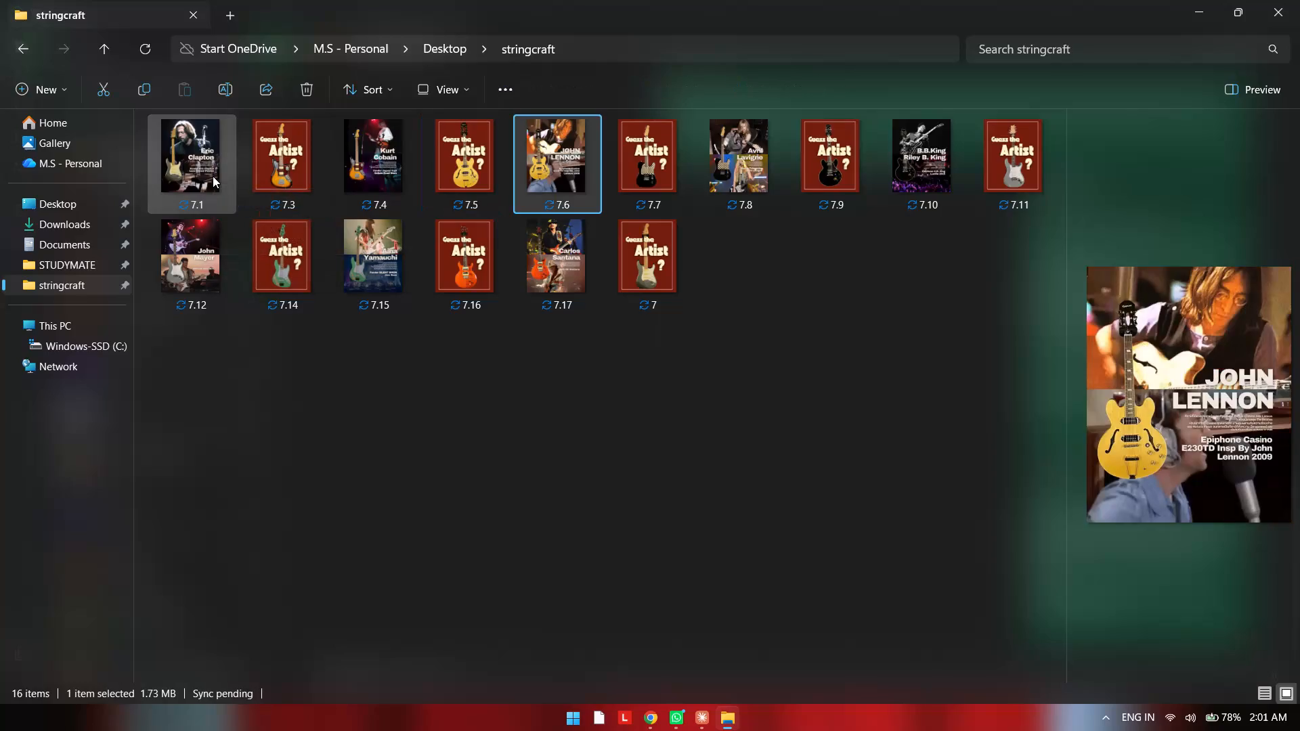
key("Right")
key("Right")
key("Right")
key("Right")
key("Right")
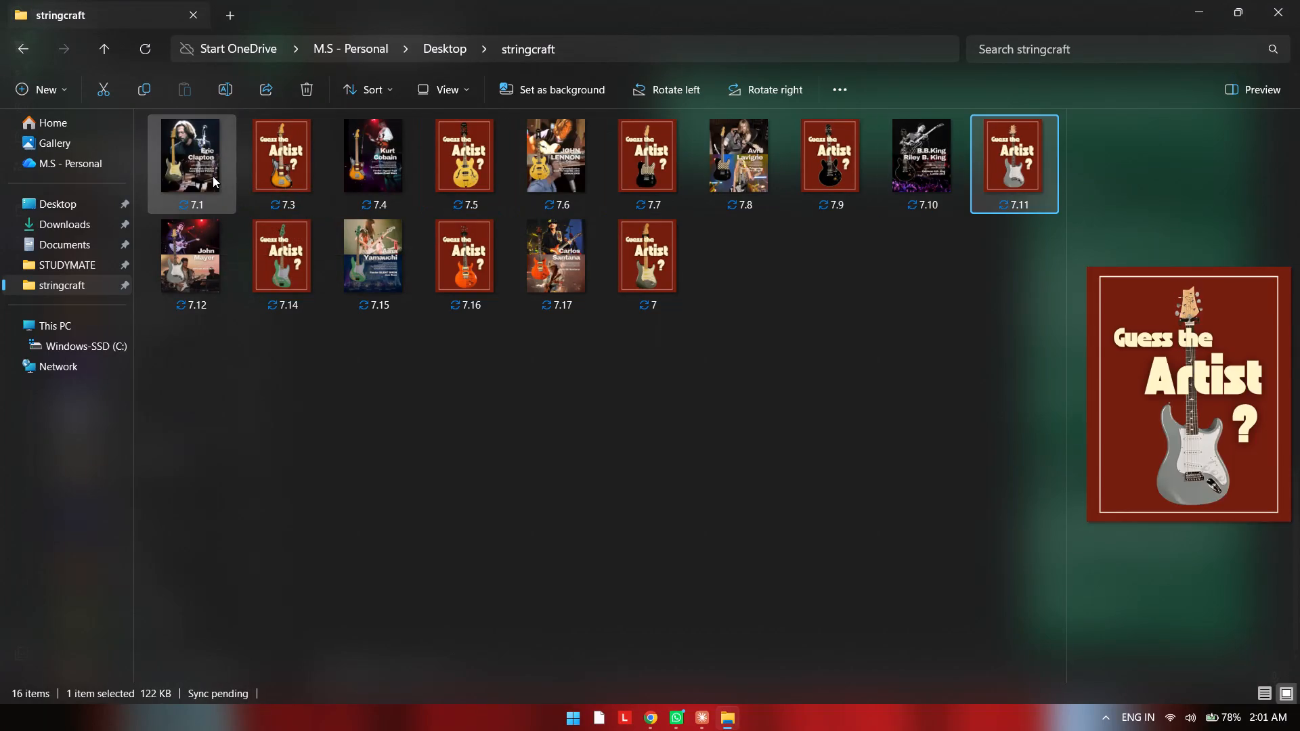
key("Right")
key("Right")
key("Right")
key("Right")
key("Right")
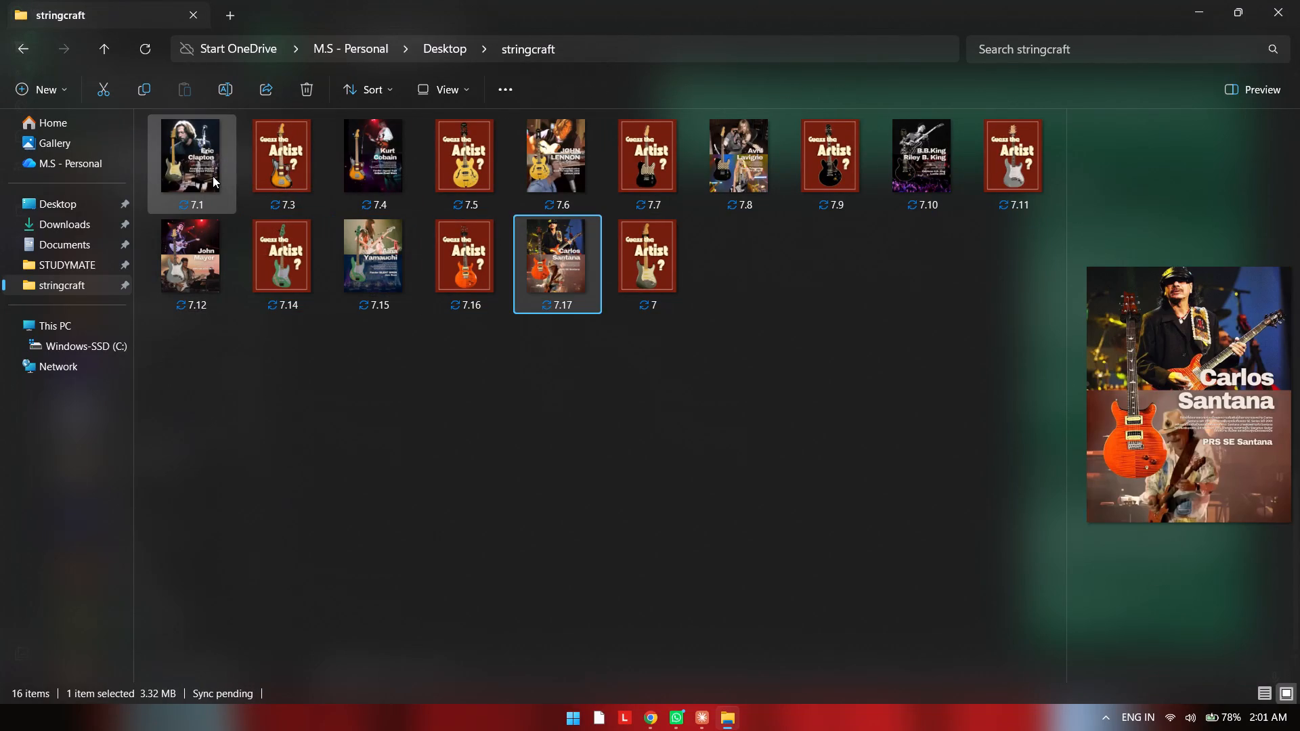
key("Right")
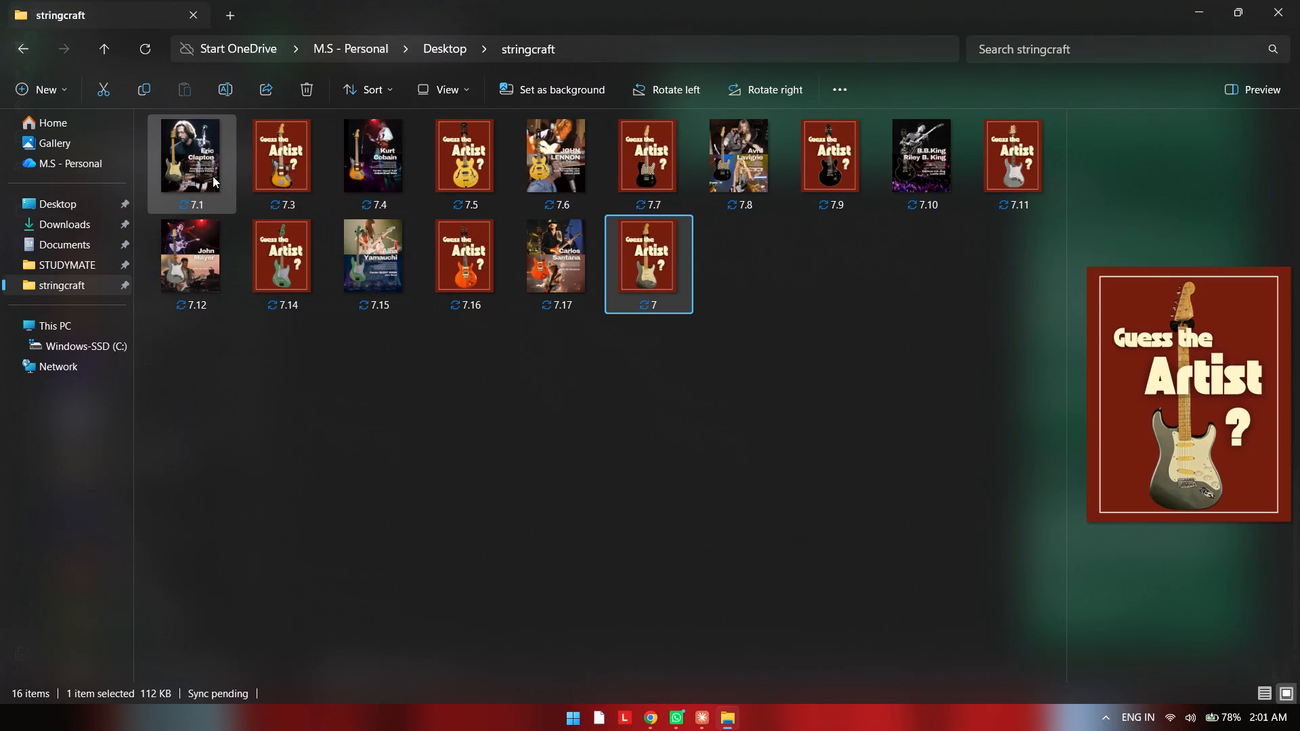
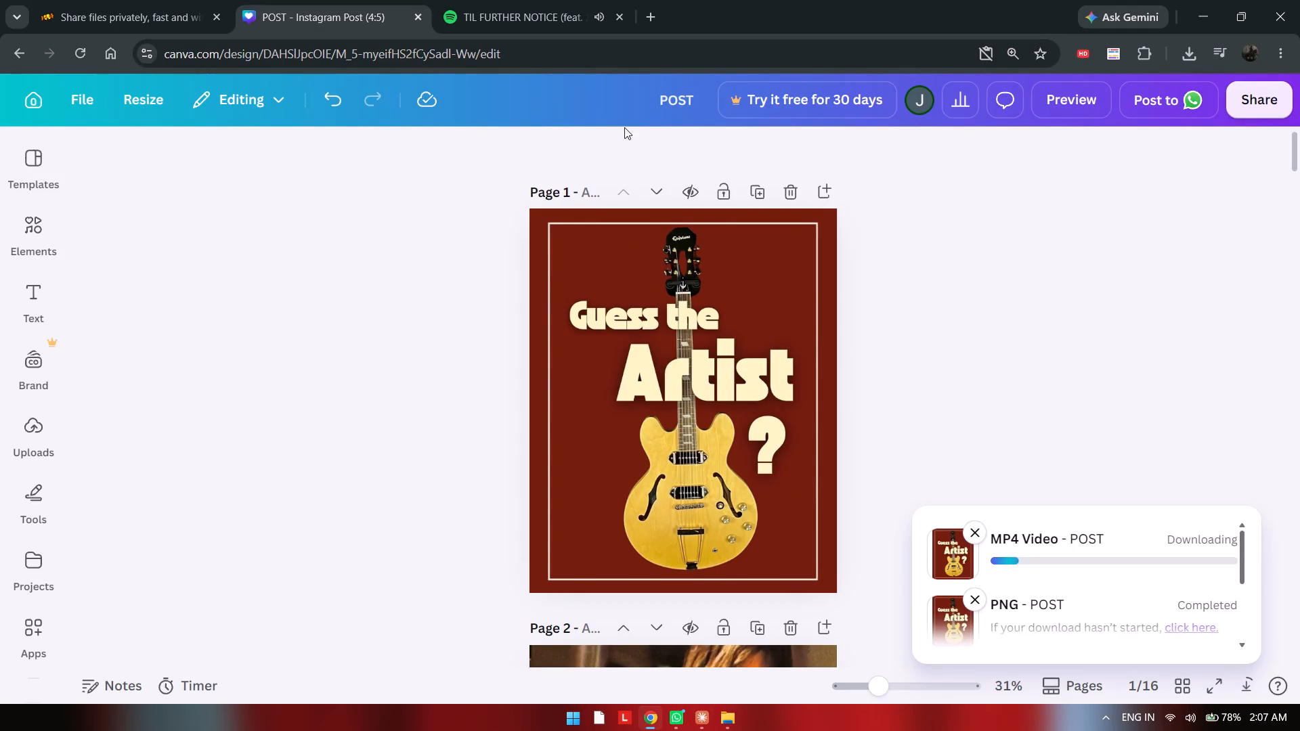
Search the computer for the Kuro app and launch it while the MP4 video download continues.
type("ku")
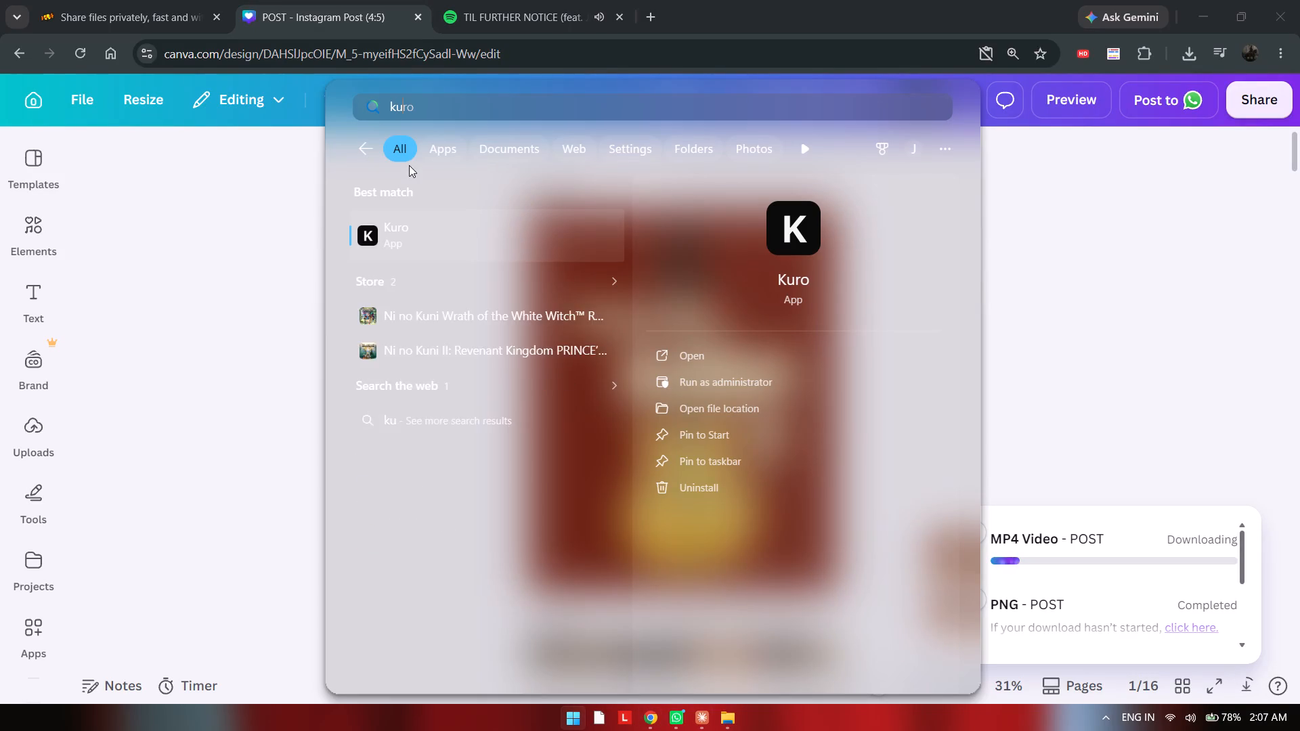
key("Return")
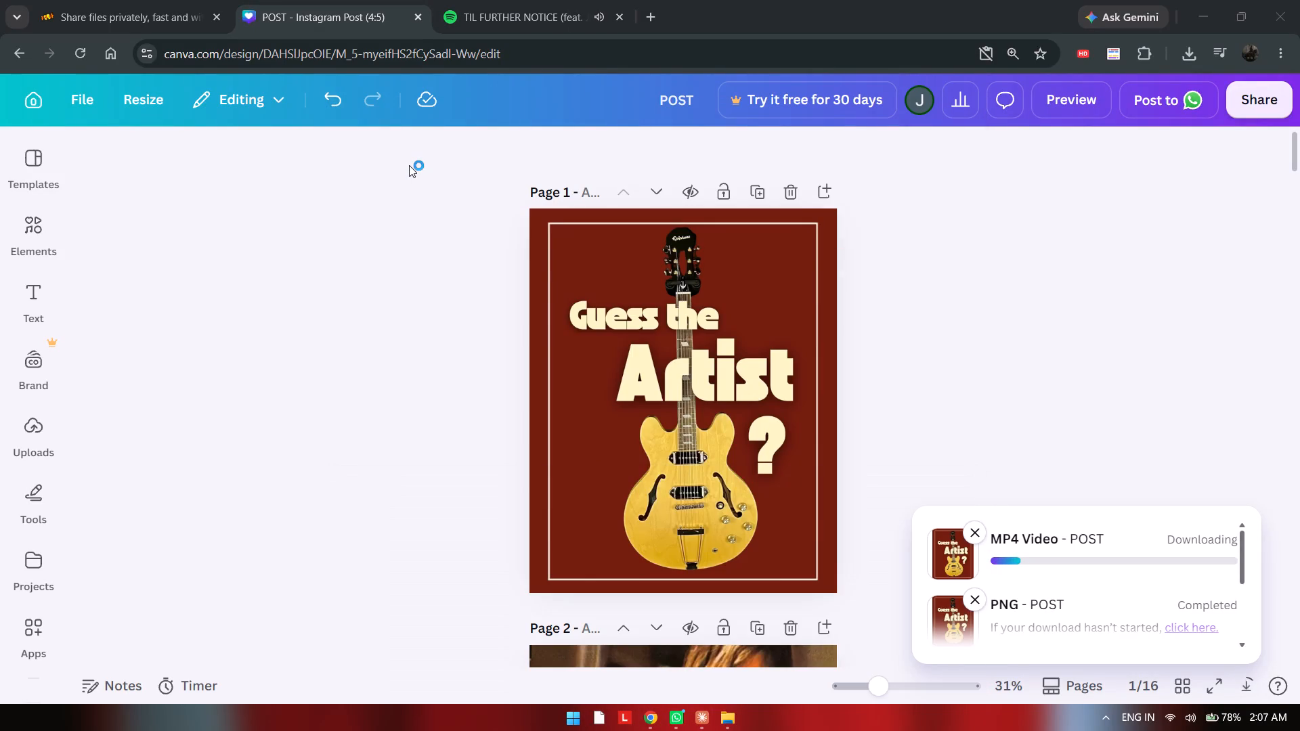
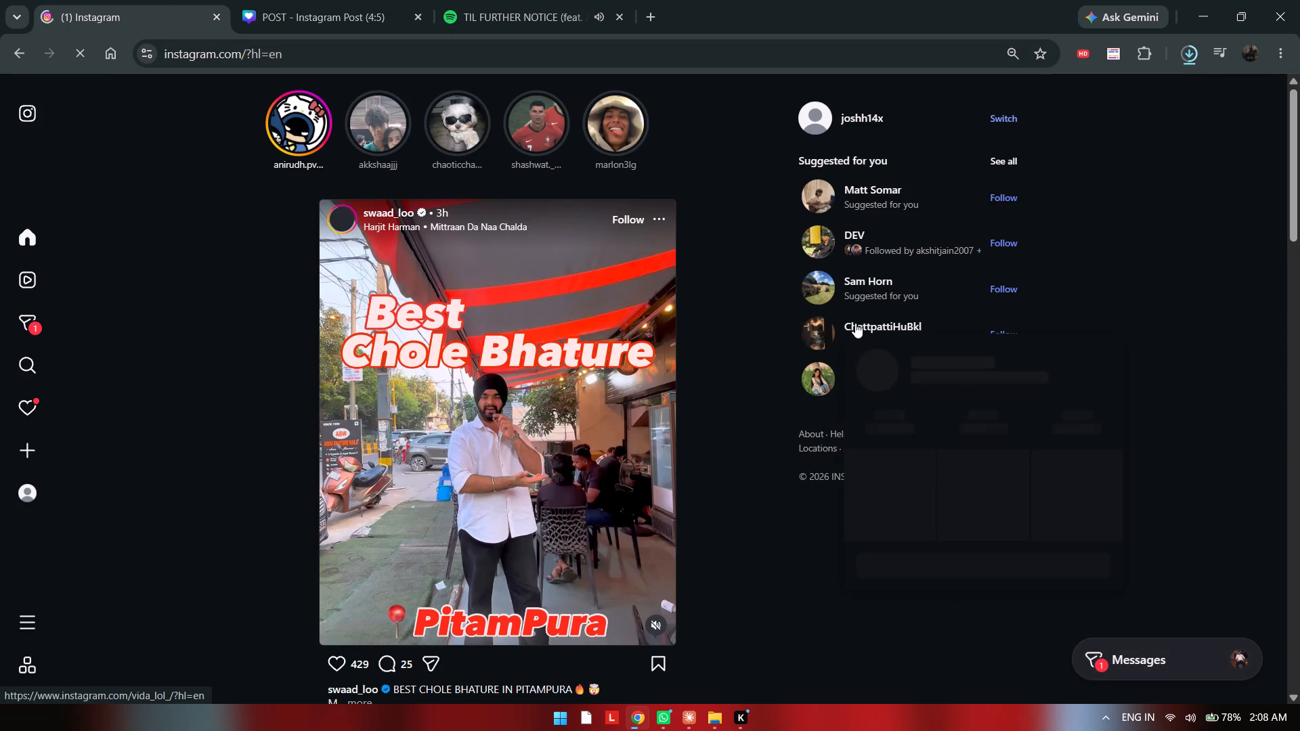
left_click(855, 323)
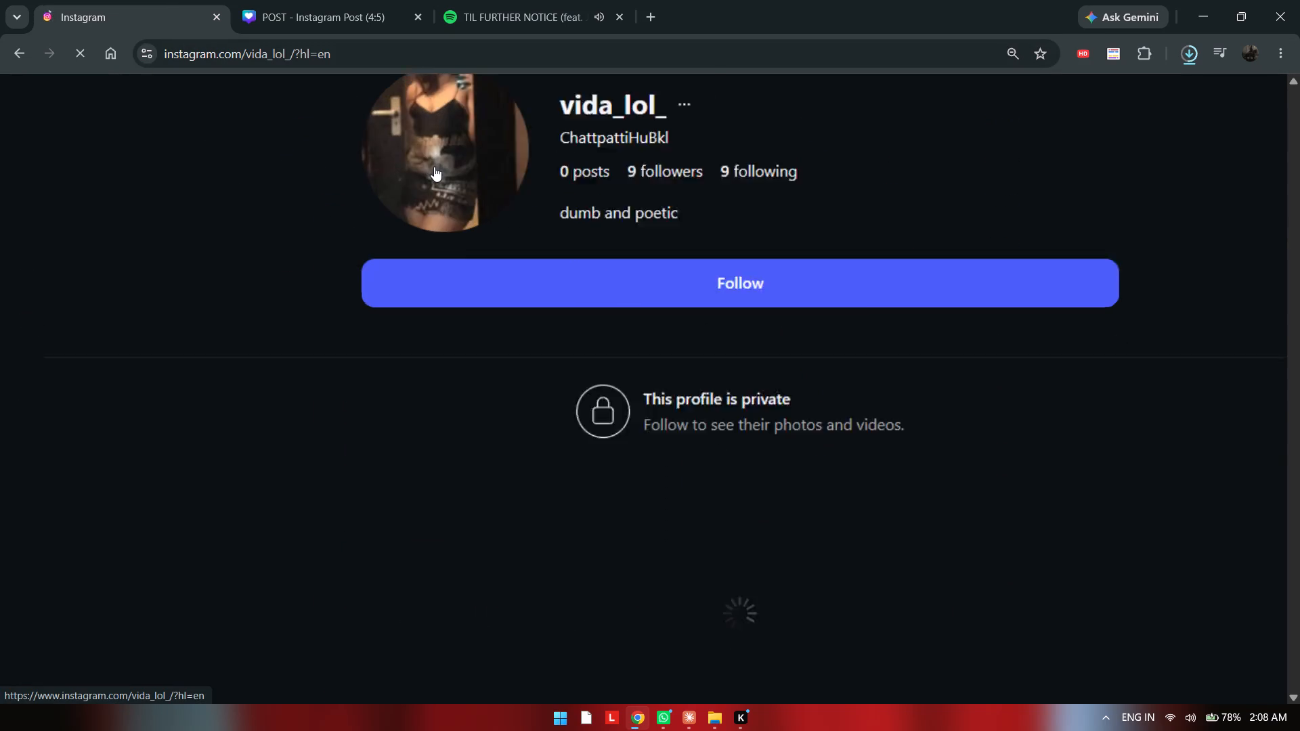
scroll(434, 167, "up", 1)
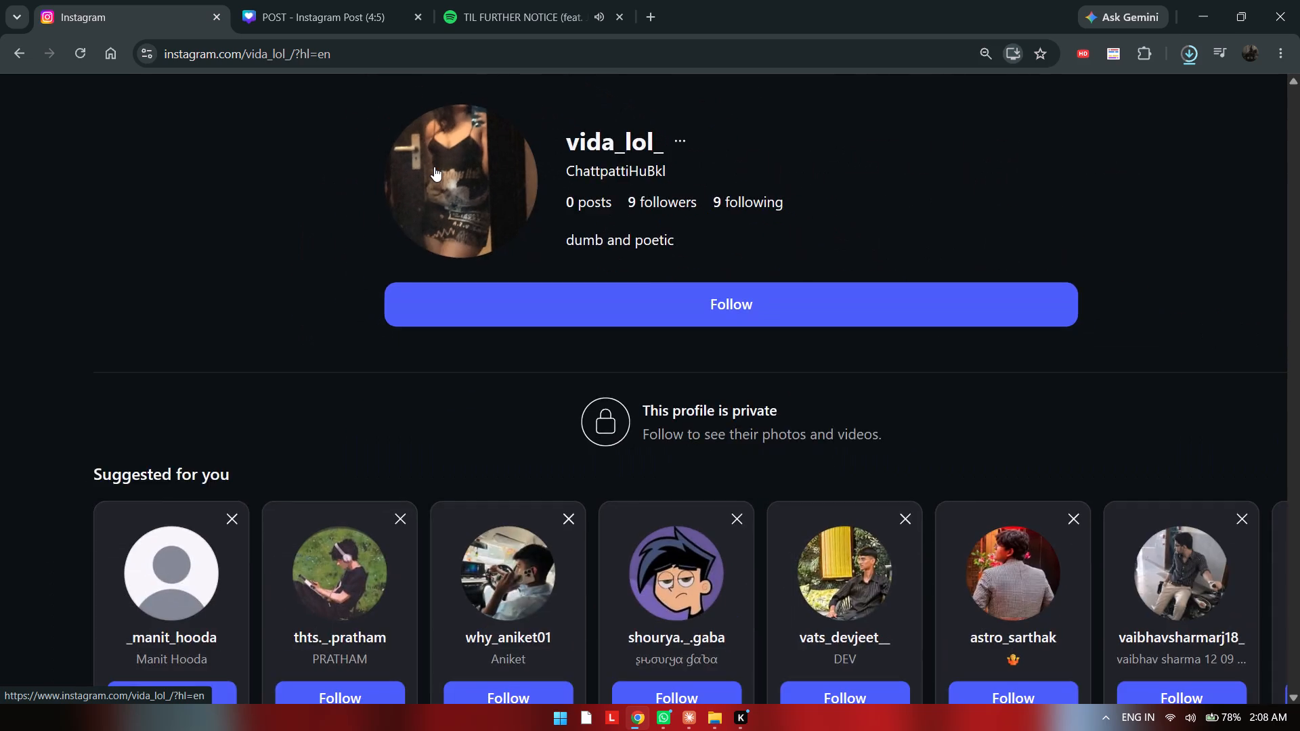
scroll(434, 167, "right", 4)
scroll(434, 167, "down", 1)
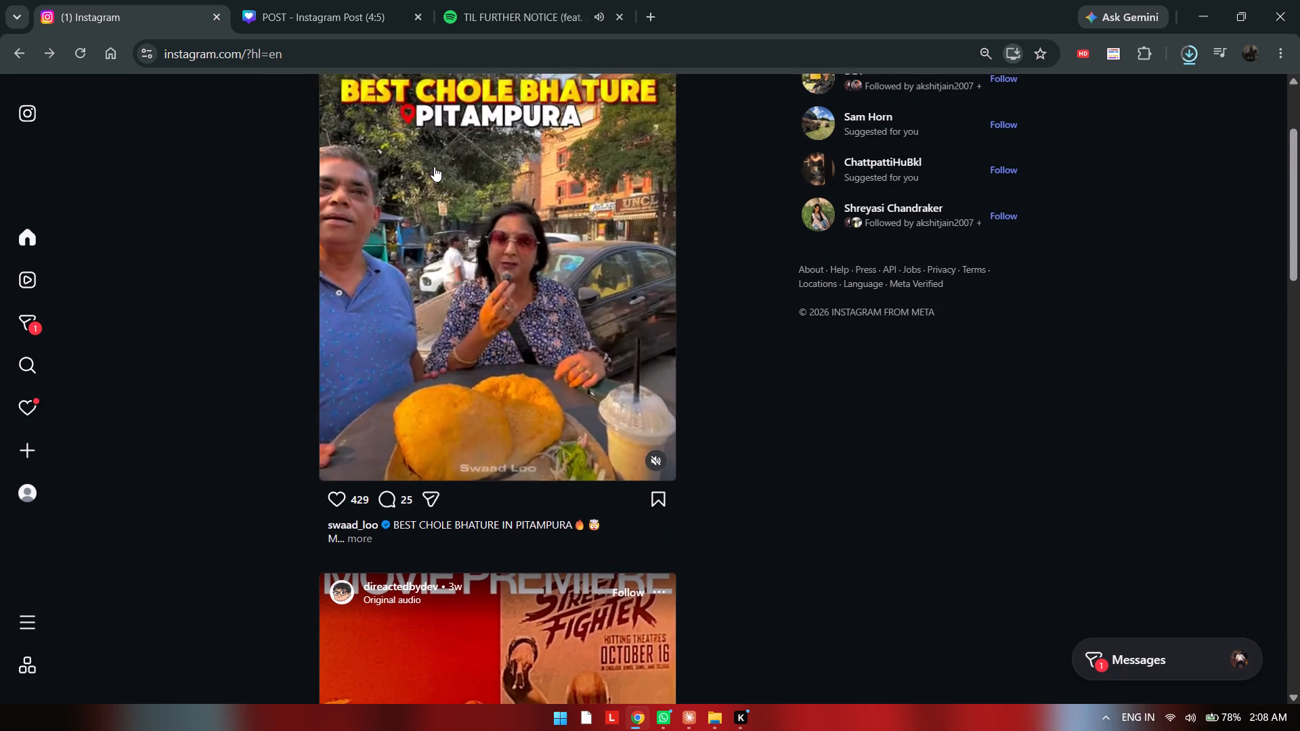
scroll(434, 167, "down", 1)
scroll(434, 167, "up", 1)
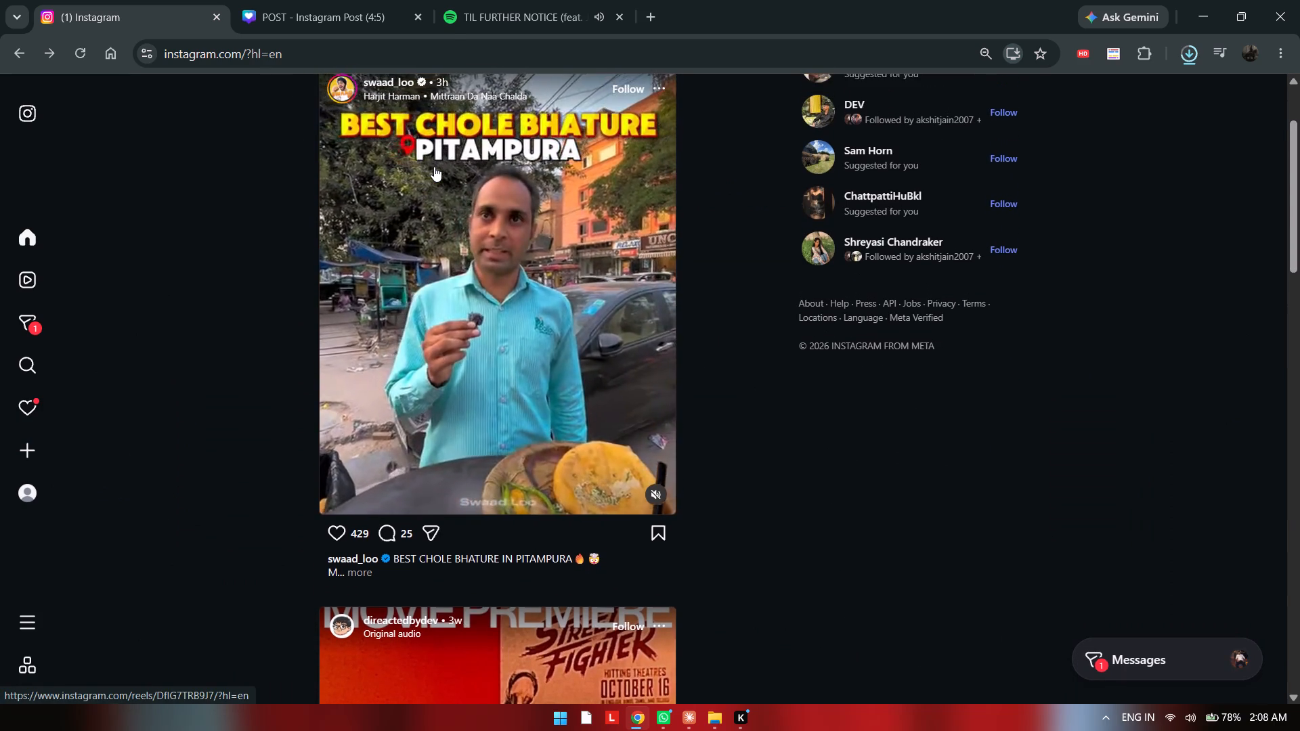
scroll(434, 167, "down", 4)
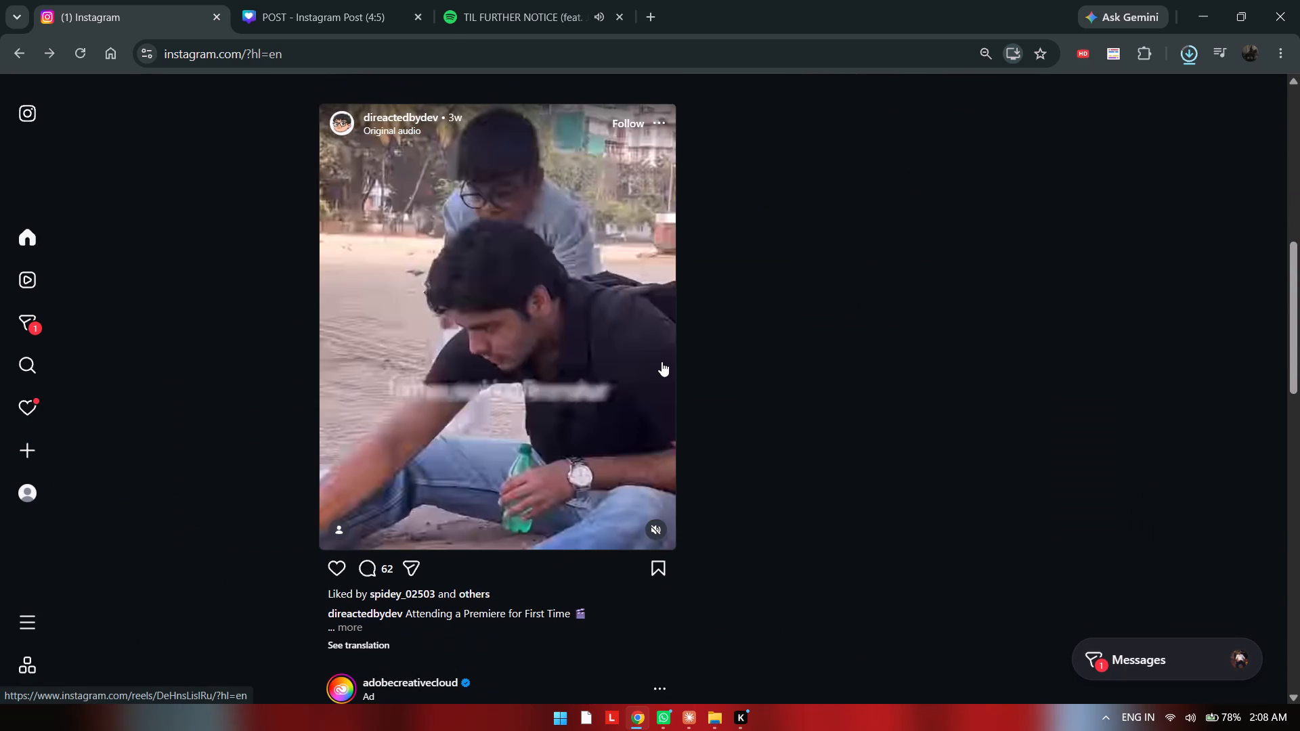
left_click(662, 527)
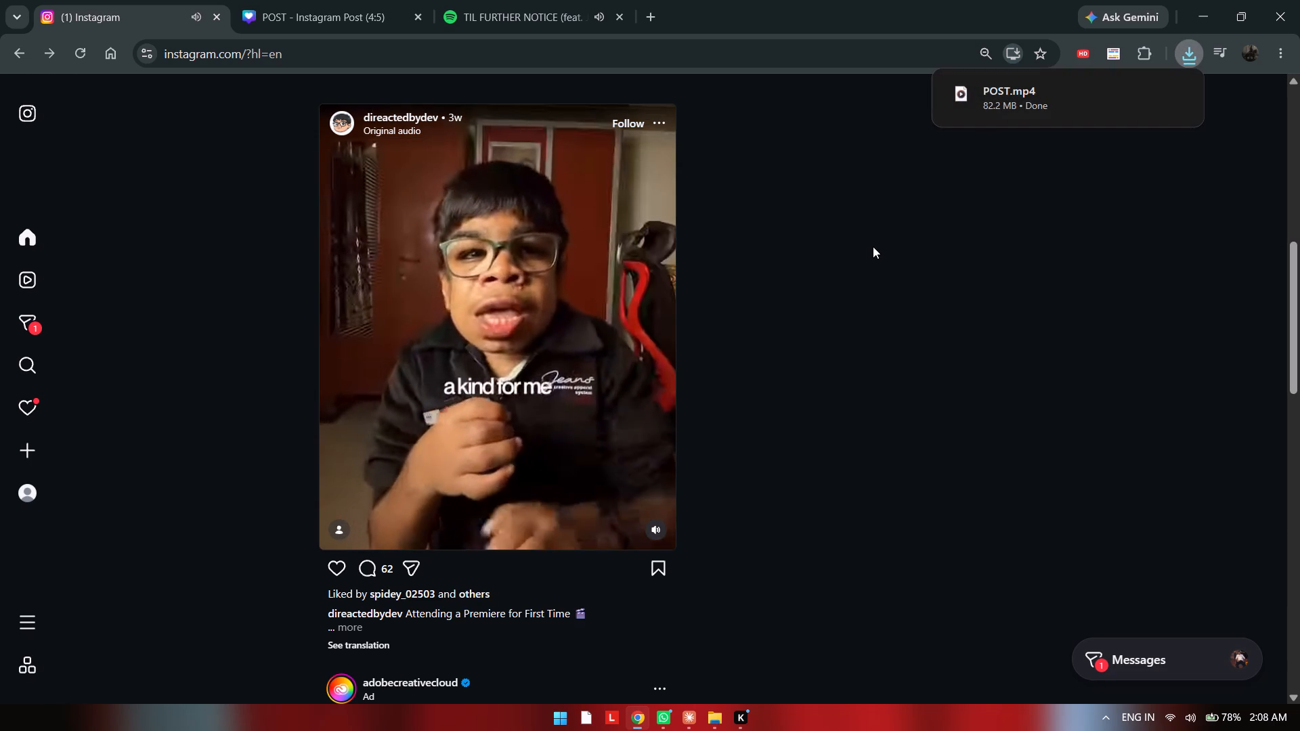
Play the downloaded POST.mp4, skipping ahead to check the guitar image and artist video, and close the player.
left_click(982, 104)
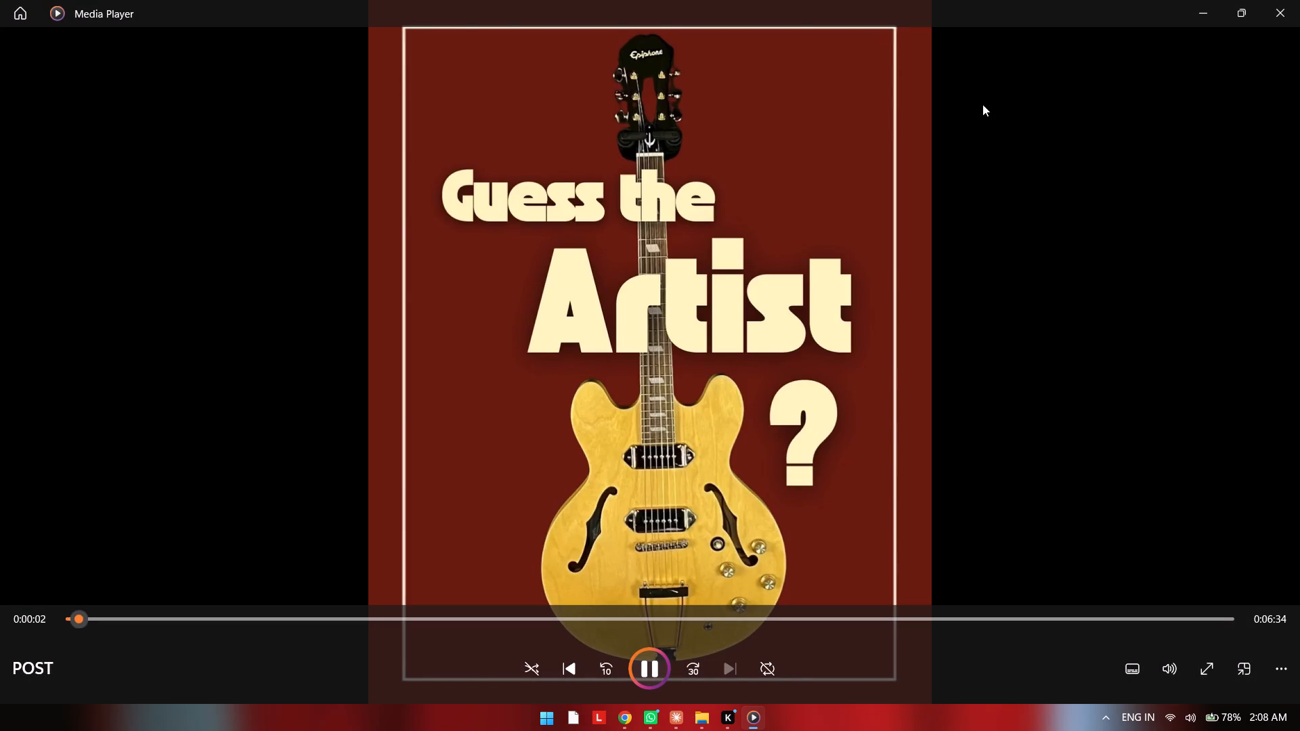
key("Right")
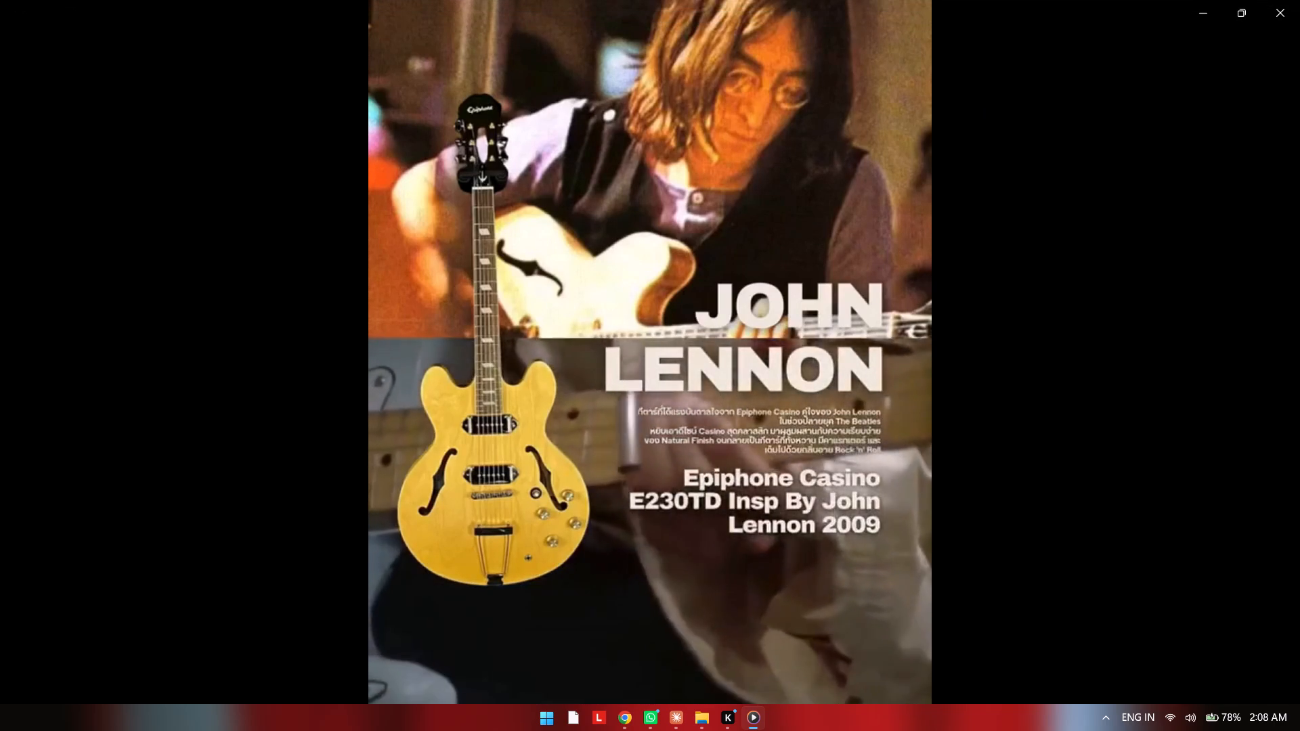
left_click(1286, 0)
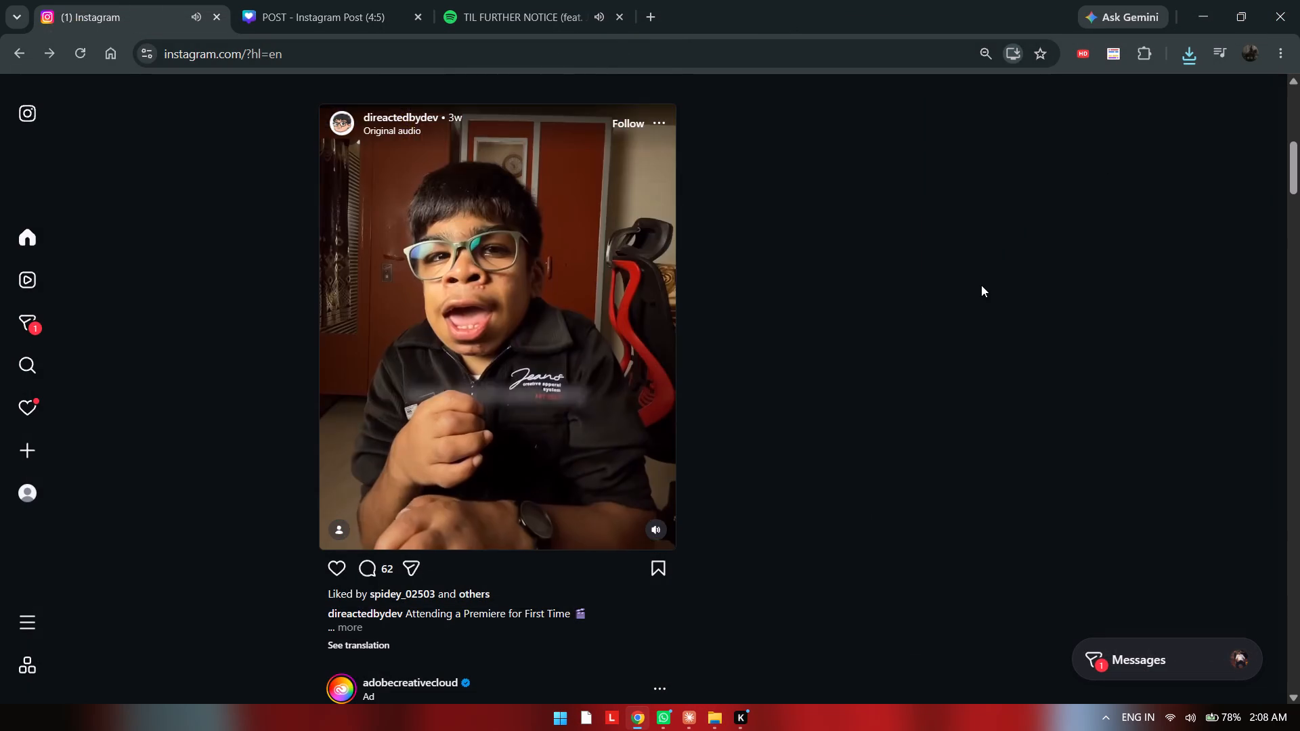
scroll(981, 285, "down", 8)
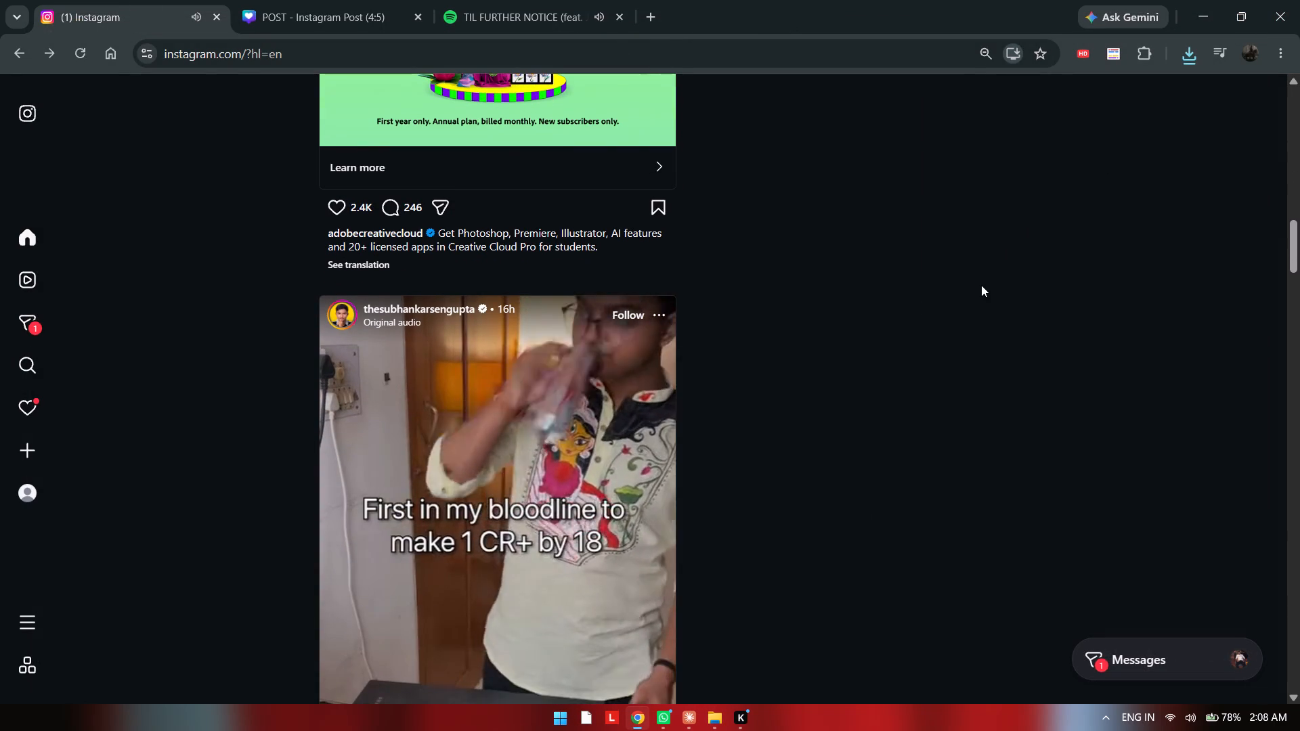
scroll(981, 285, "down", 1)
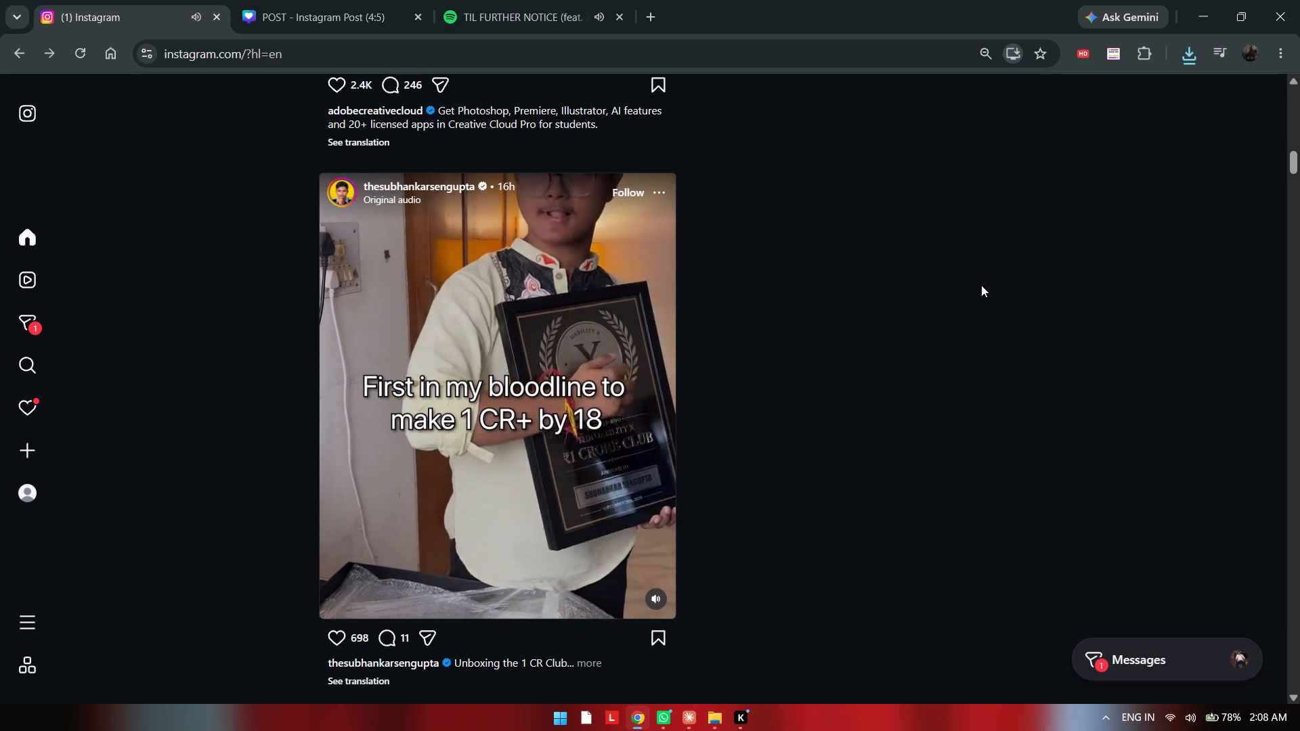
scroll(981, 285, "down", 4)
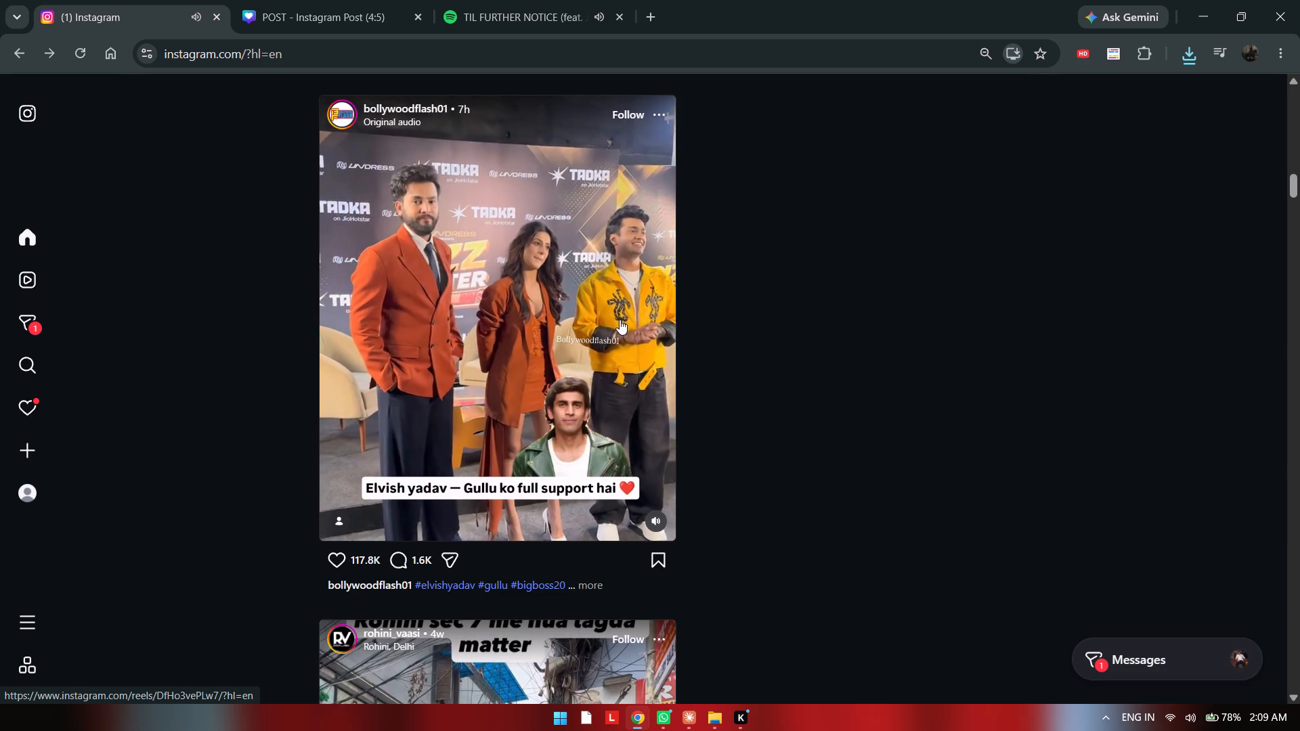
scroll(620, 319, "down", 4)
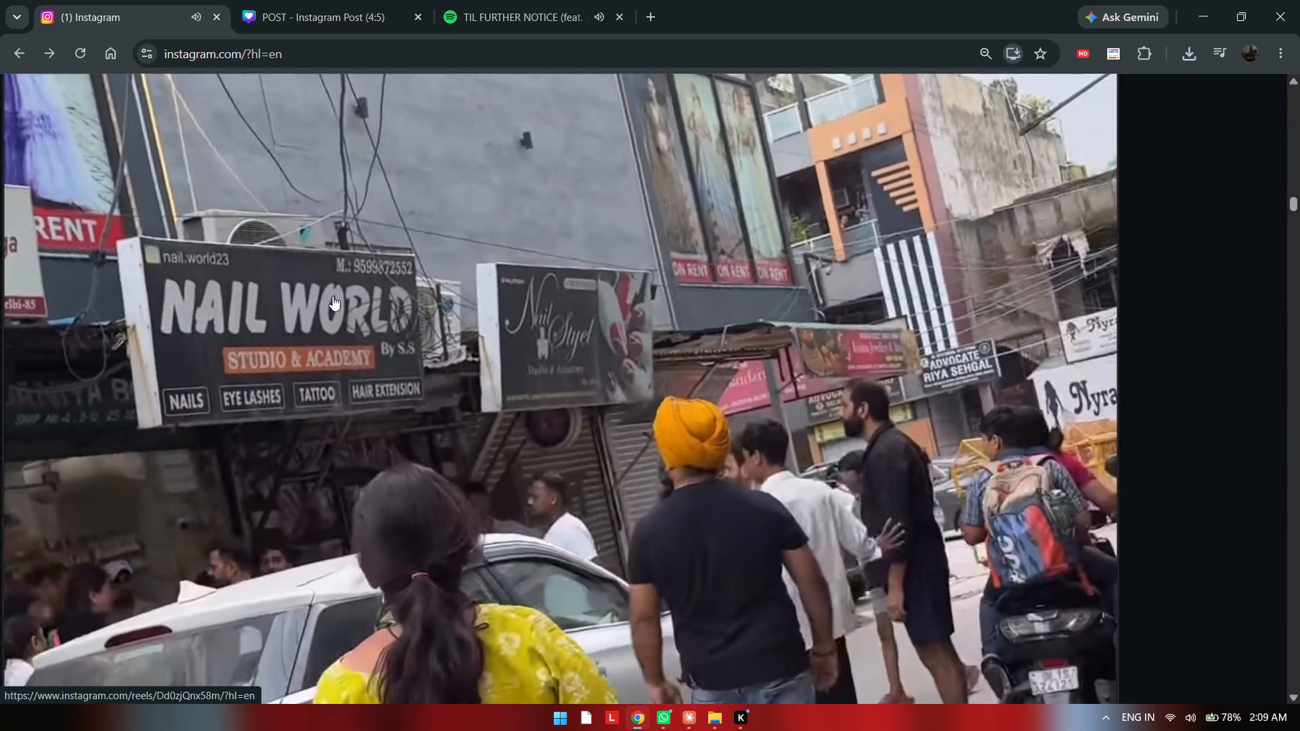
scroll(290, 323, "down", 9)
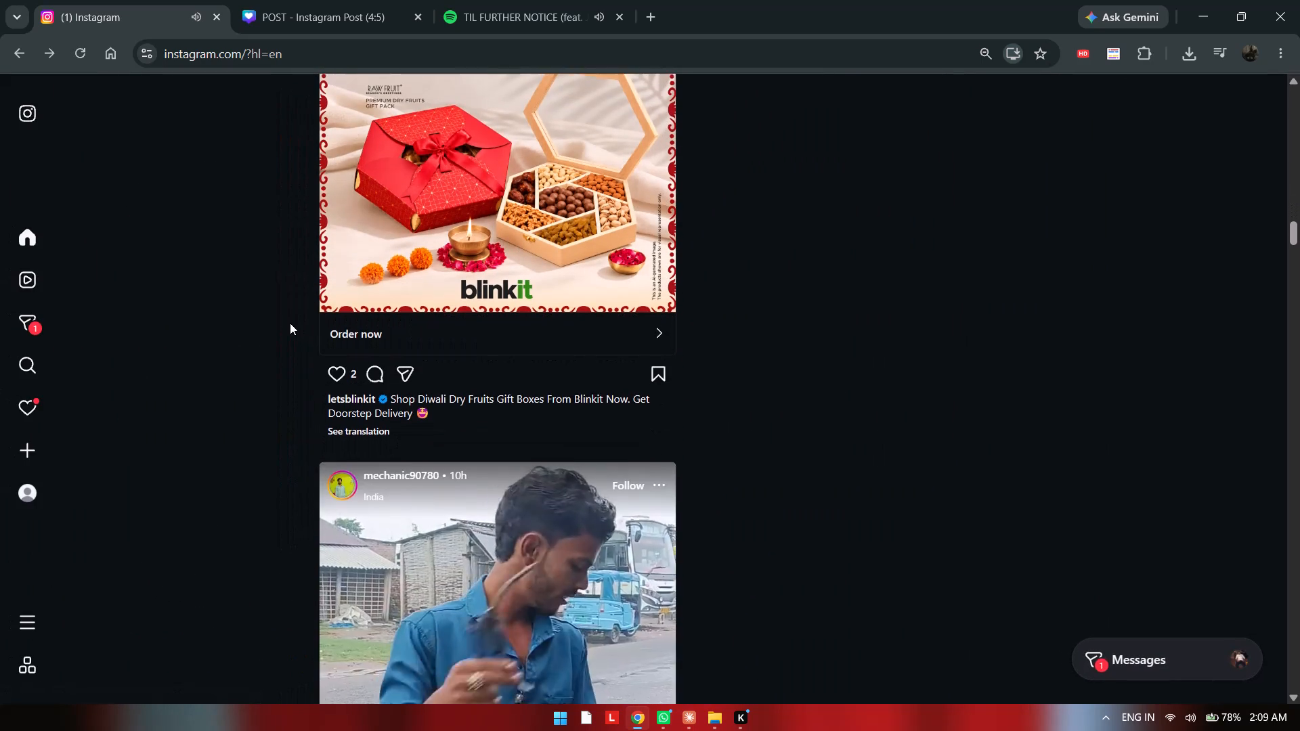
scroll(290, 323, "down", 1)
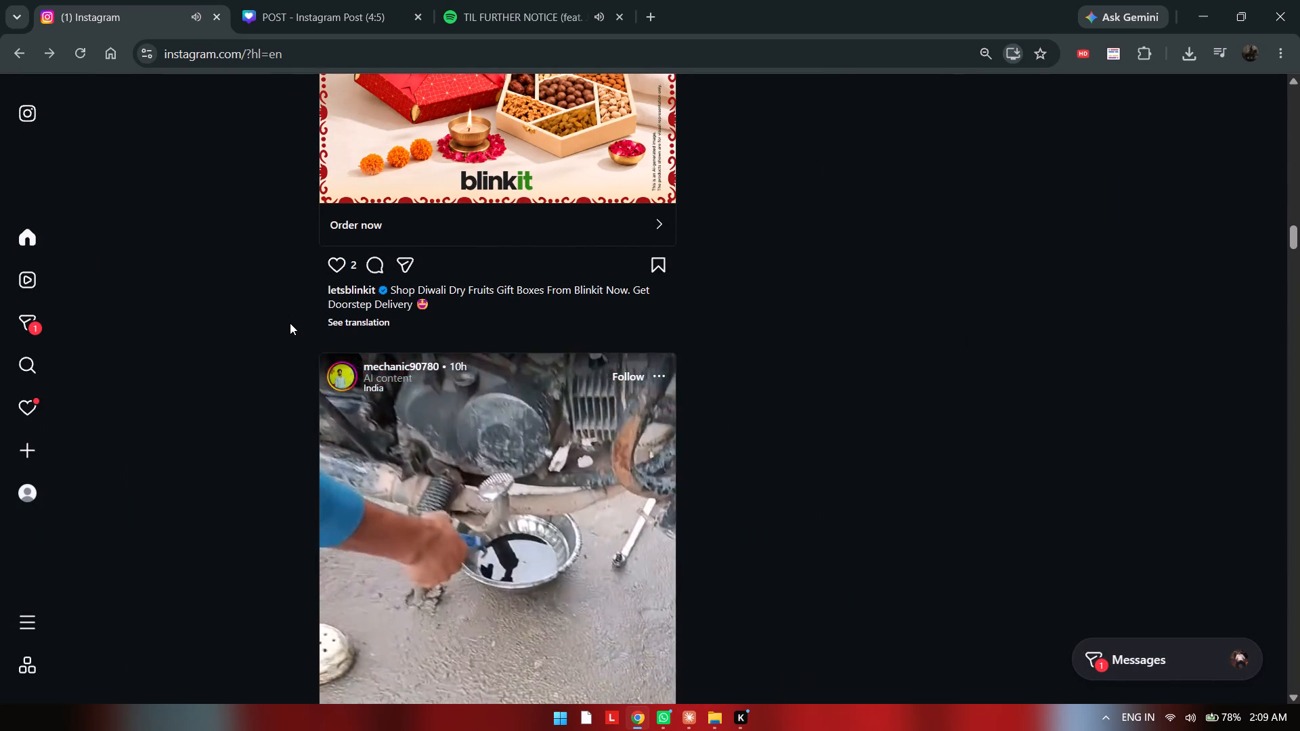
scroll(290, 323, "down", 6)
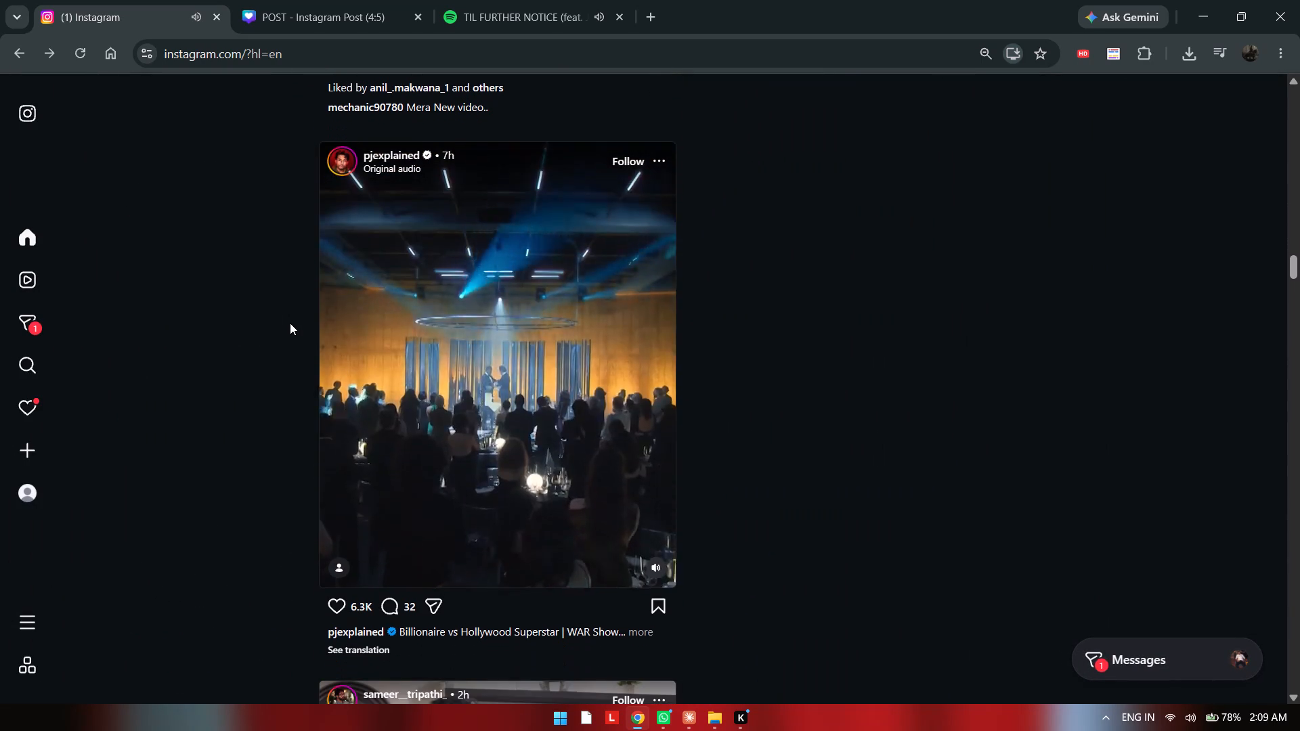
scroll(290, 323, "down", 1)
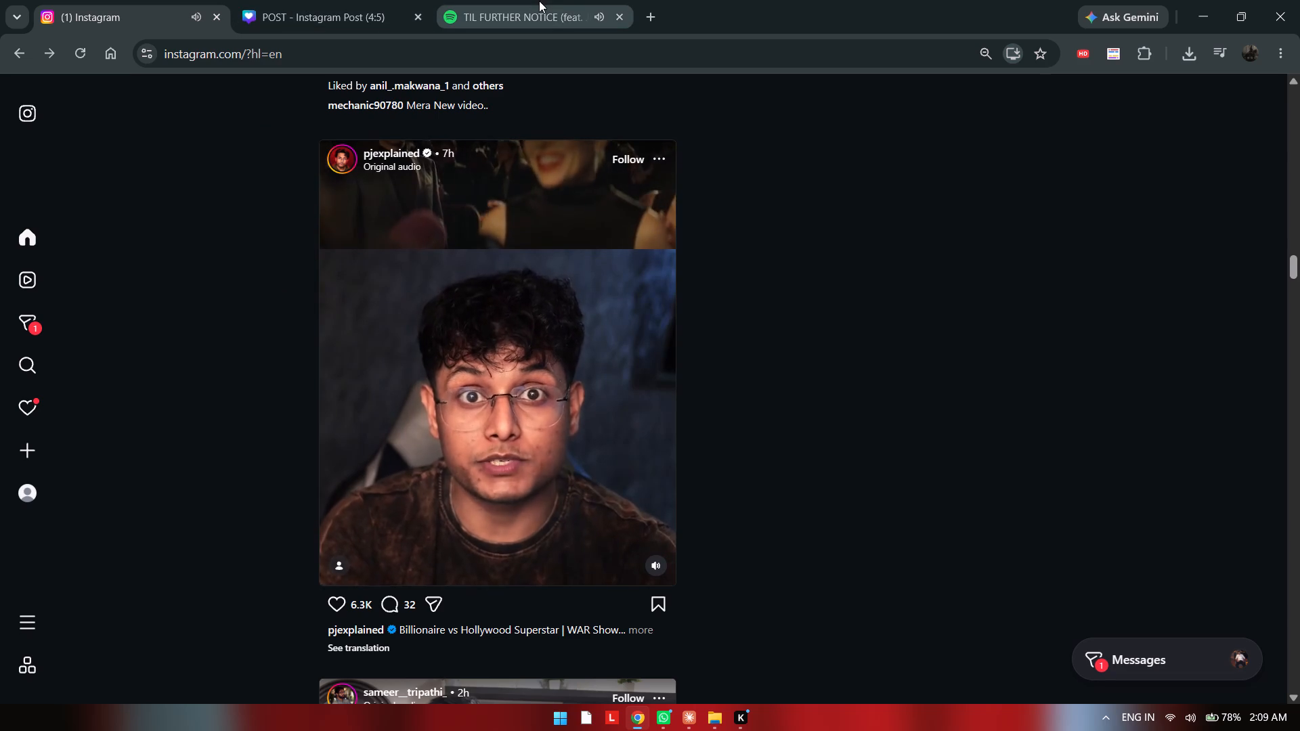
Close the Spotify page that is playing music.
left_click(615, 14)
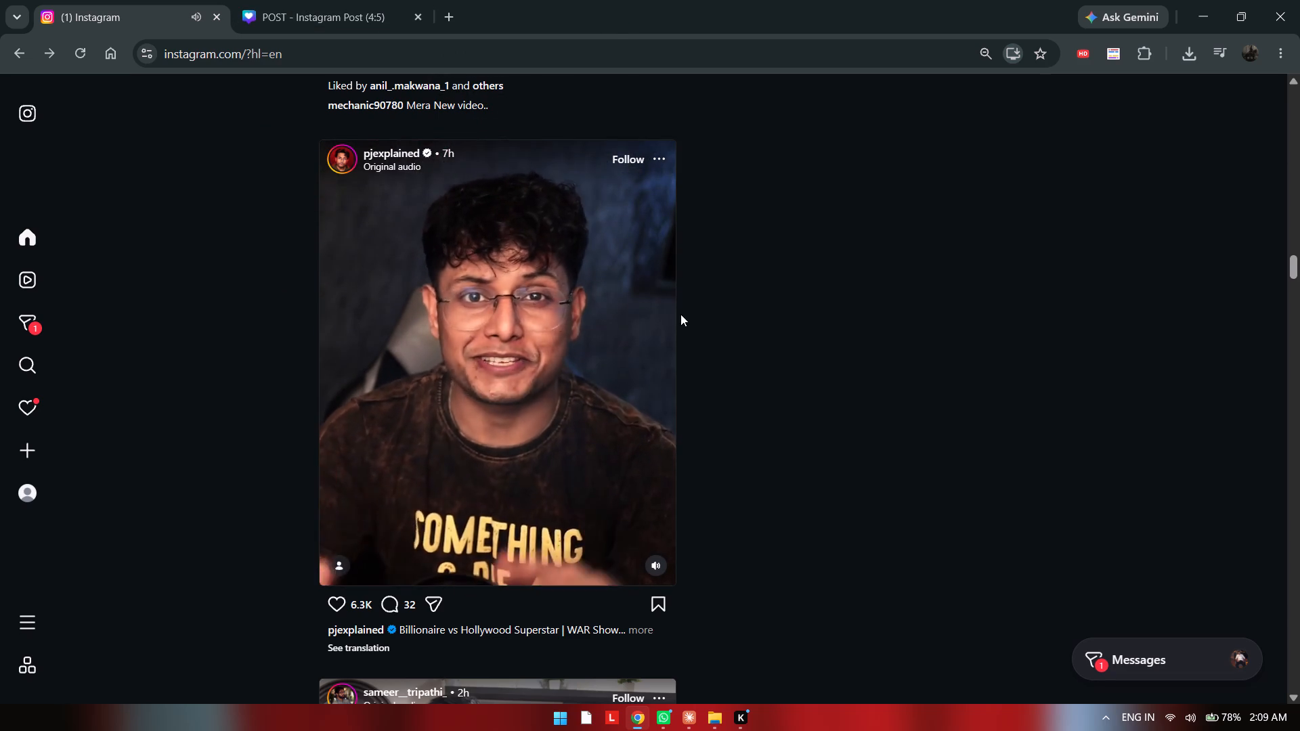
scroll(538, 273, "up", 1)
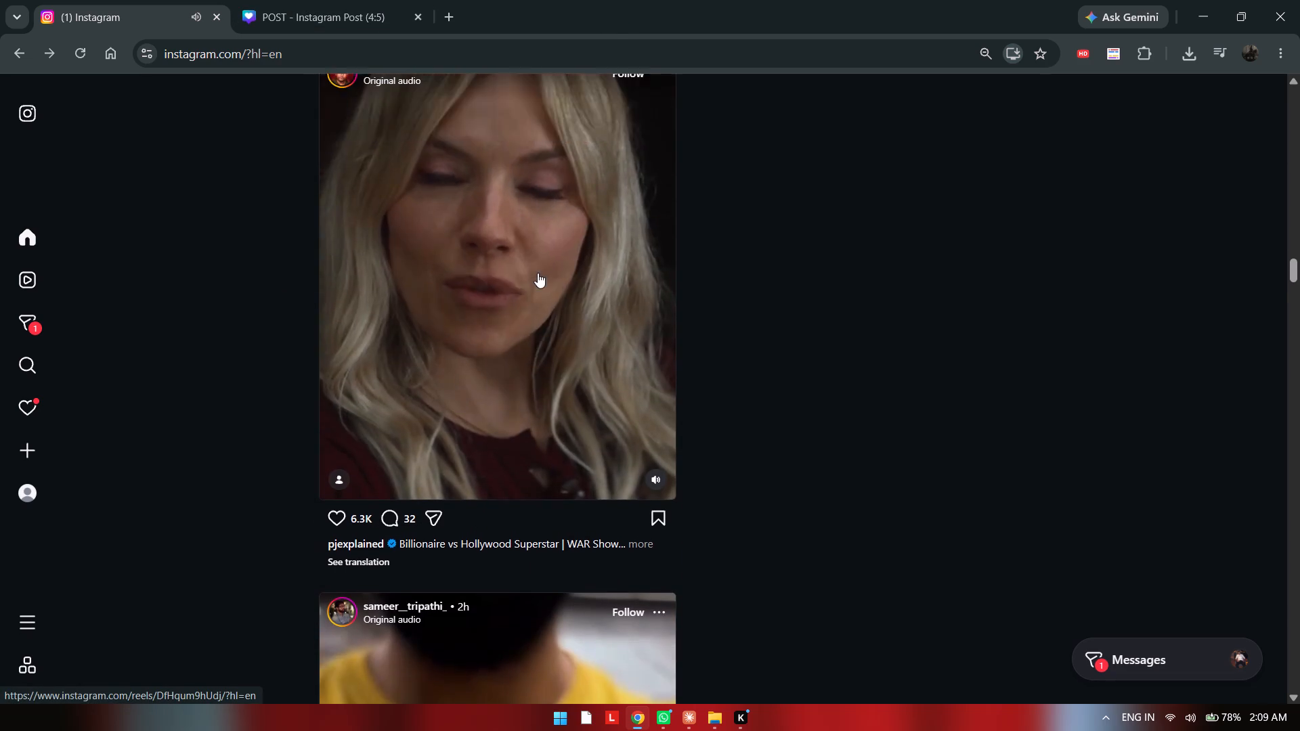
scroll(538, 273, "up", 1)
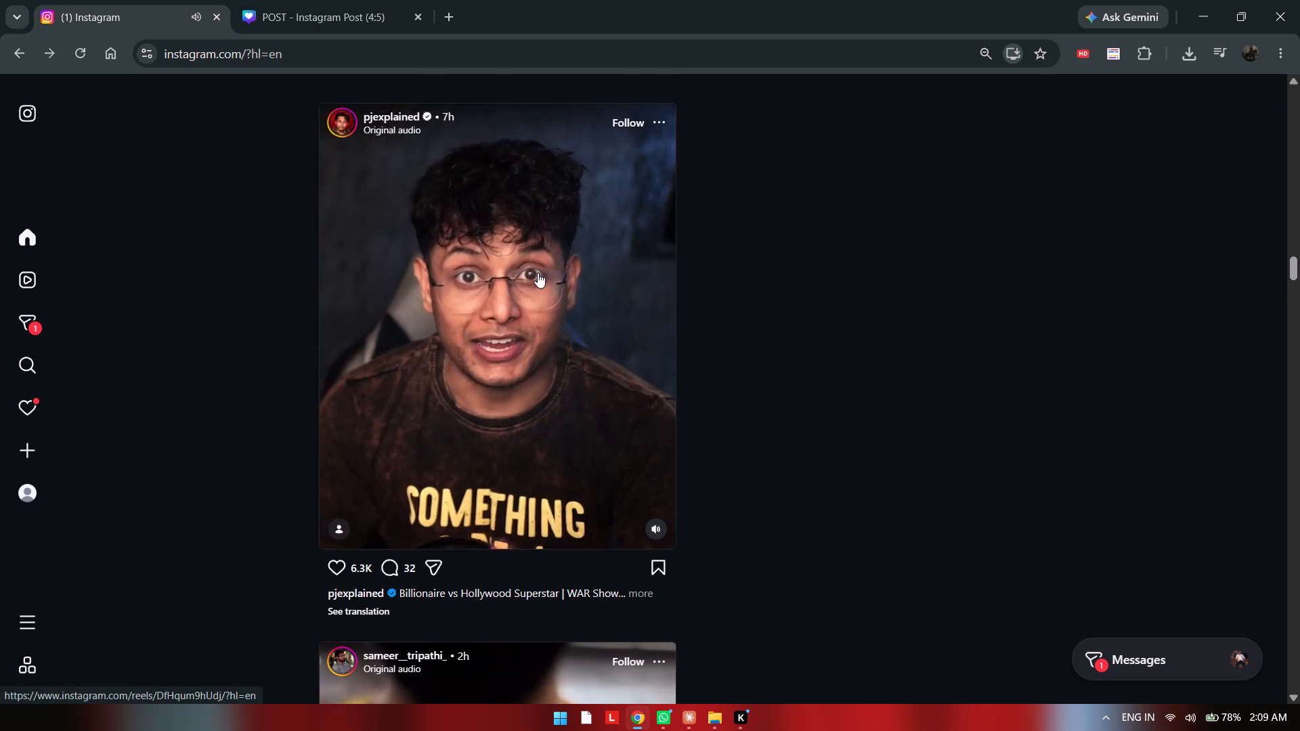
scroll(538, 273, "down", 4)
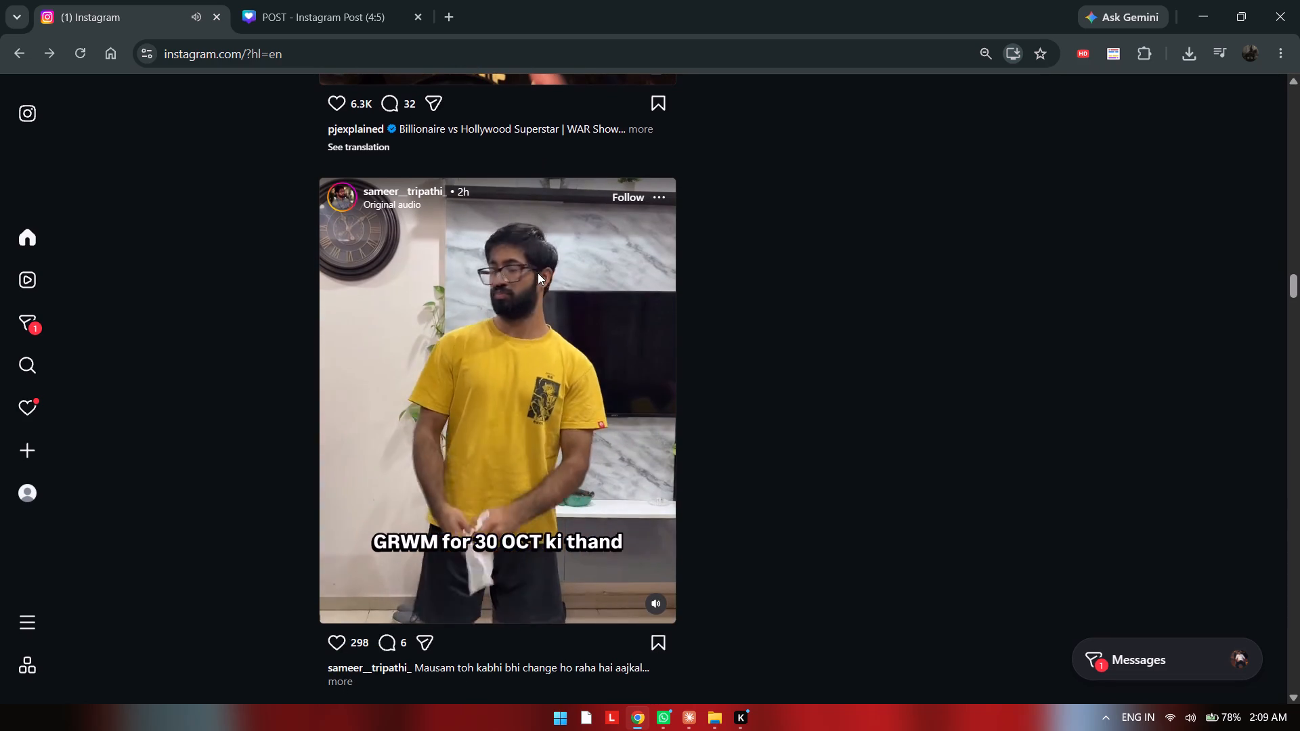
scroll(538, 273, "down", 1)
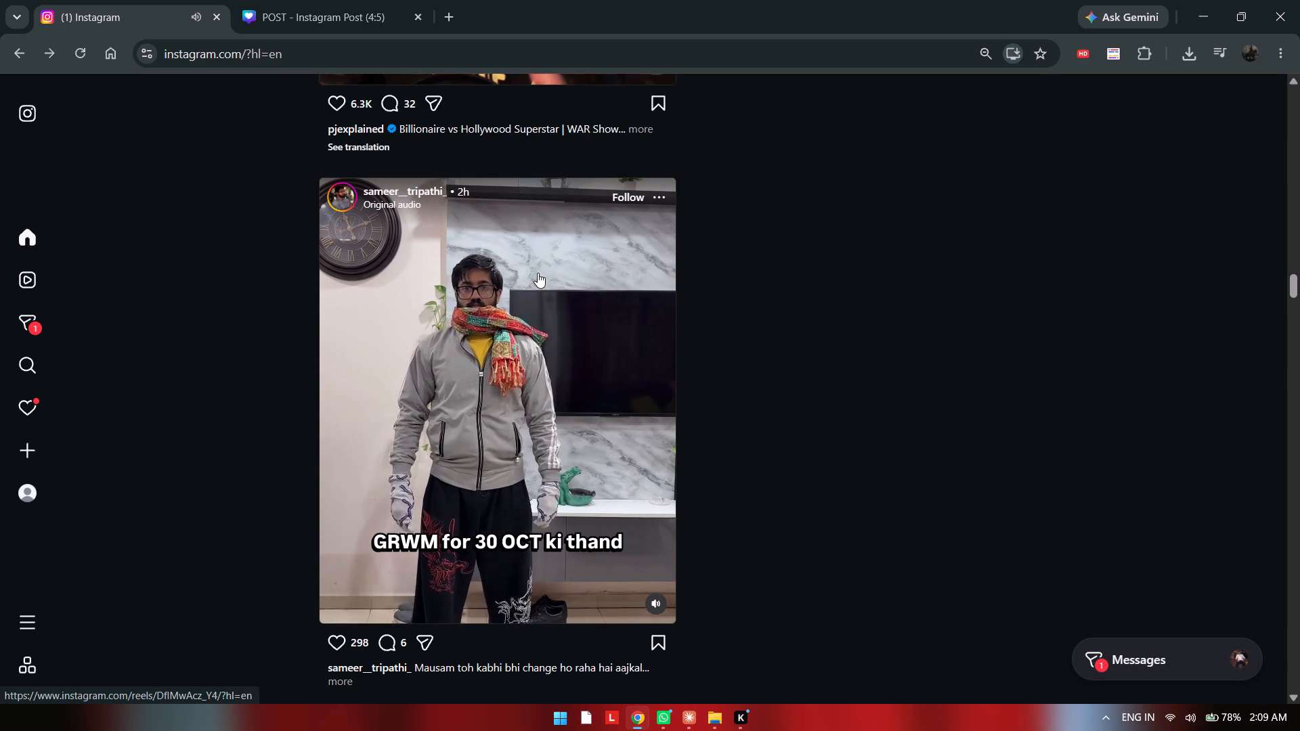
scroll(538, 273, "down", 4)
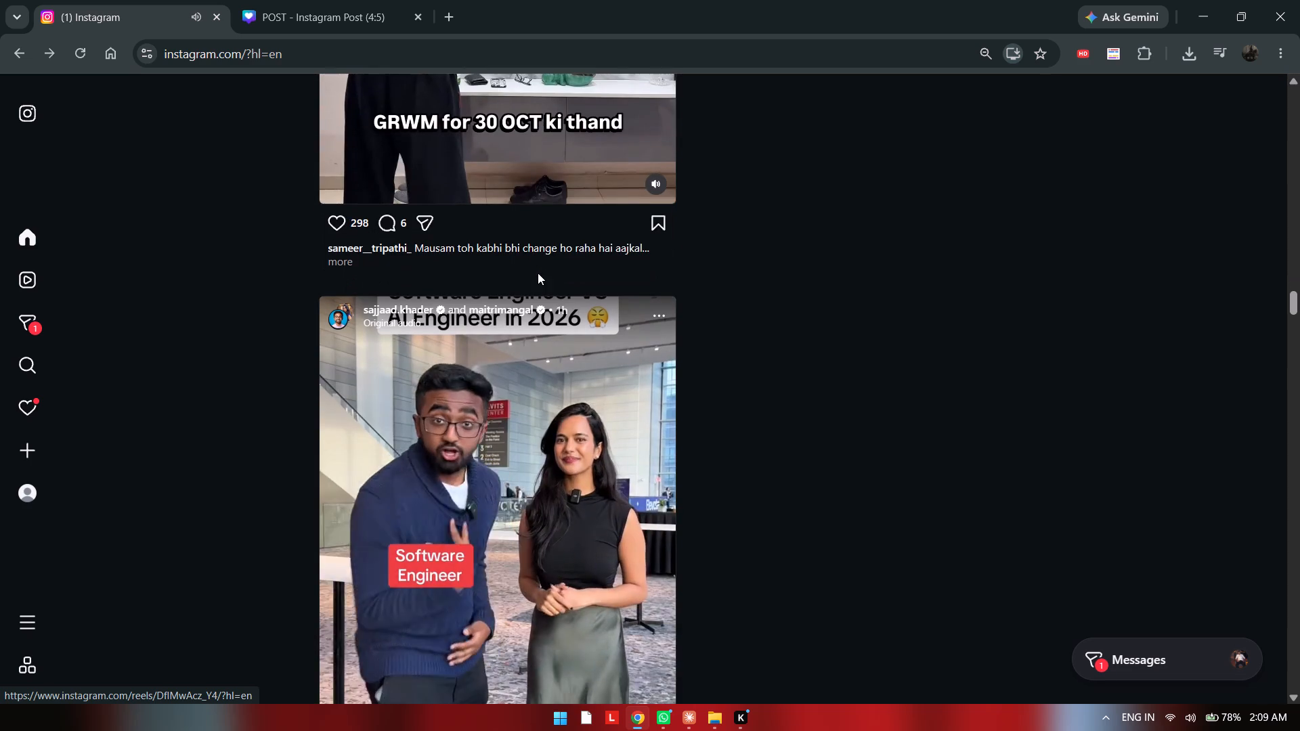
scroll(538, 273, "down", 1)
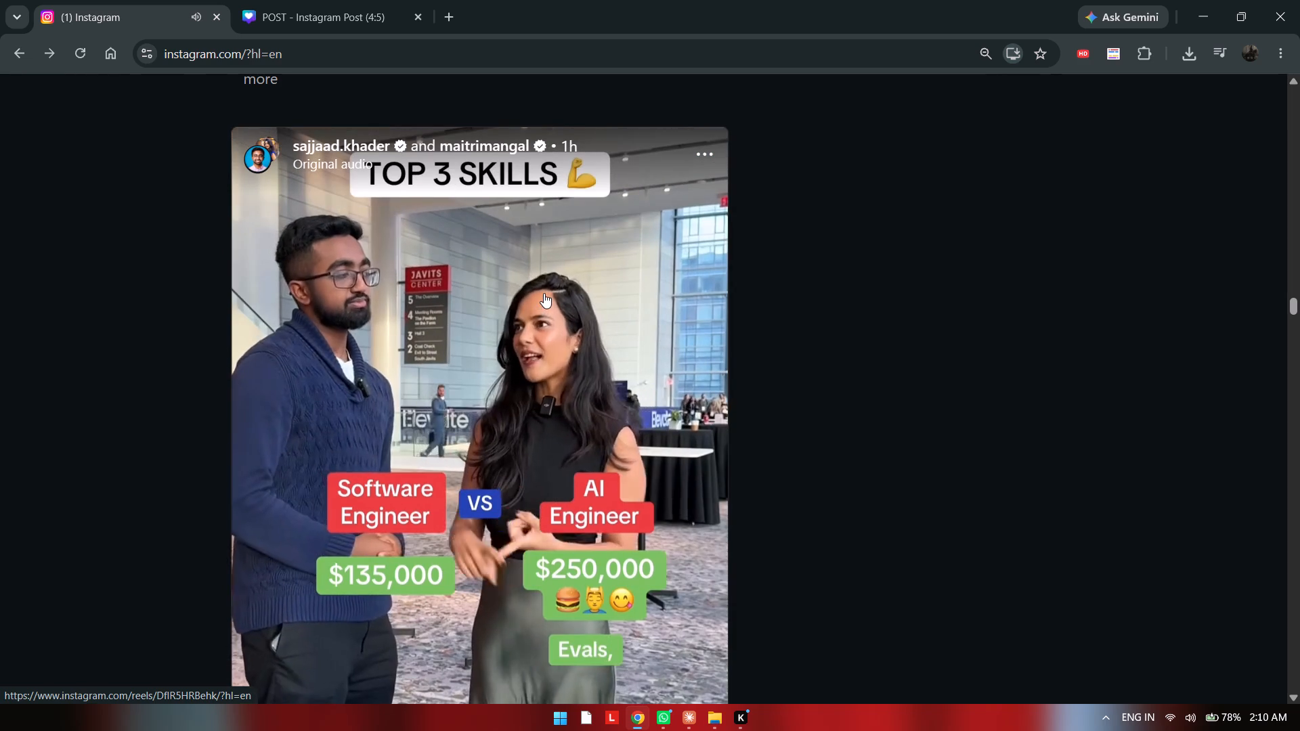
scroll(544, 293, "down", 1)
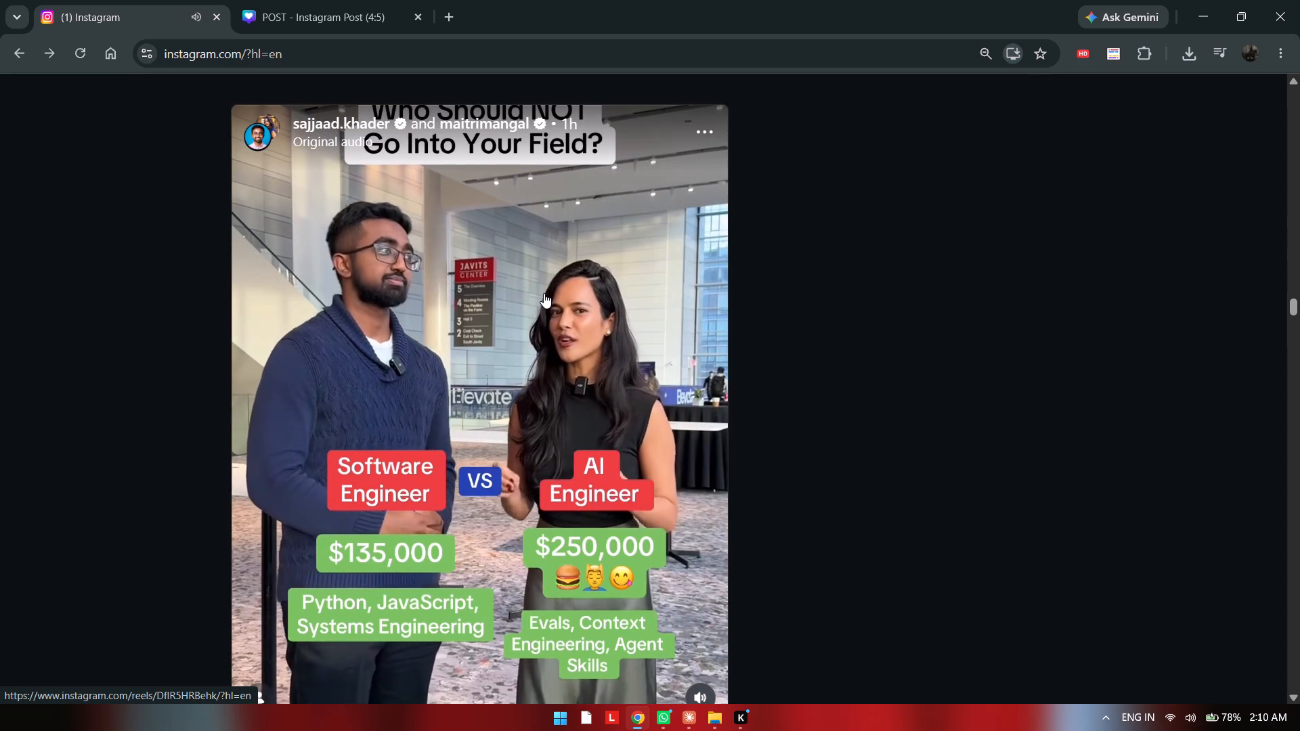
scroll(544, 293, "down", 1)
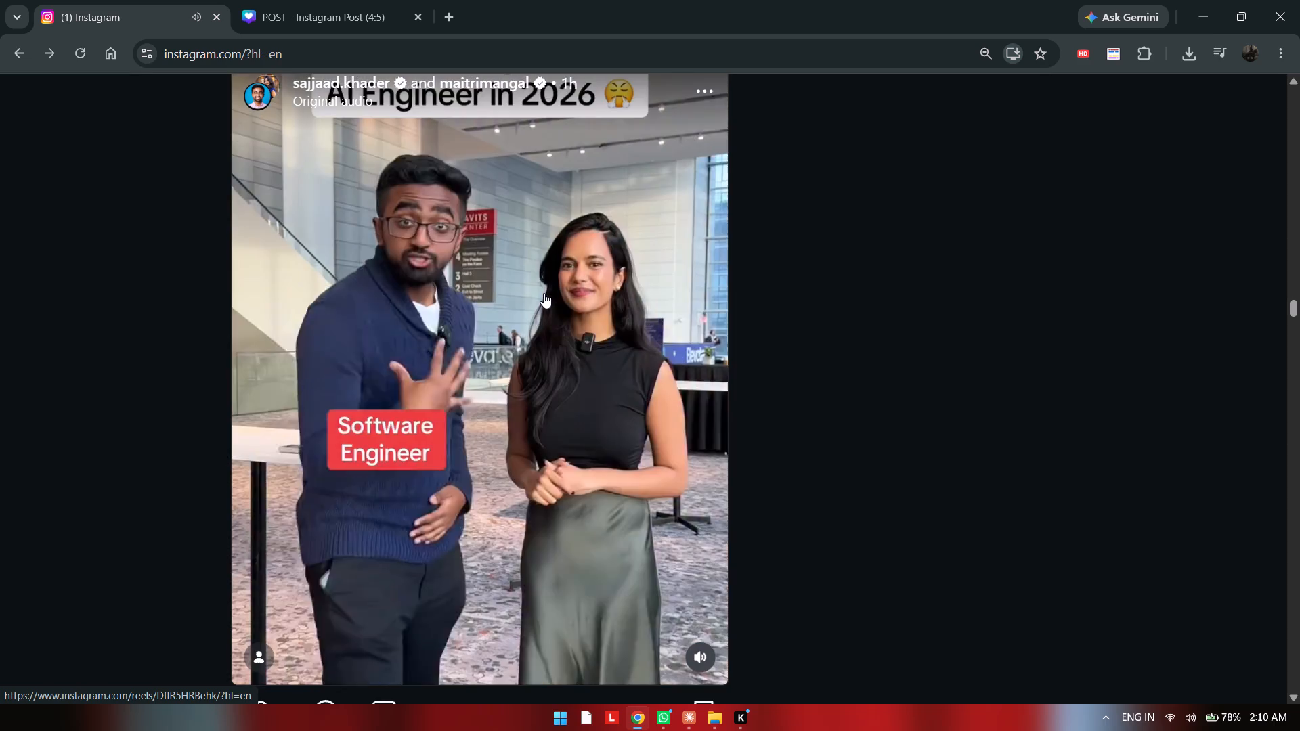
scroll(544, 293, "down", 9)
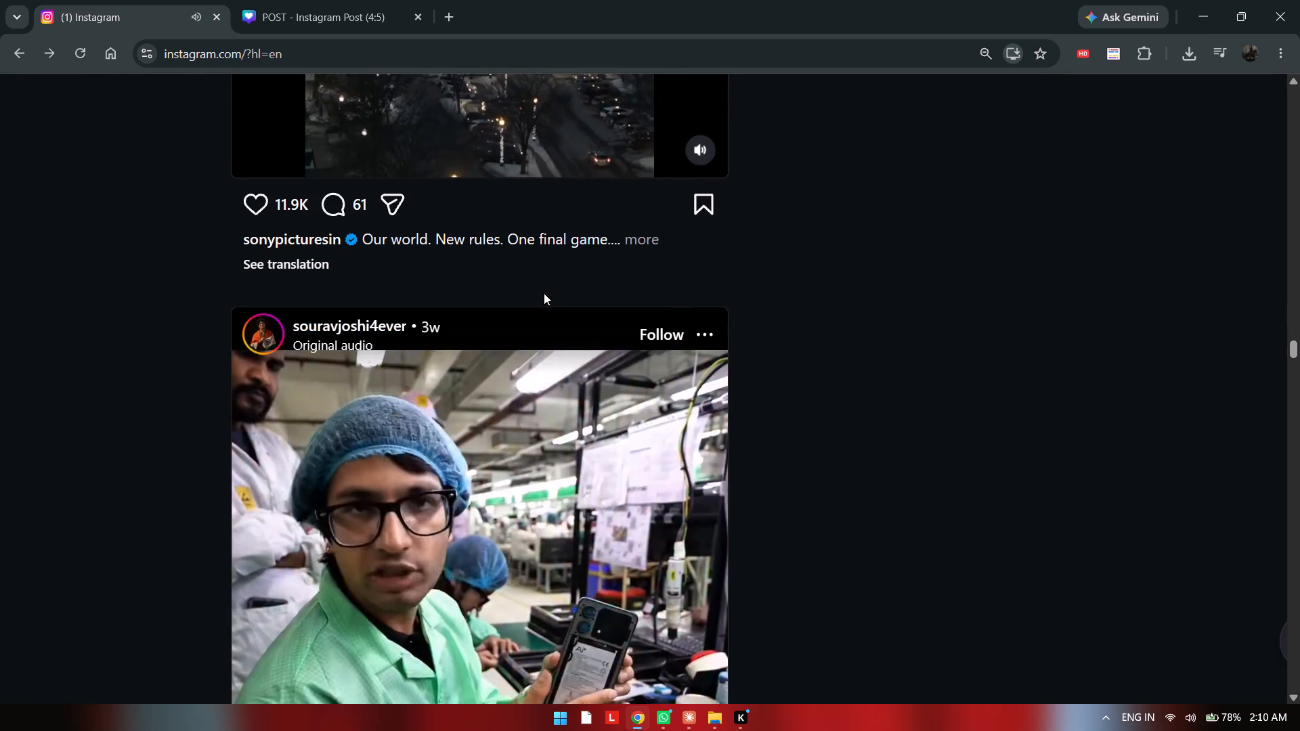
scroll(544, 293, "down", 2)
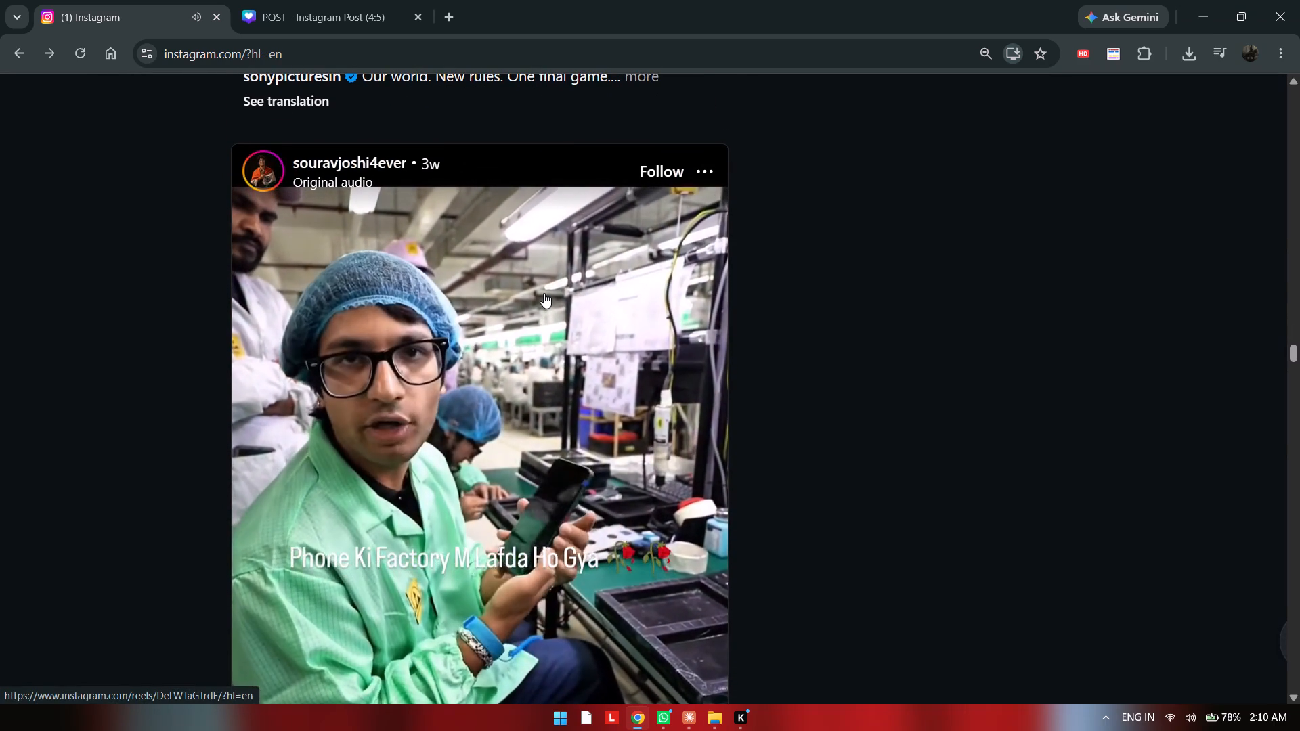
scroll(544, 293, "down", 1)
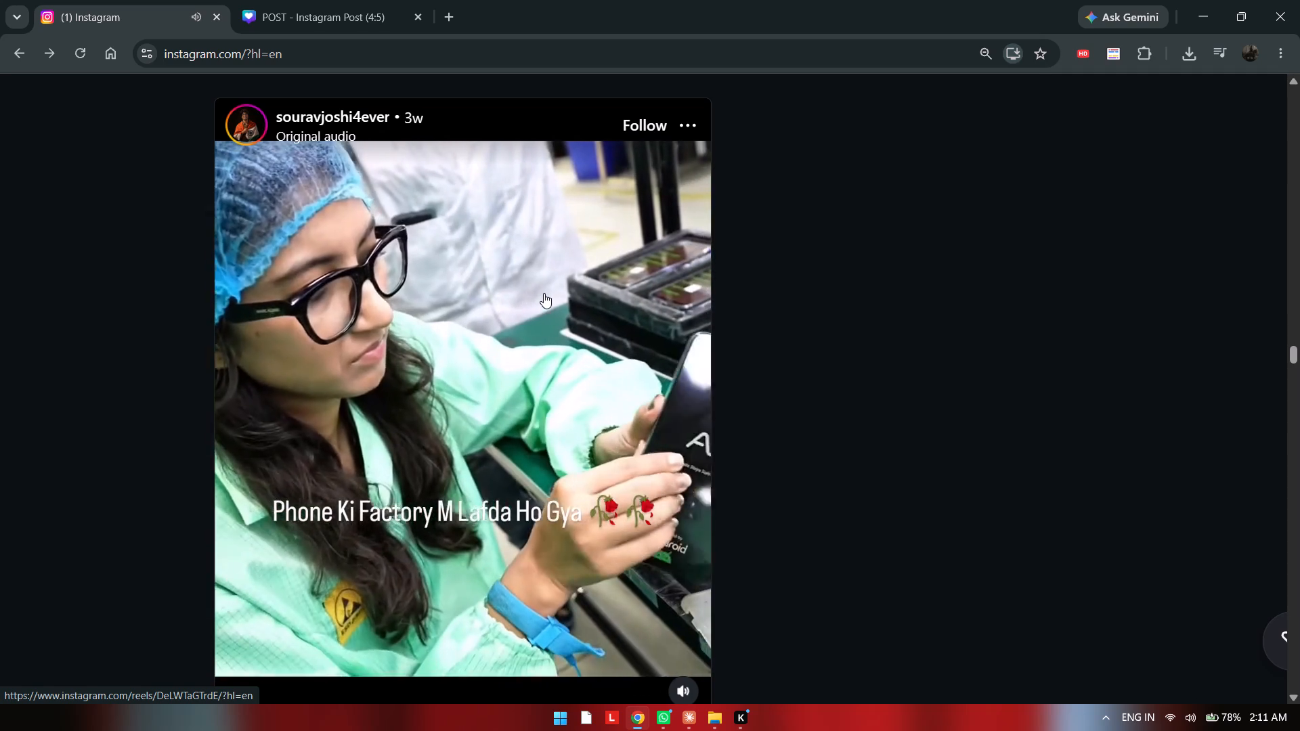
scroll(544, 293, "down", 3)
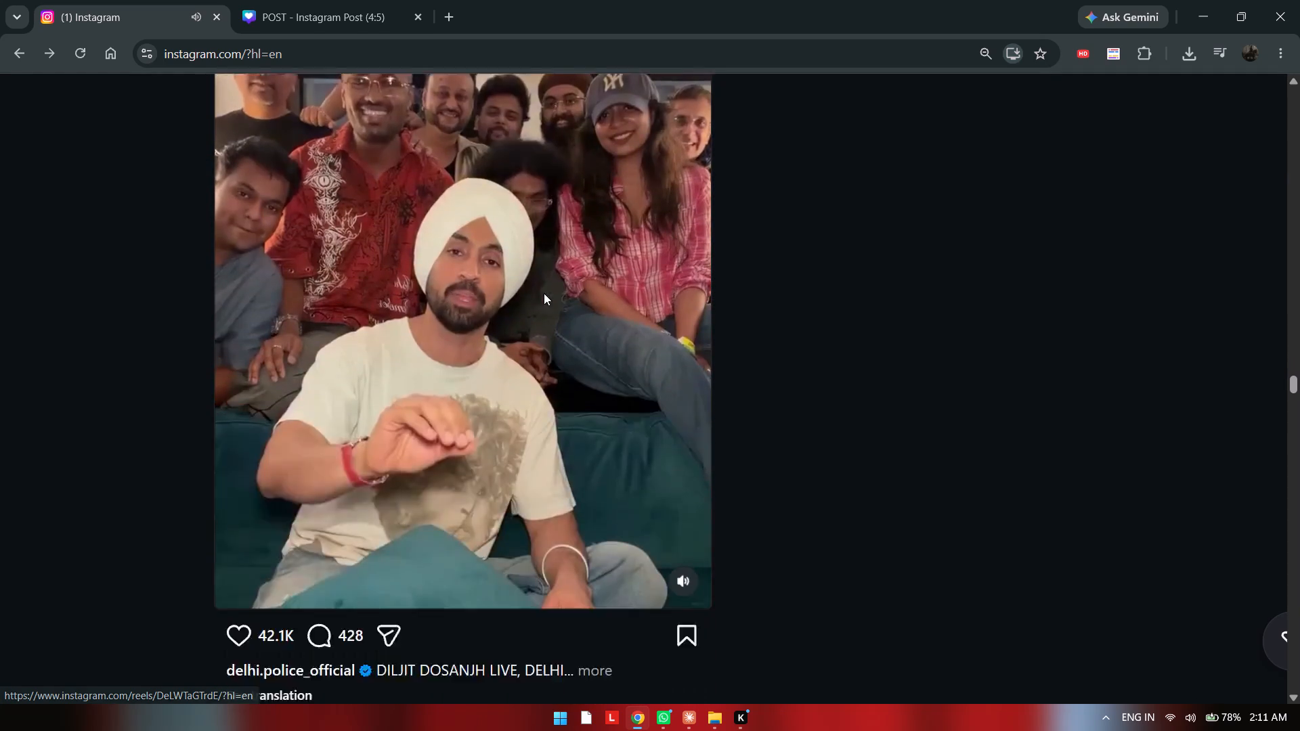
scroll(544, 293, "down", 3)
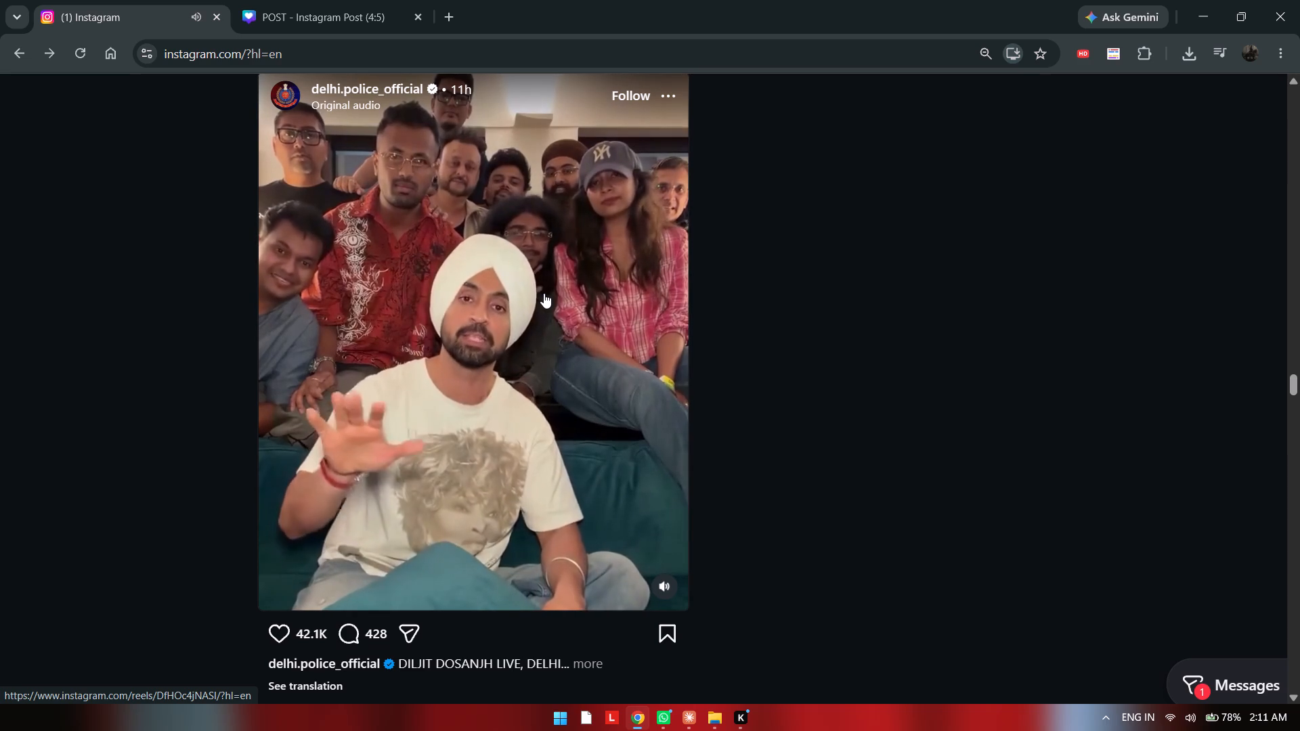
Switch back to the POST design in Canva and review its carousel pages from page 1 onward.
left_click(307, 0)
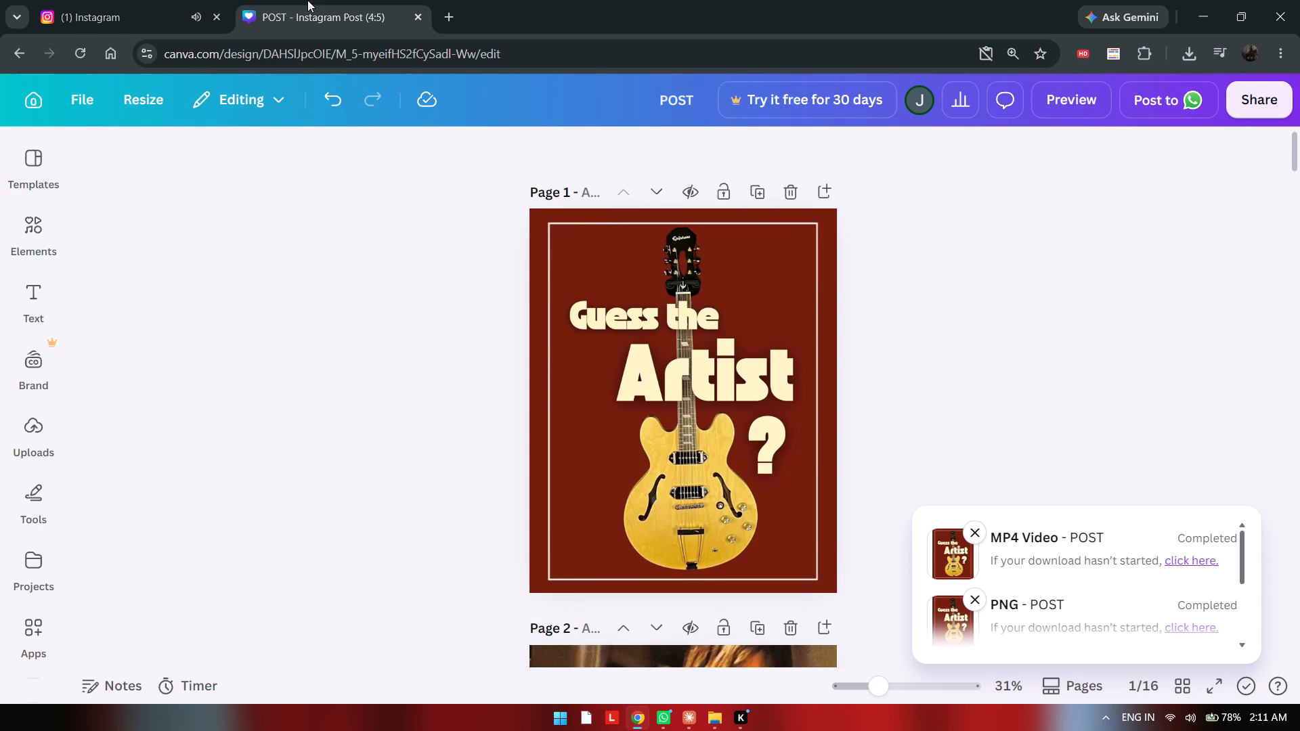
scroll(522, 301, "down", 2)
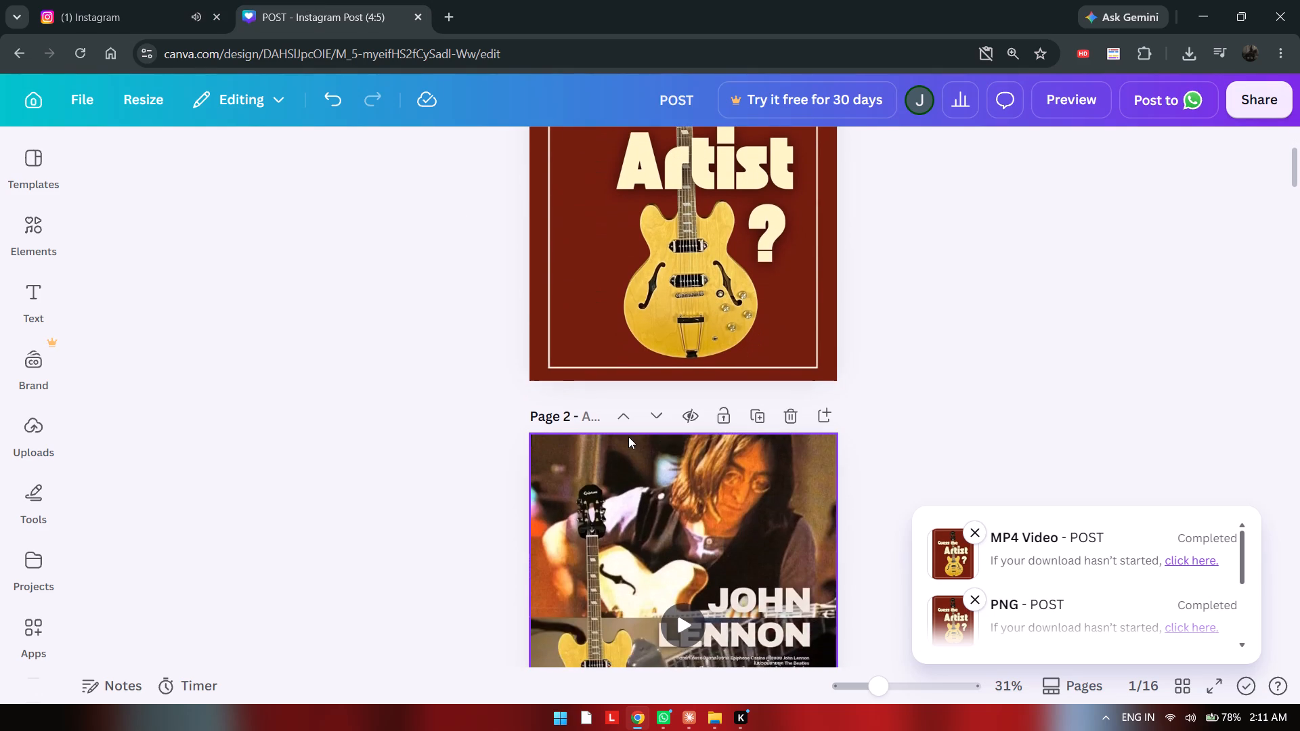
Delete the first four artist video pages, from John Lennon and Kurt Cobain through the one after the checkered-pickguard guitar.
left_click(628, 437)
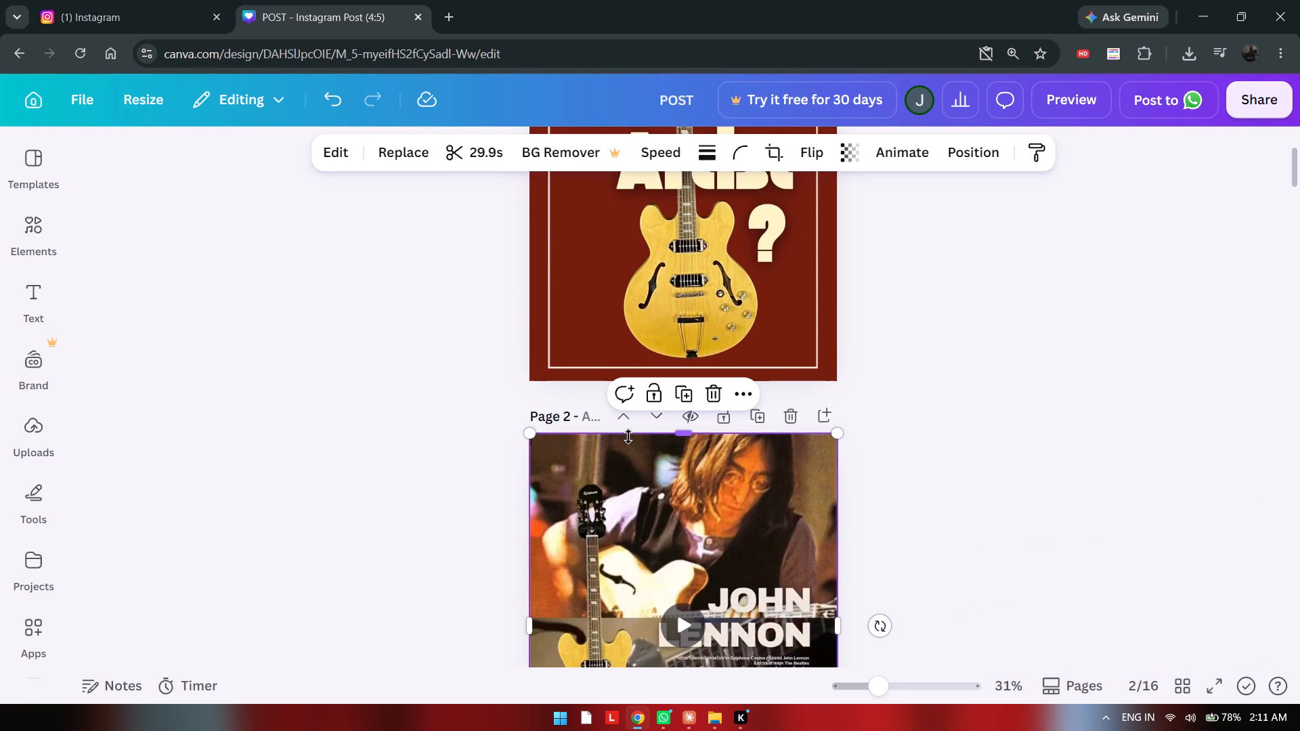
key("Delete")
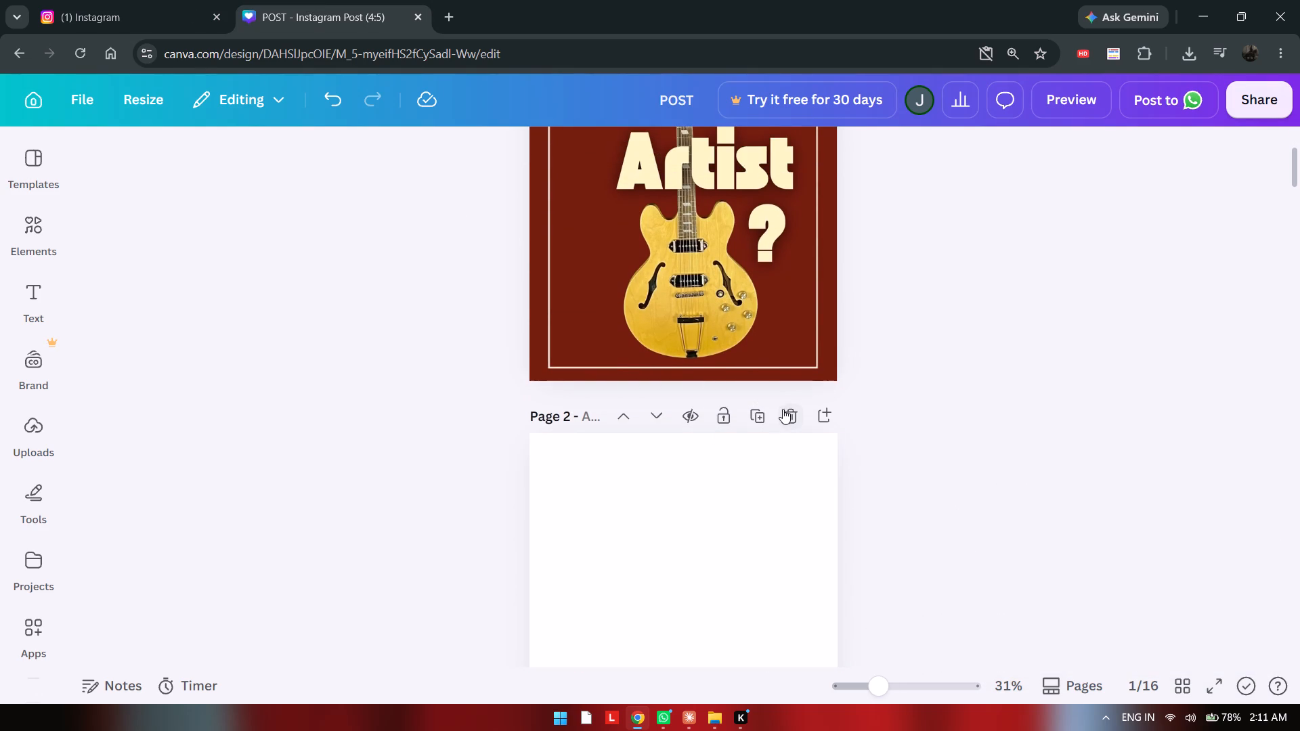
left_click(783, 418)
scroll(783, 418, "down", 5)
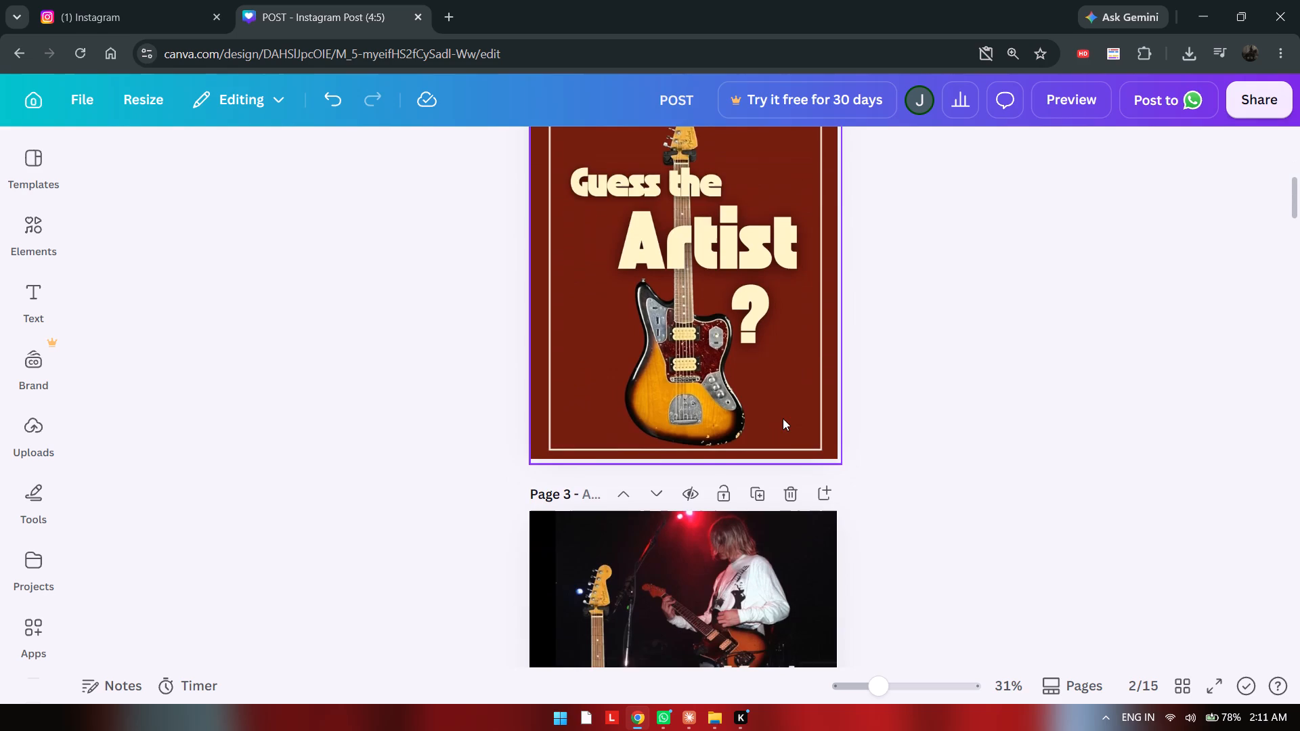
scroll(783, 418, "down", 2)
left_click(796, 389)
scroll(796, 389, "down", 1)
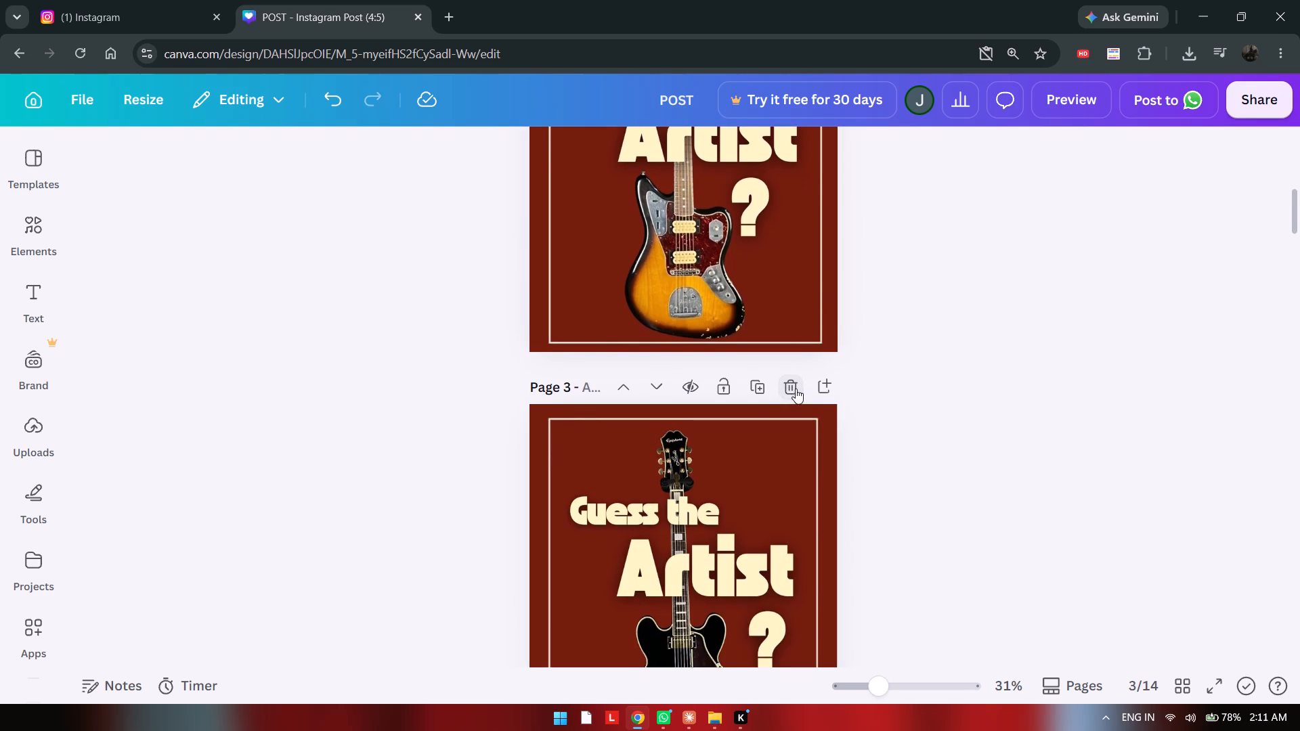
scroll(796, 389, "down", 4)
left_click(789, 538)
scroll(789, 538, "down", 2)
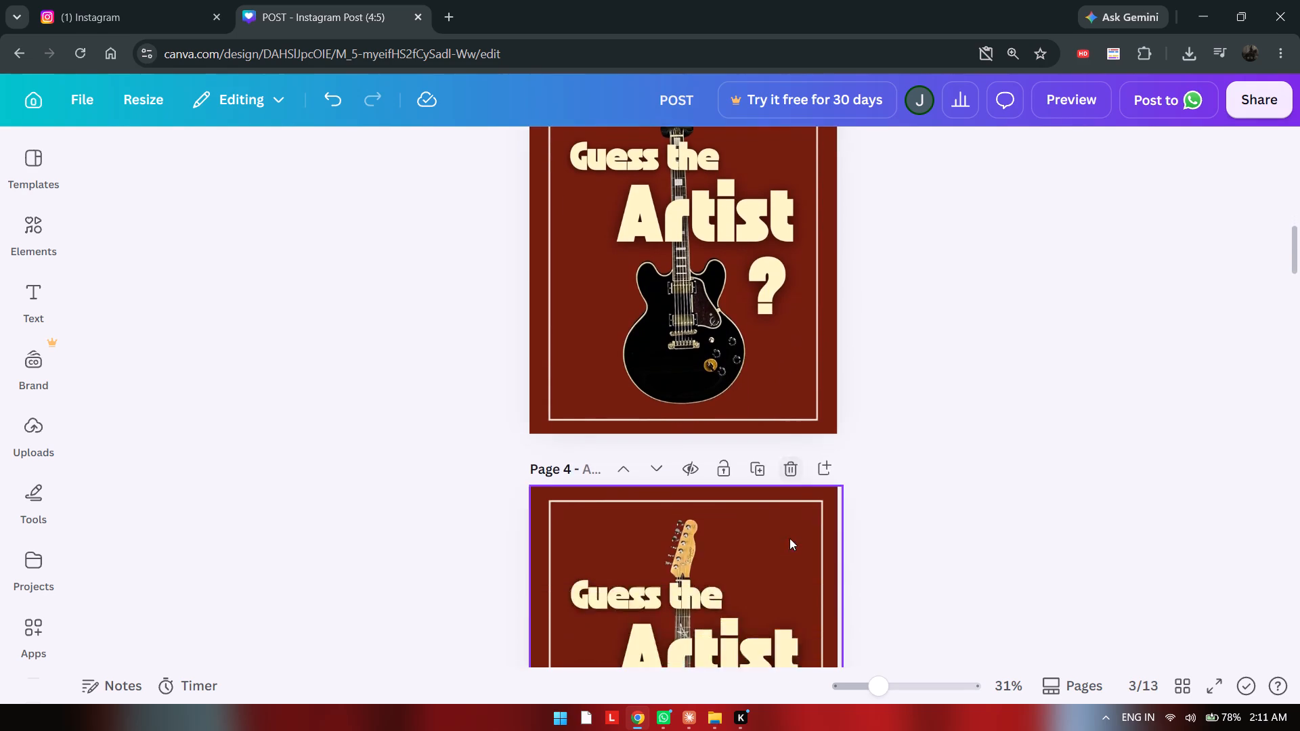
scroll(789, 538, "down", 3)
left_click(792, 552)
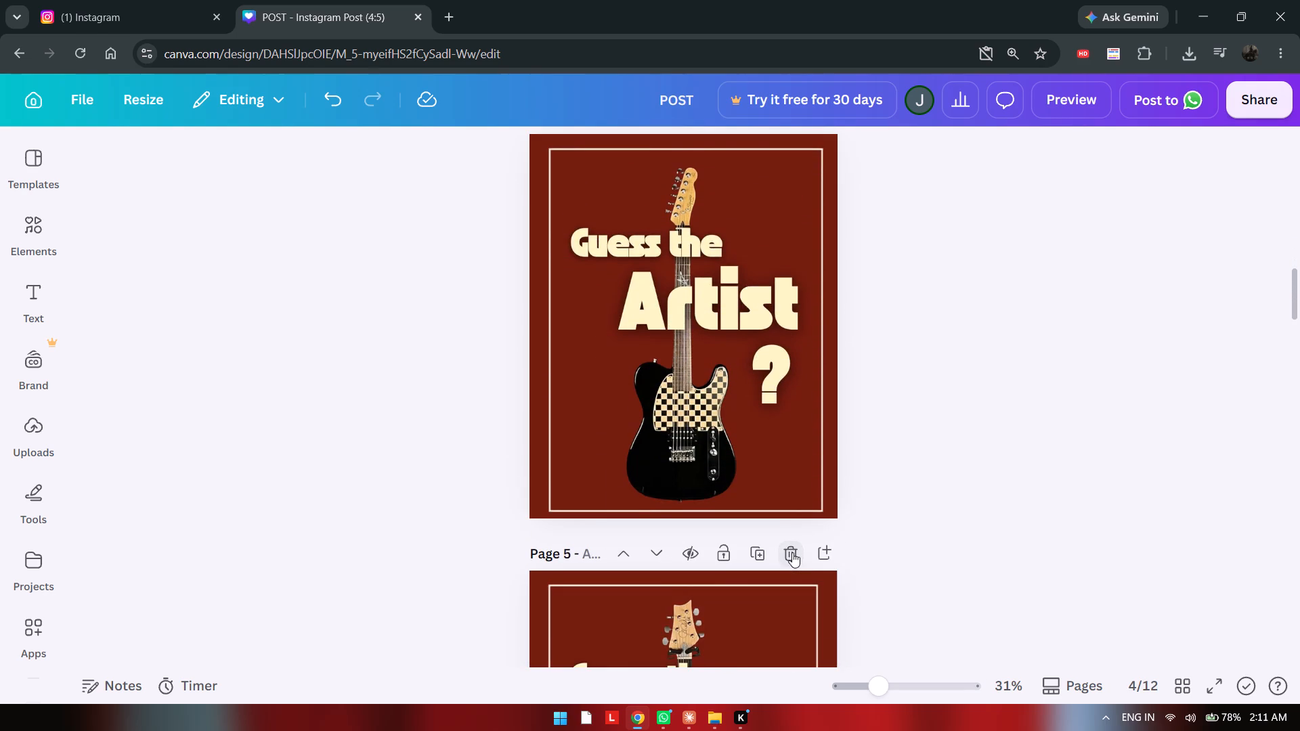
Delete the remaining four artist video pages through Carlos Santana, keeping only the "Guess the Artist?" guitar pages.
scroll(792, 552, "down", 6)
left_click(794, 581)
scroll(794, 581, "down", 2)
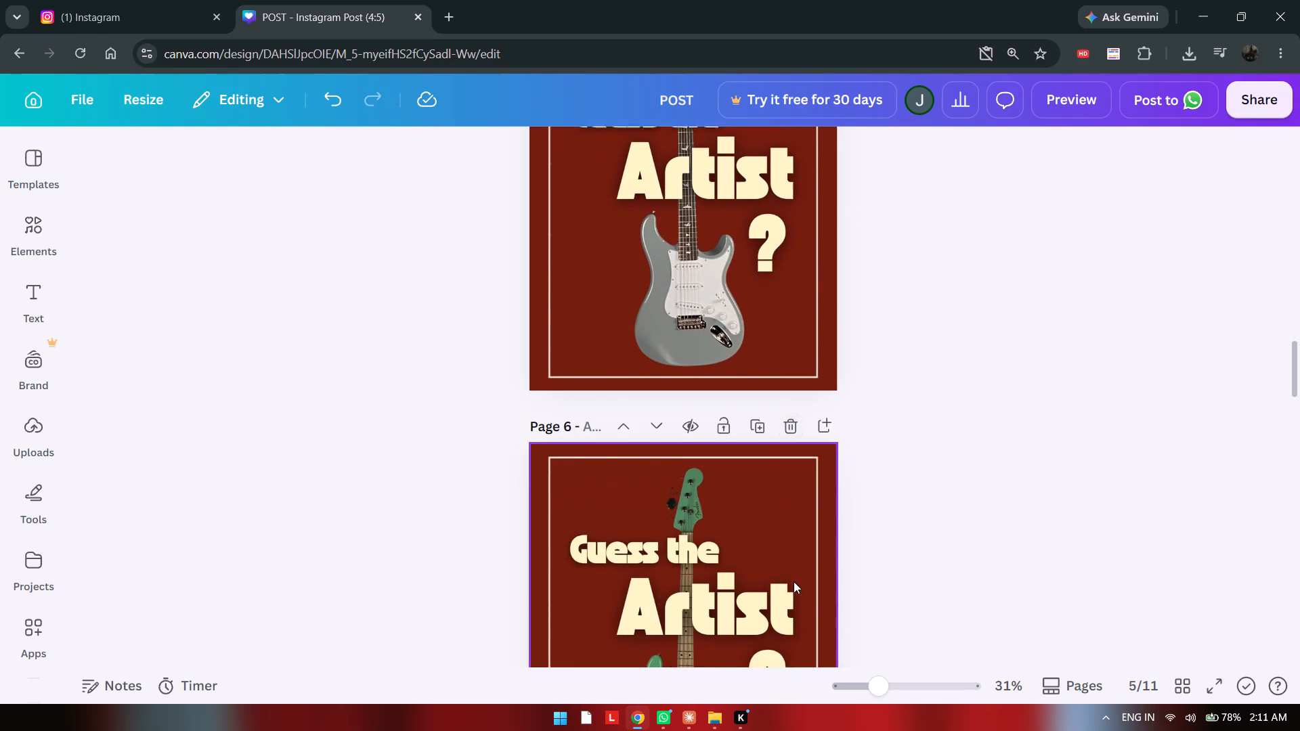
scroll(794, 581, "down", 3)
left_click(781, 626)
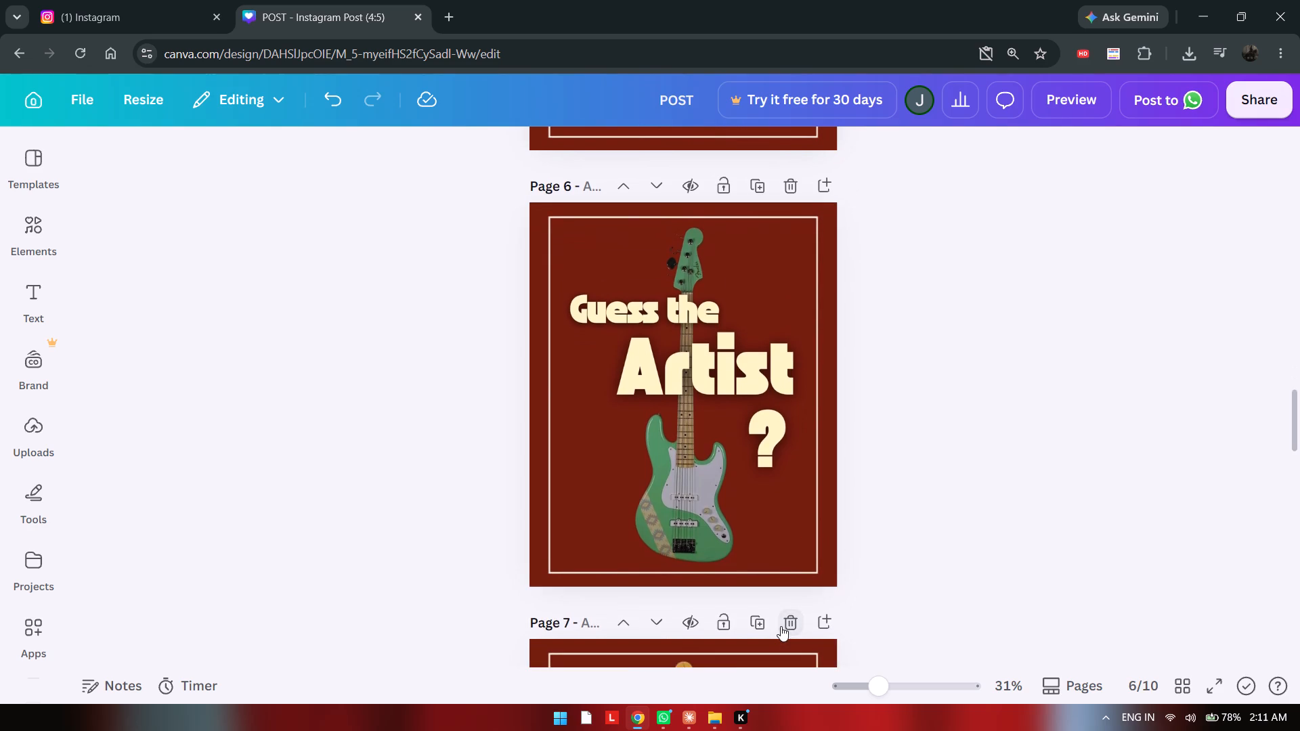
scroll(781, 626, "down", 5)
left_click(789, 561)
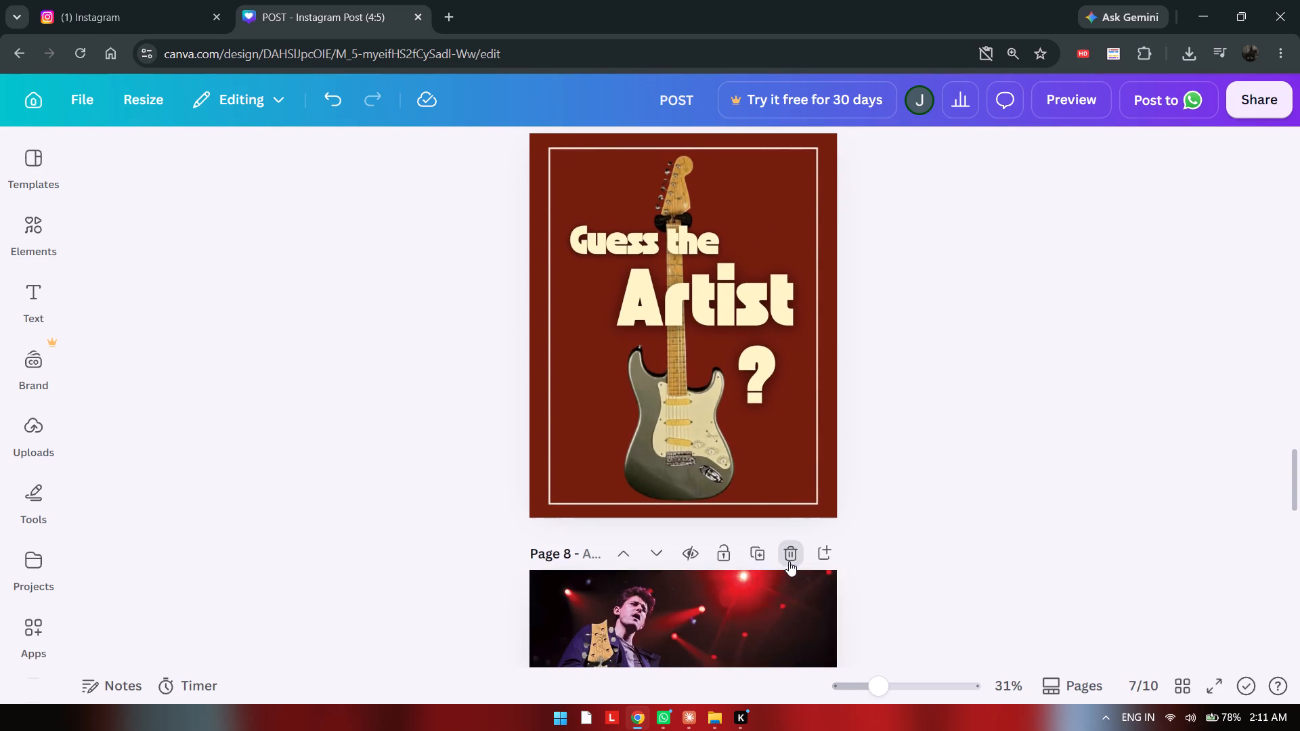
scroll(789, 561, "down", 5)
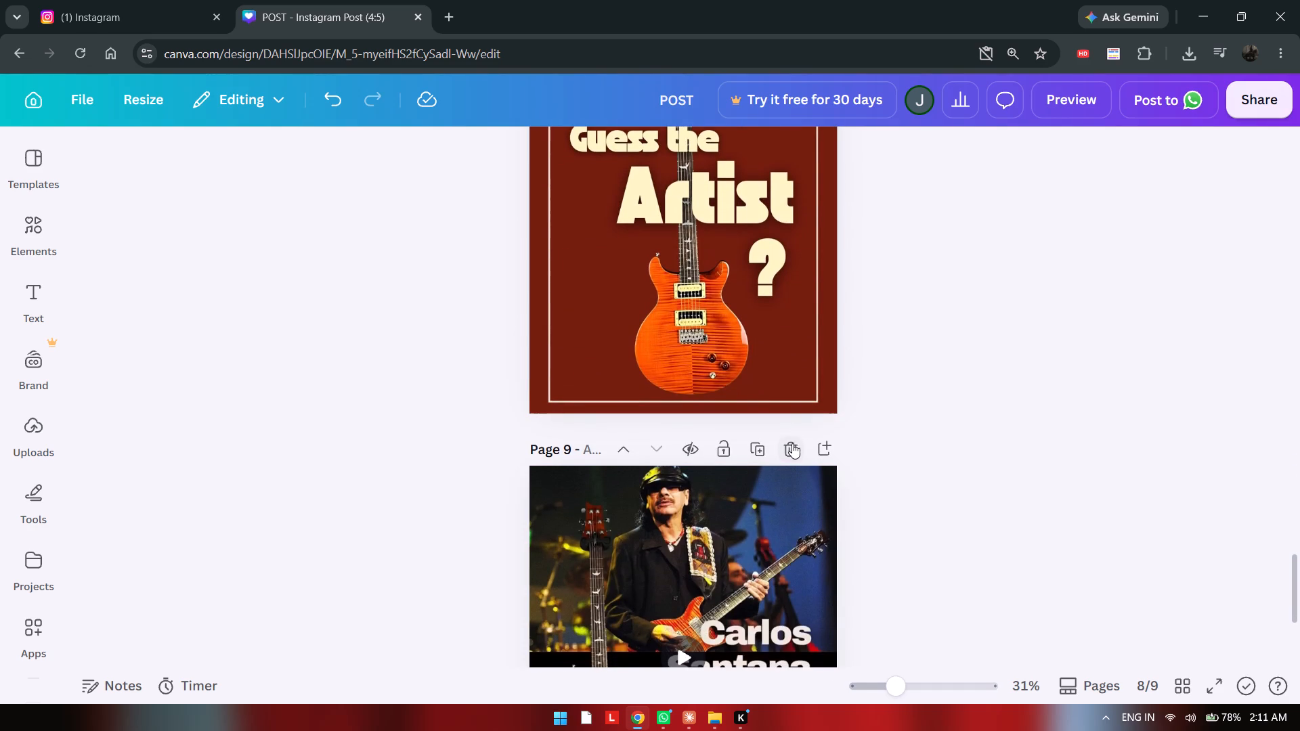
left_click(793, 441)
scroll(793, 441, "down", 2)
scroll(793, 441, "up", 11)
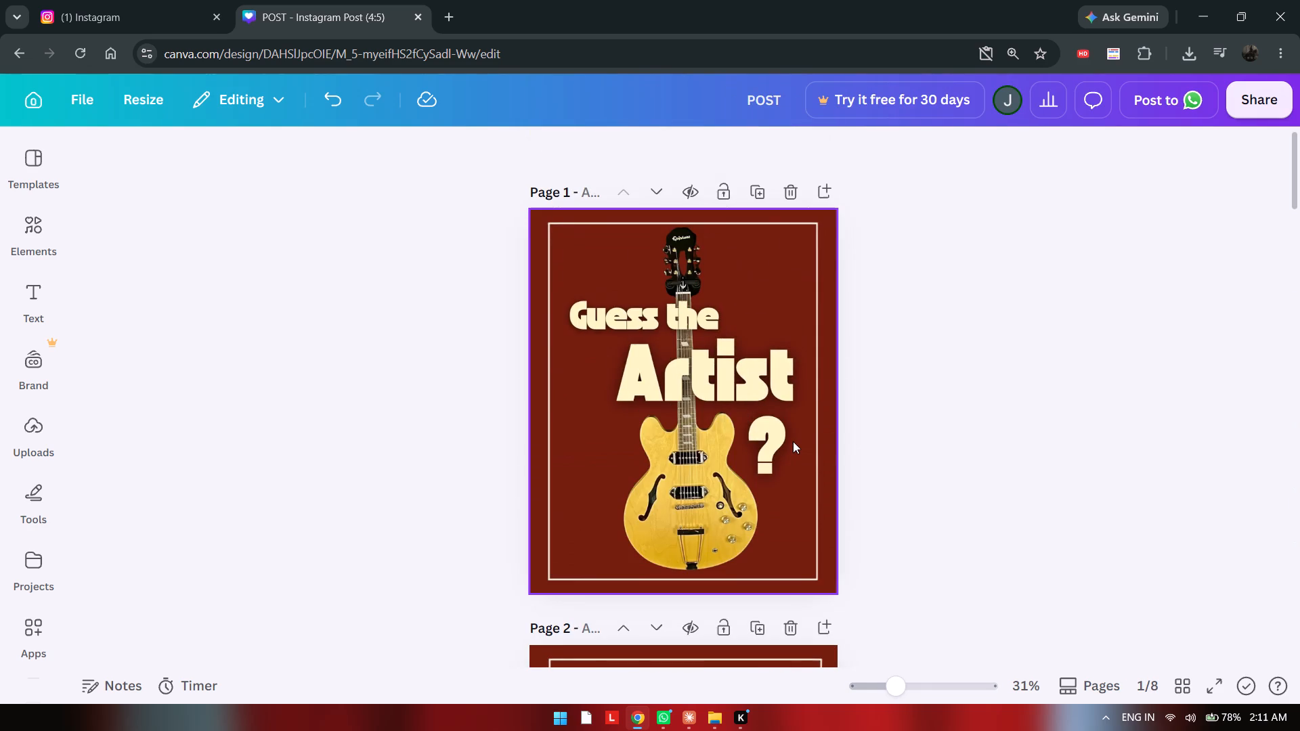
Check the files in the stringcraft folder in File Explorer against the guitar pages remaining in the carousel.
key("super+Tab")
key("alt+Tab")
key("alt+Tab")
key("alt+Tab")
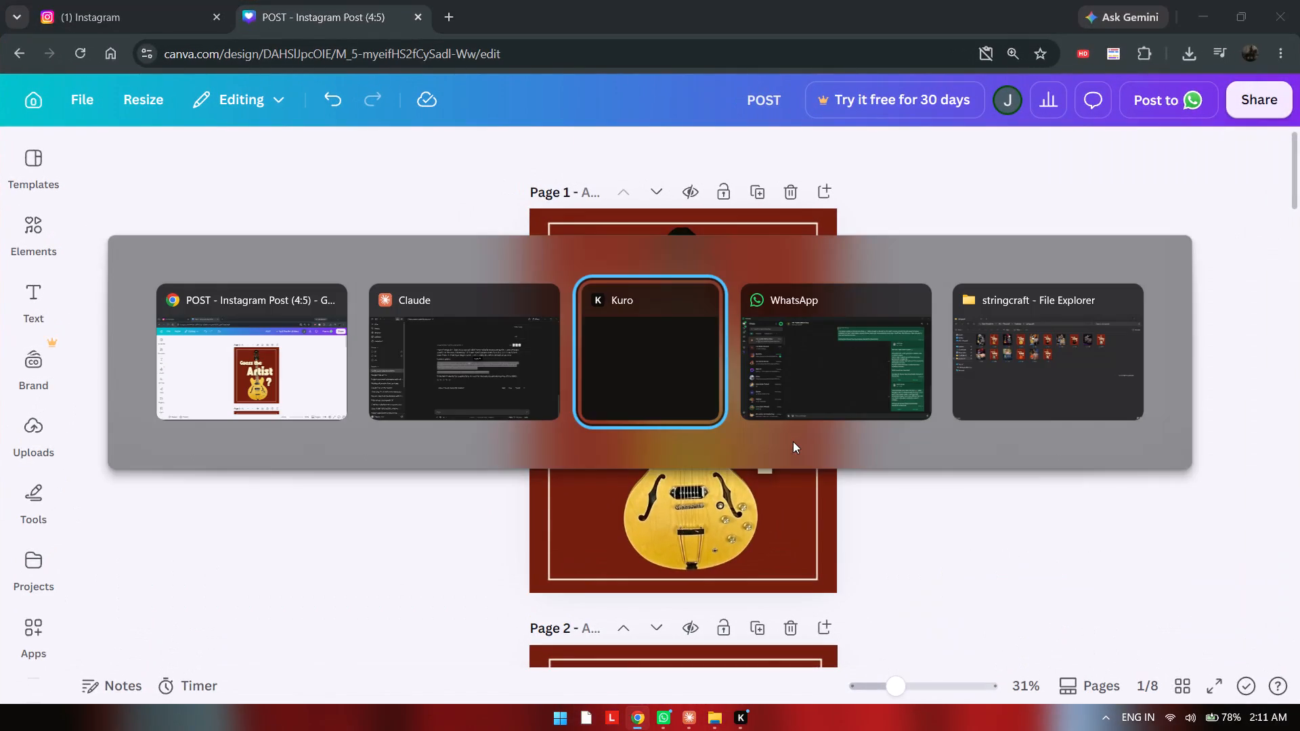
key("alt+Tab")
key("alt+Tab")
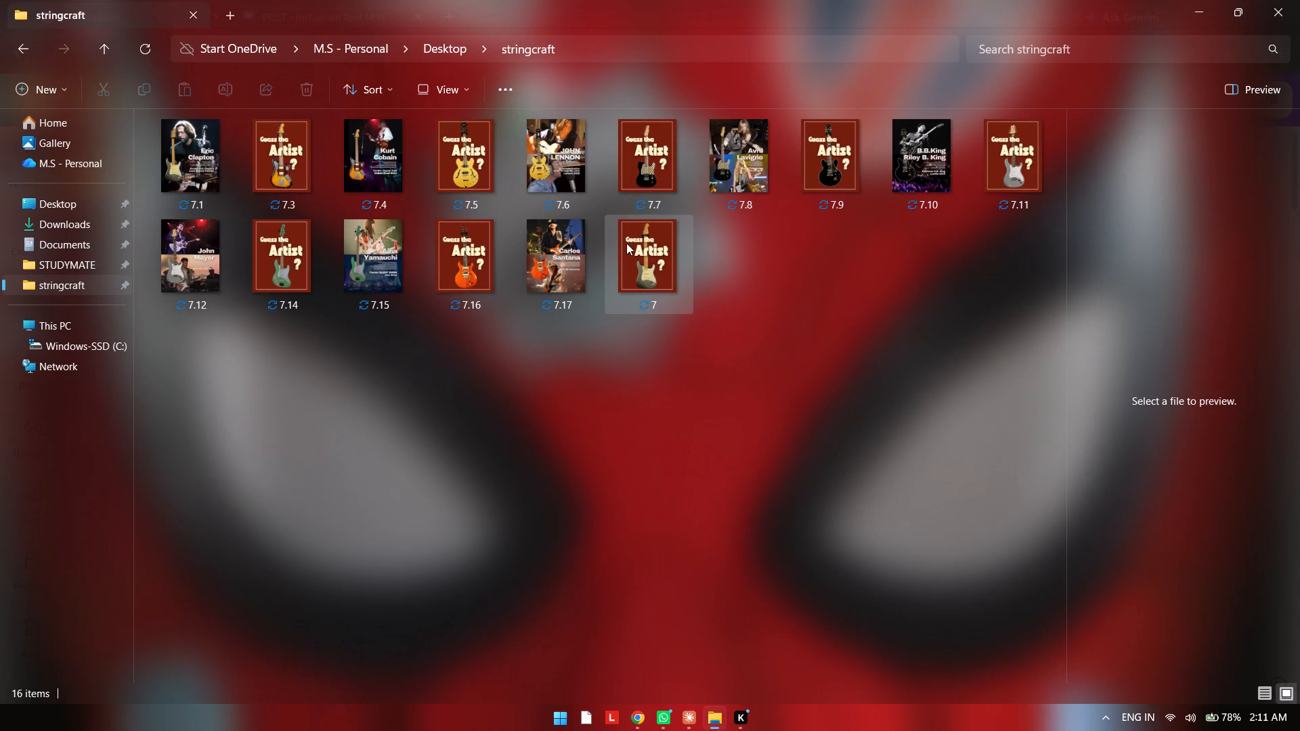
key("alt+Tab")
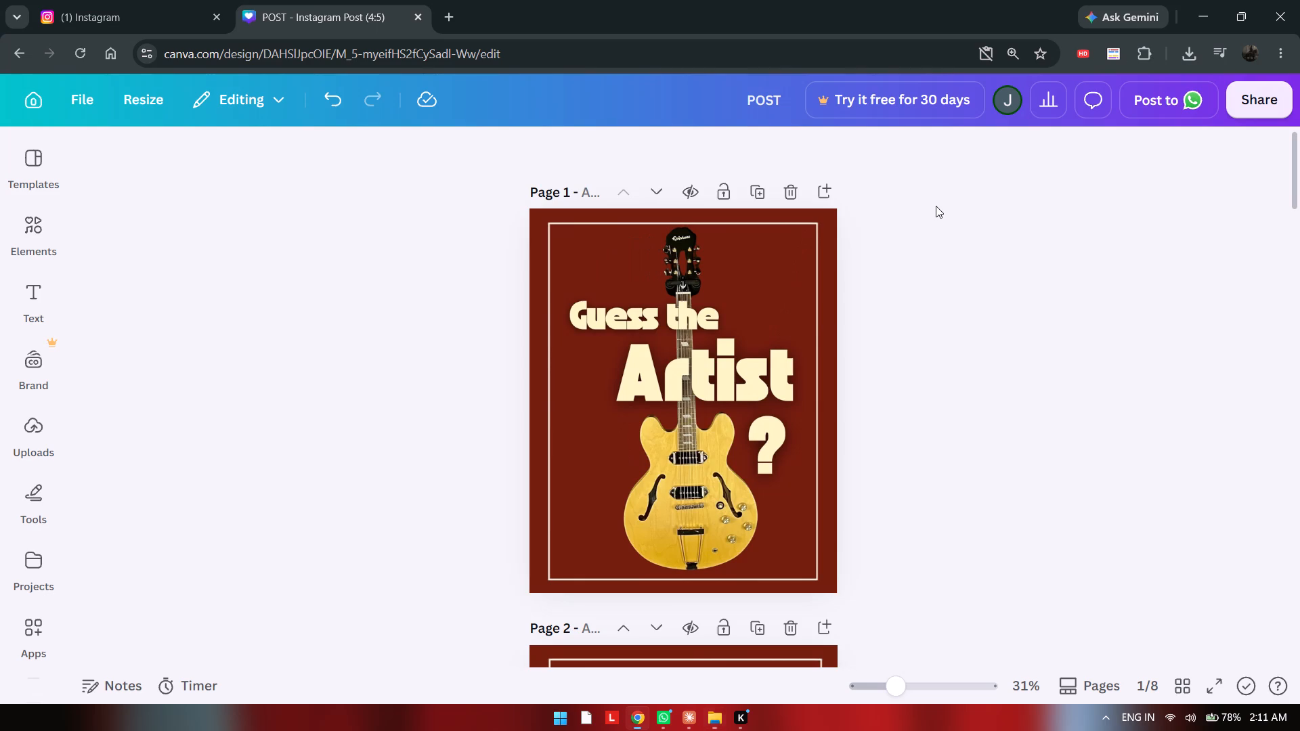
scroll(749, 302, "down", 15)
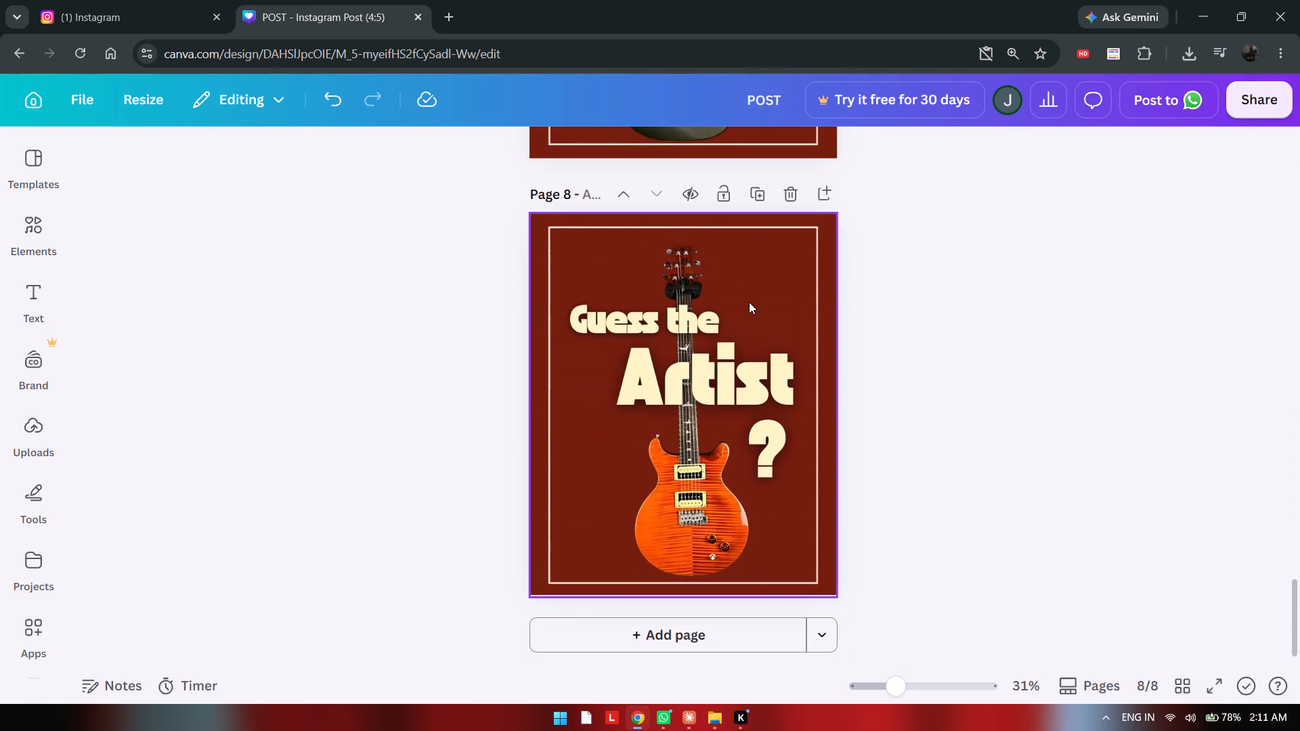
scroll(845, 406, "up", 2)
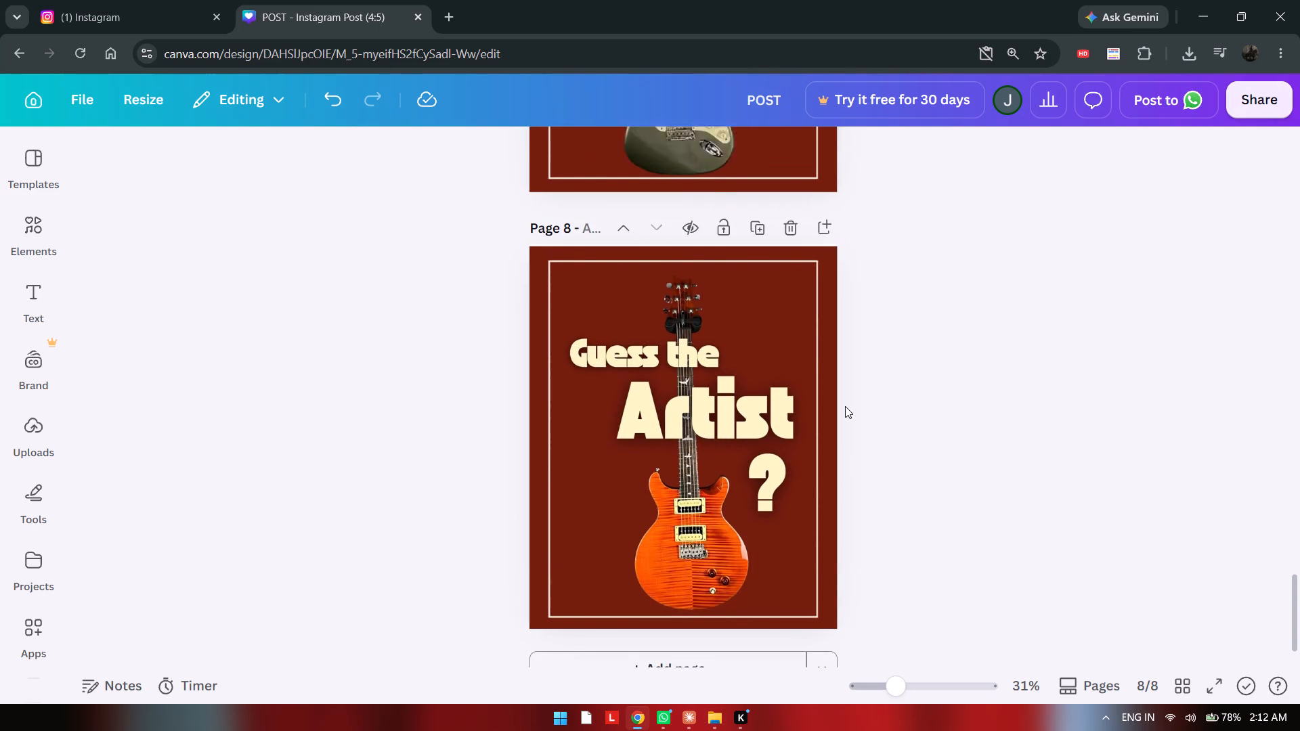
scroll(845, 406, "up", 12)
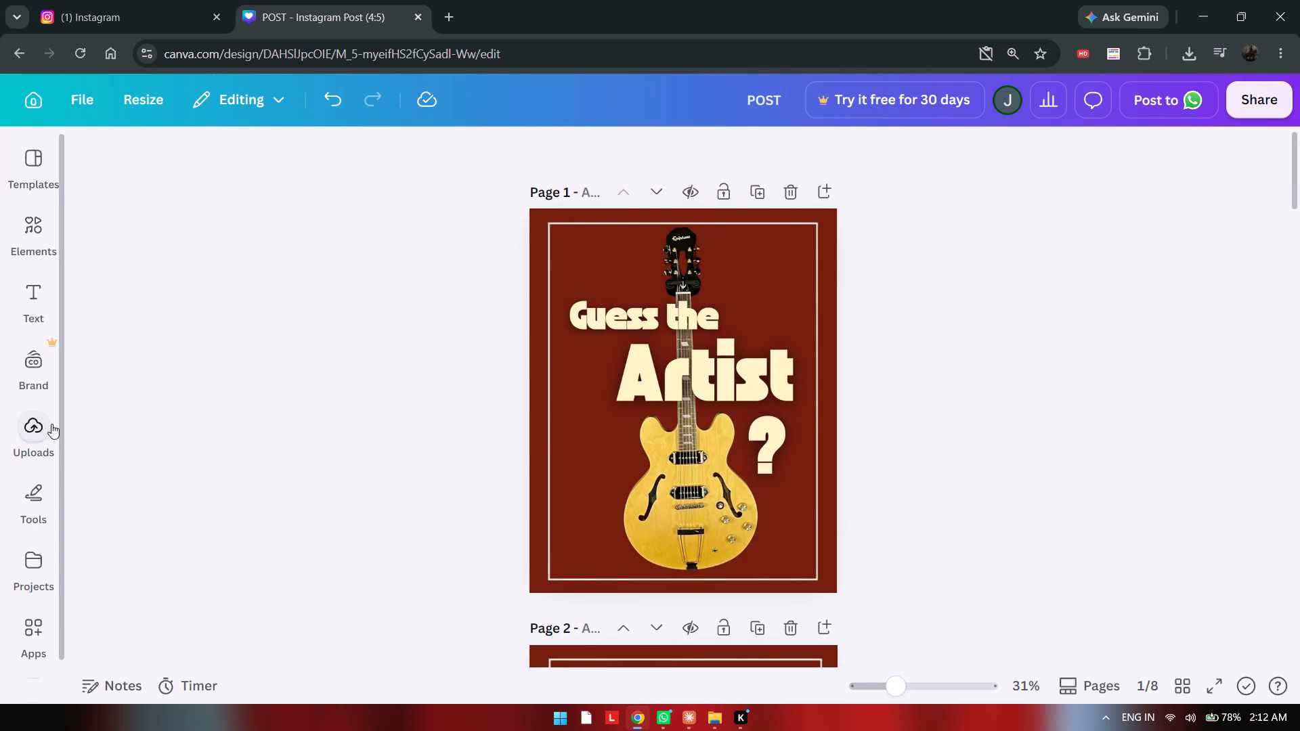
Look through the uploaded images, from the "Guess the Artist?" set down to the older uploads.
left_click(25, 419)
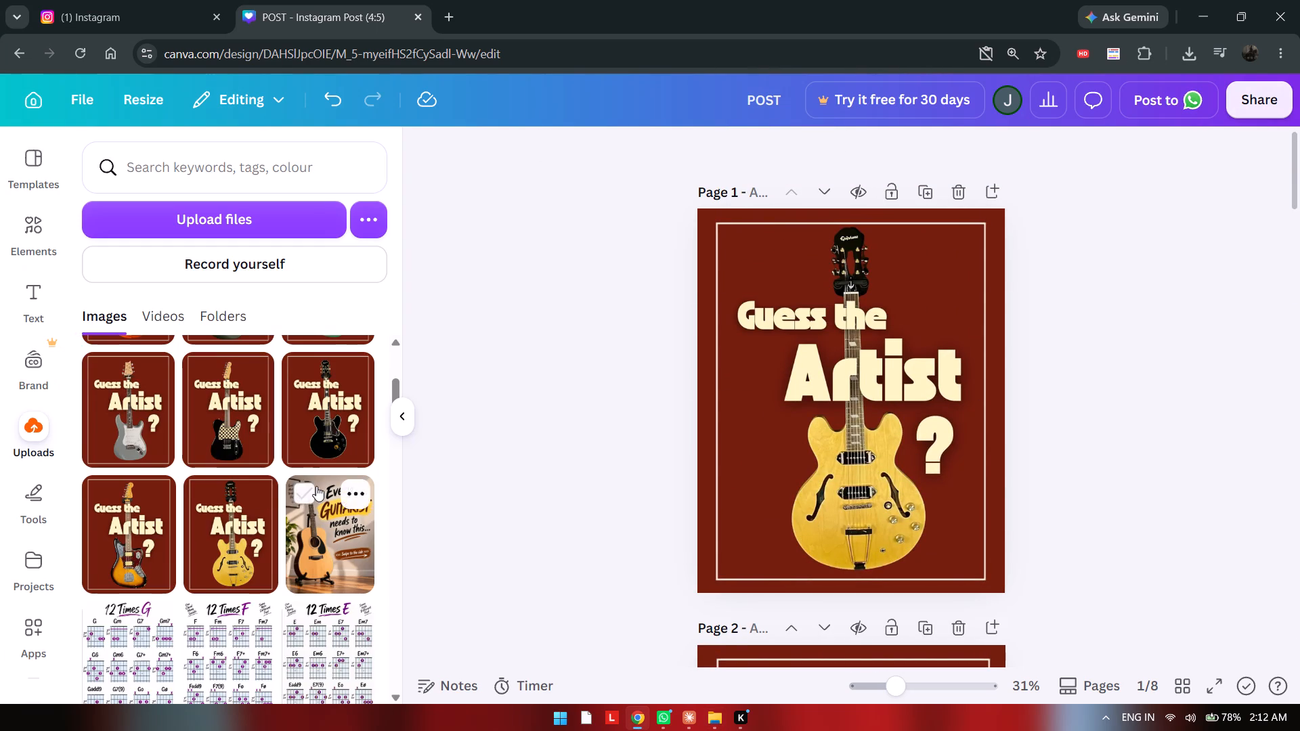
scroll(316, 486, "down", 7)
scroll(316, 486, "up", 1)
scroll(316, 486, "down", 1)
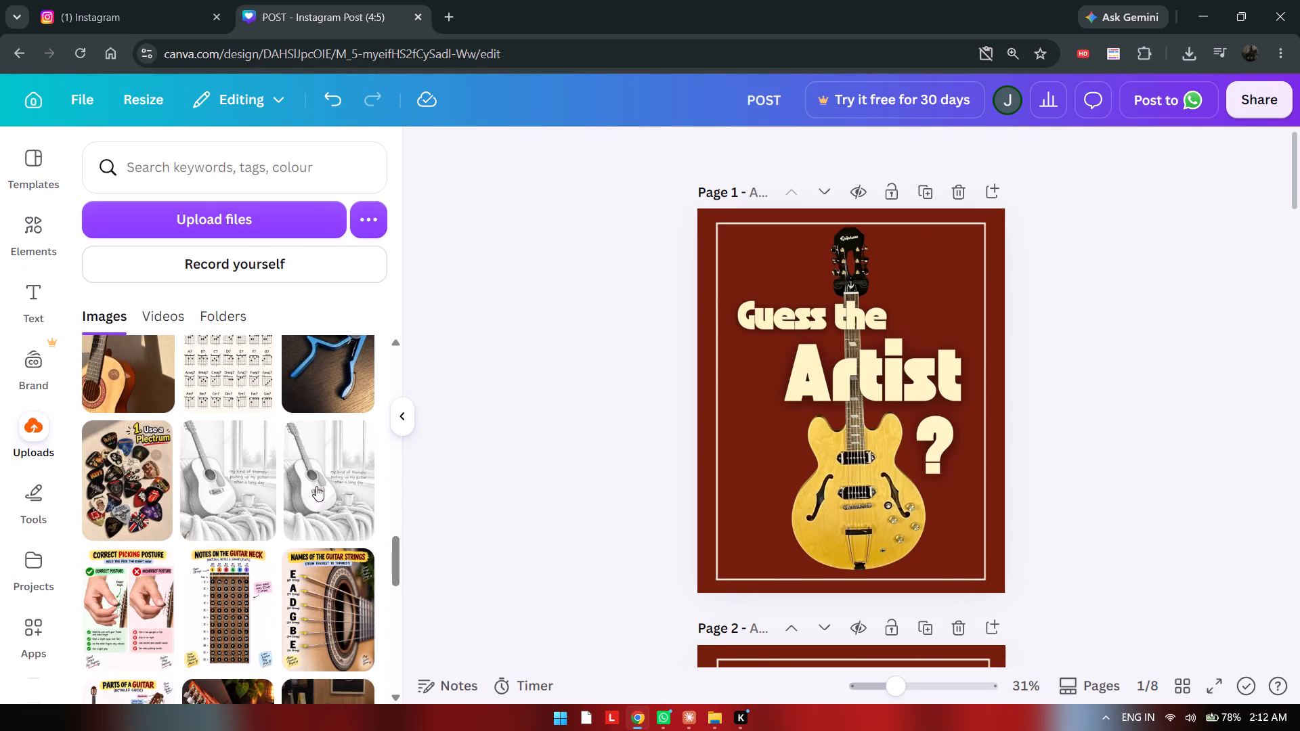
scroll(316, 486, "down", 6)
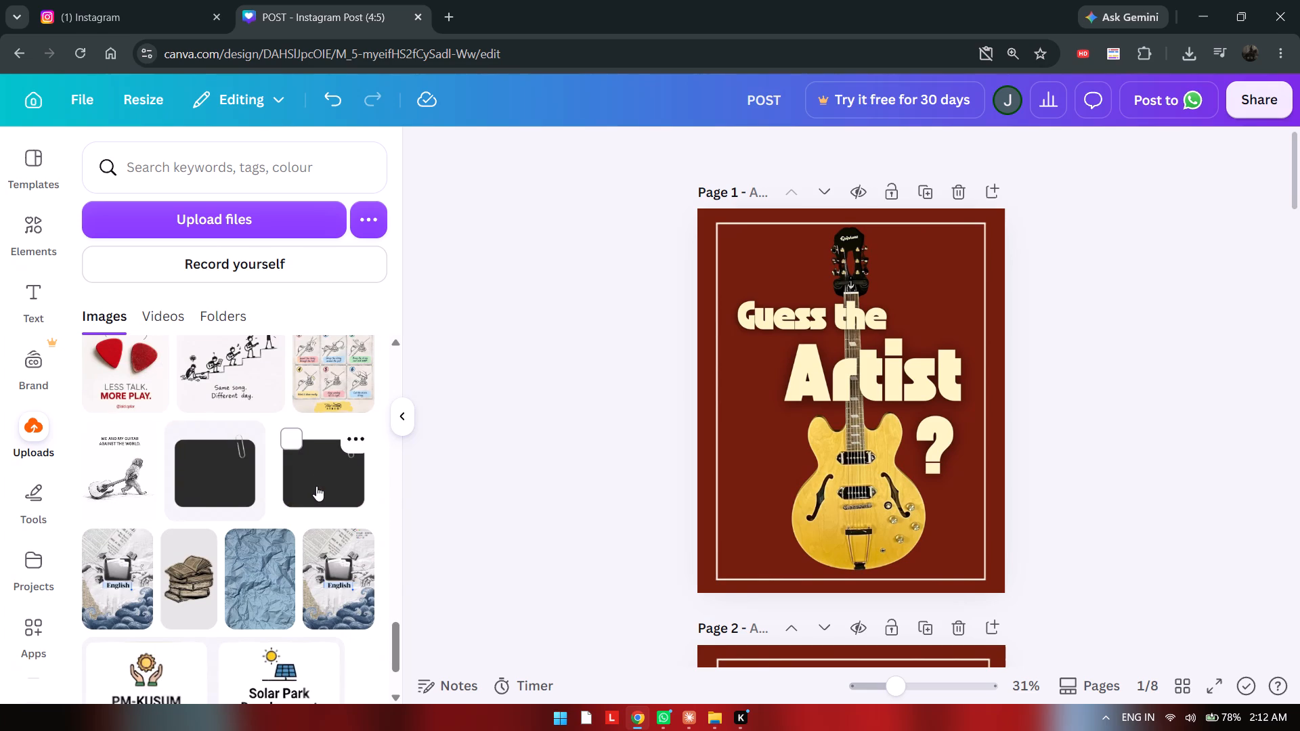
scroll(268, 481, "up", 3)
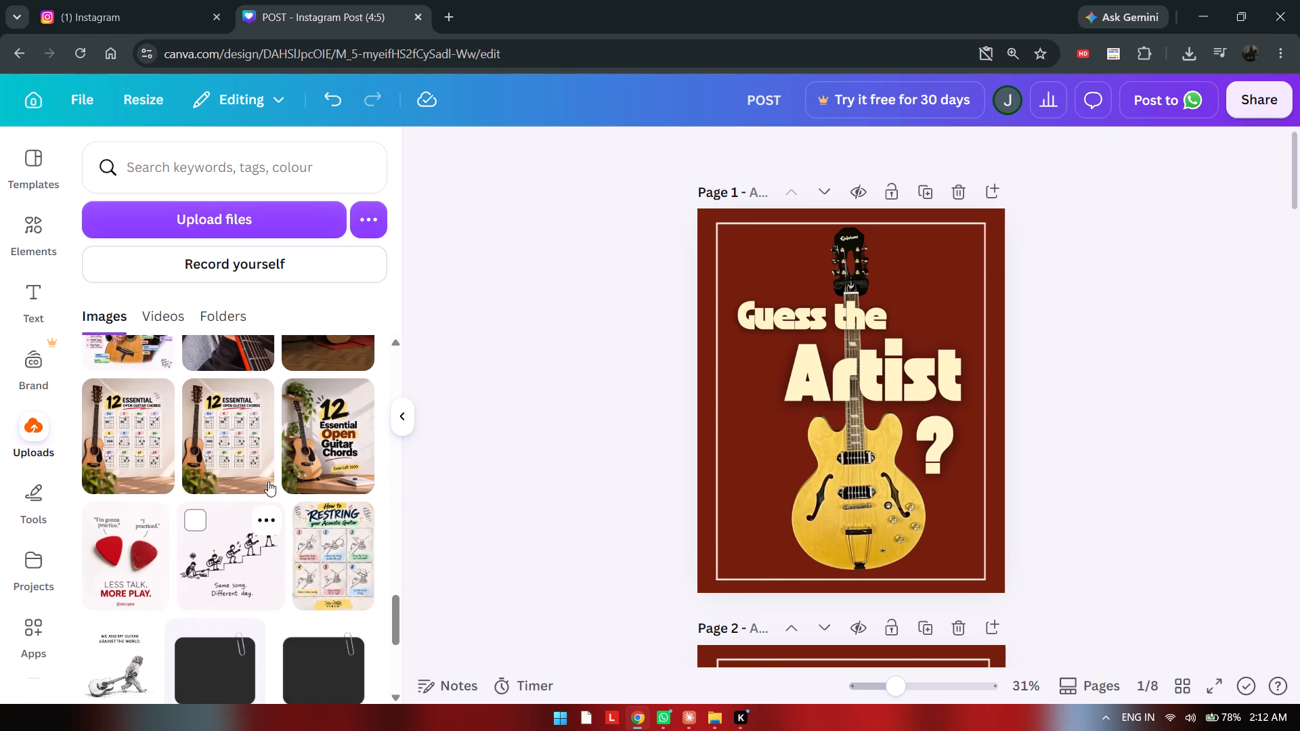
scroll(268, 481, "up", 2)
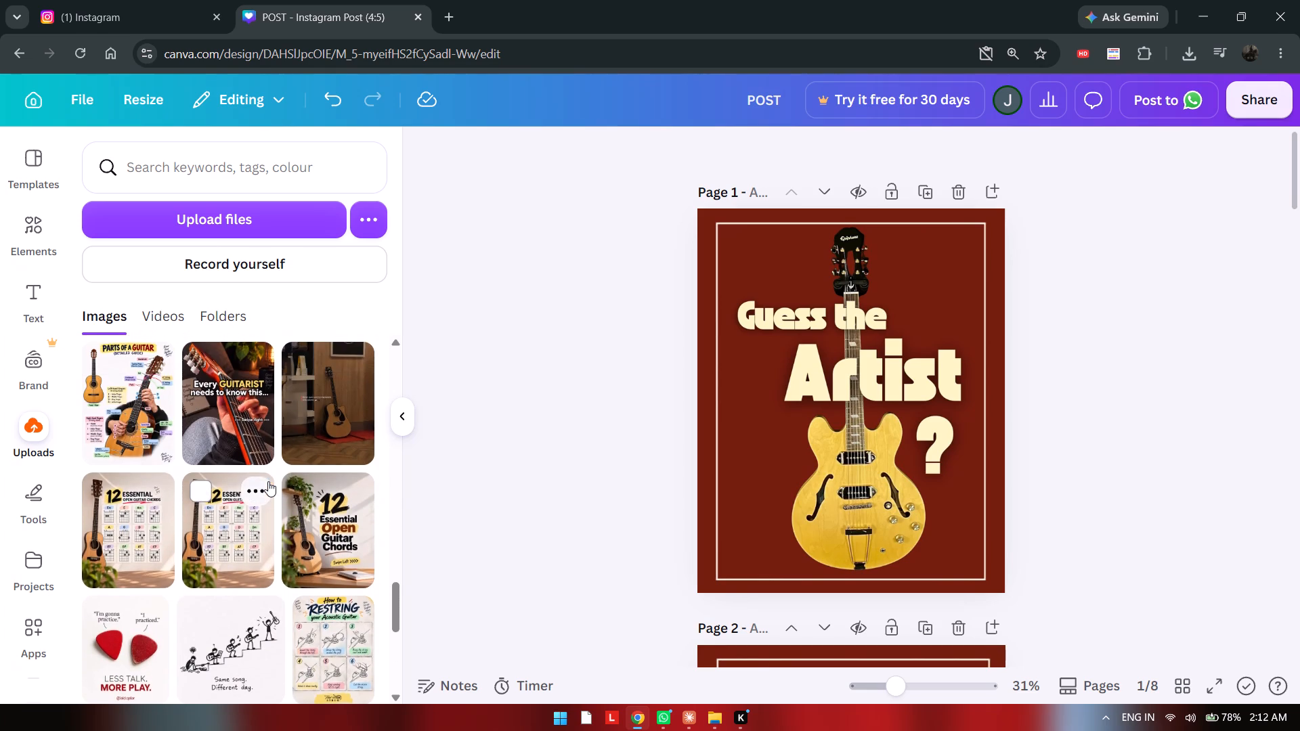
scroll(268, 481, "down", 13)
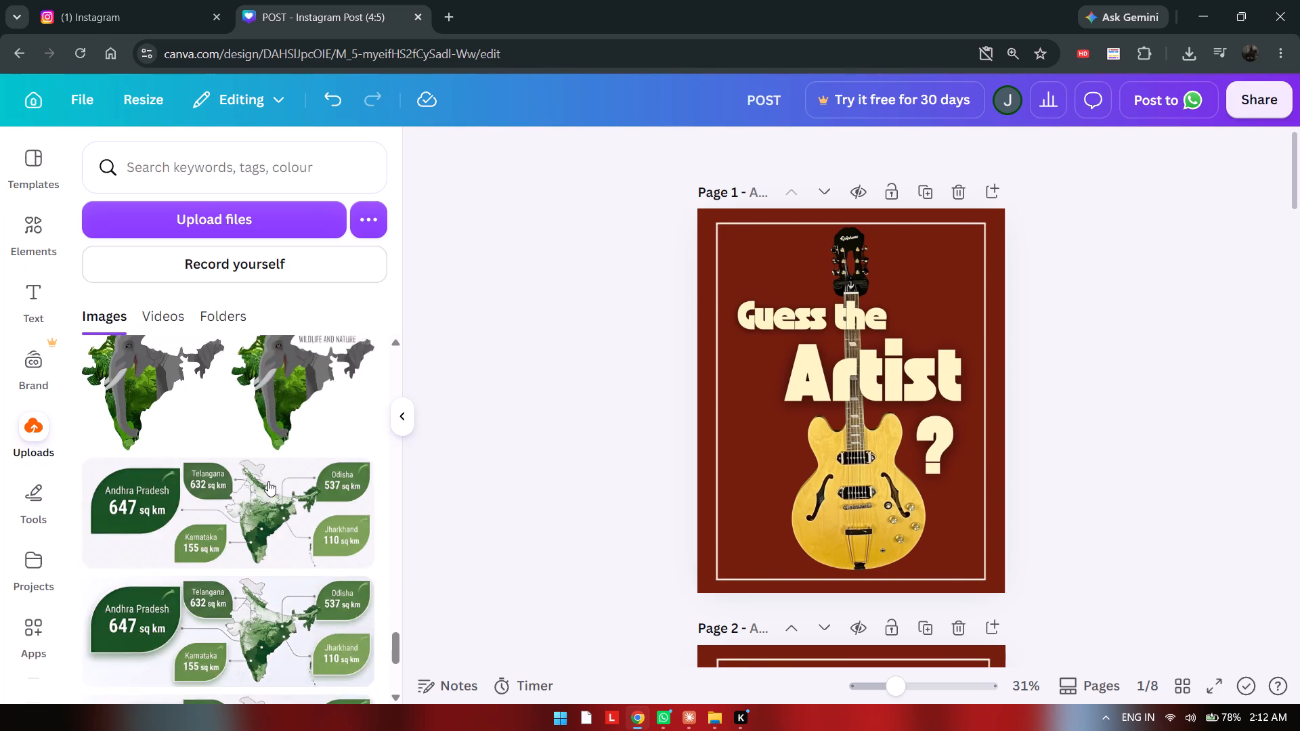
scroll(268, 481, "down", 7)
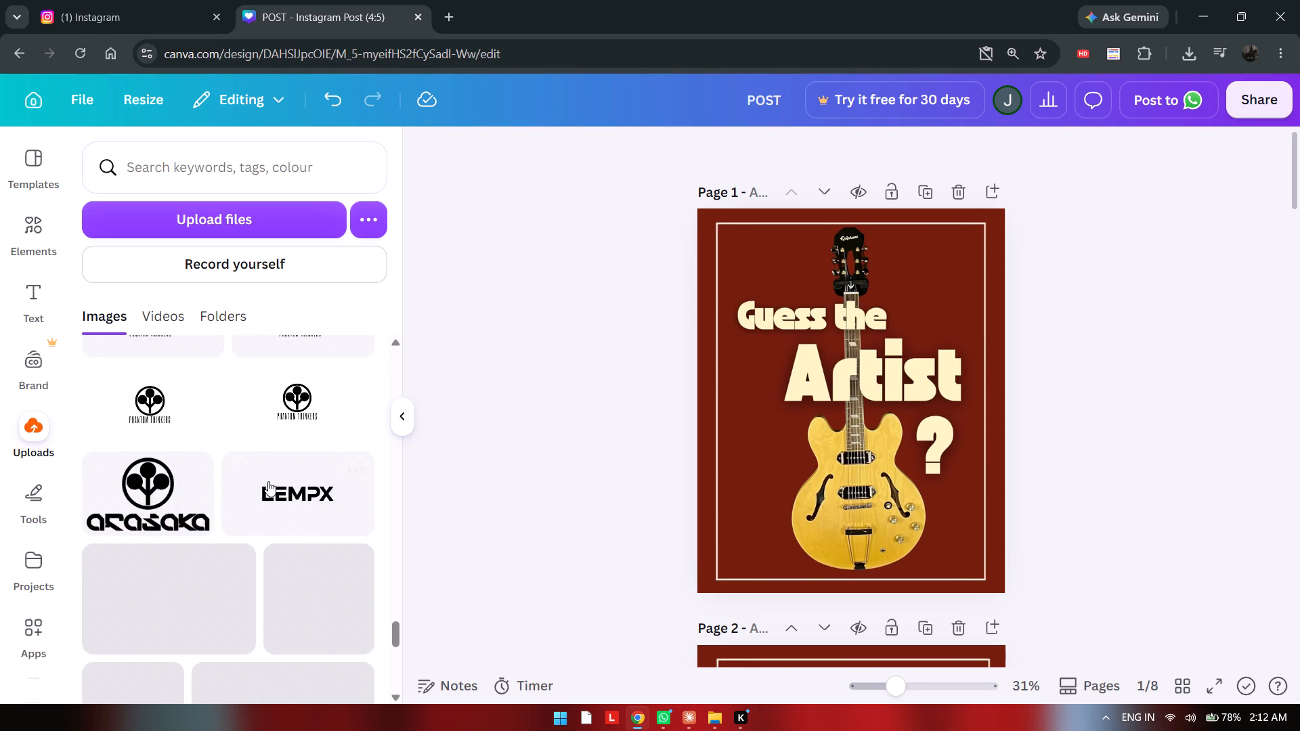
scroll(268, 481, "down", 6)
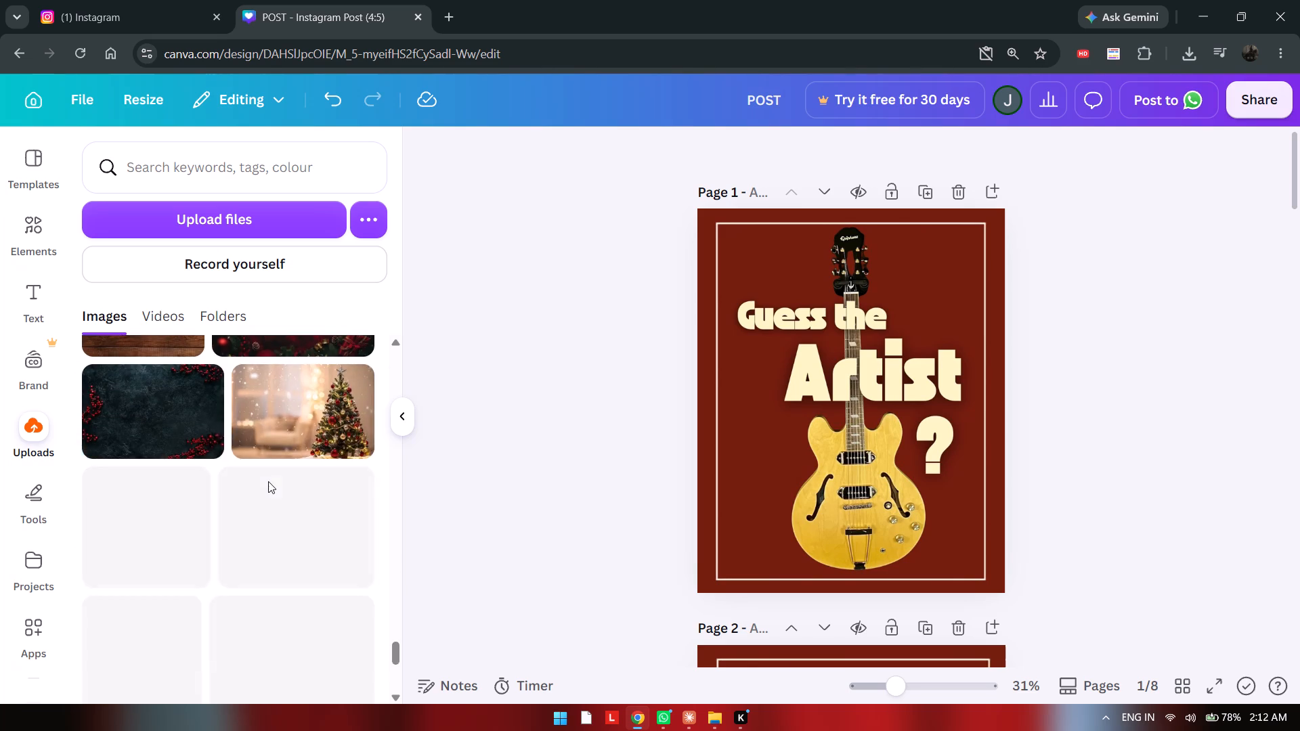
scroll(268, 481, "up", 14)
scroll(268, 481, "up", 8)
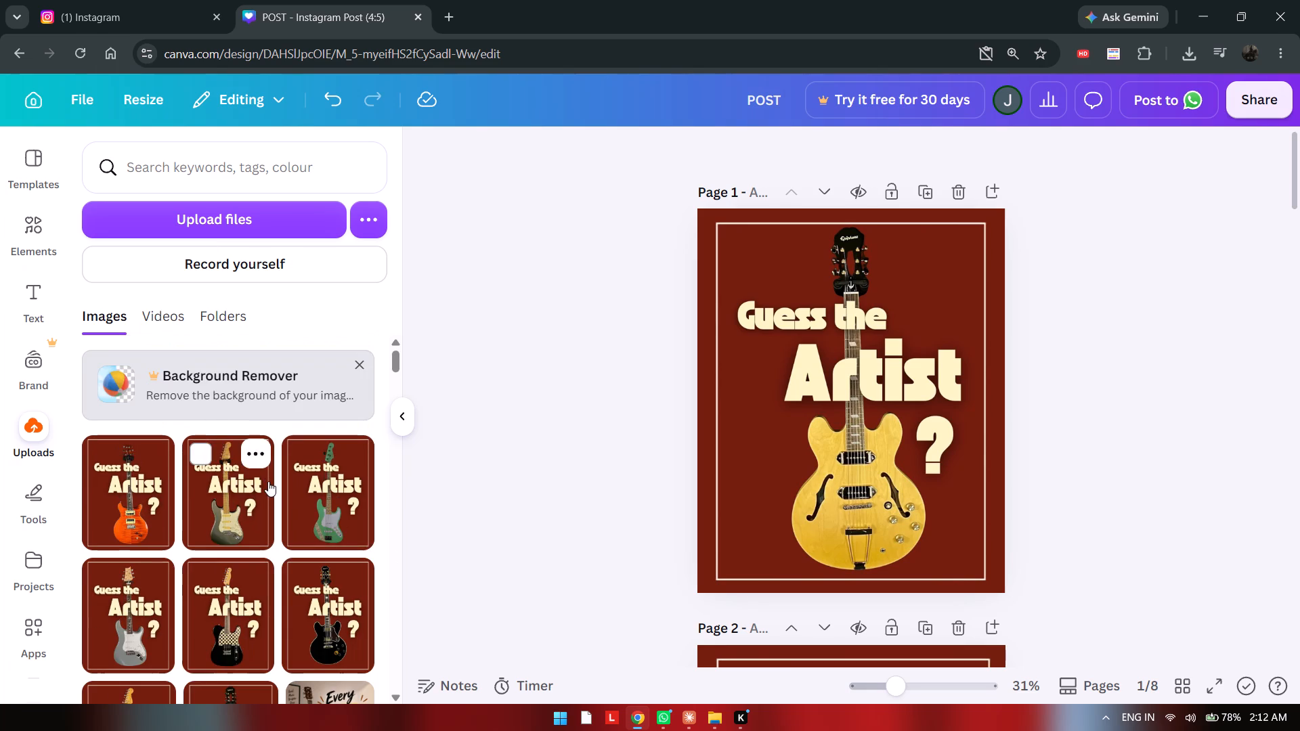
scroll(268, 481, "down", 6)
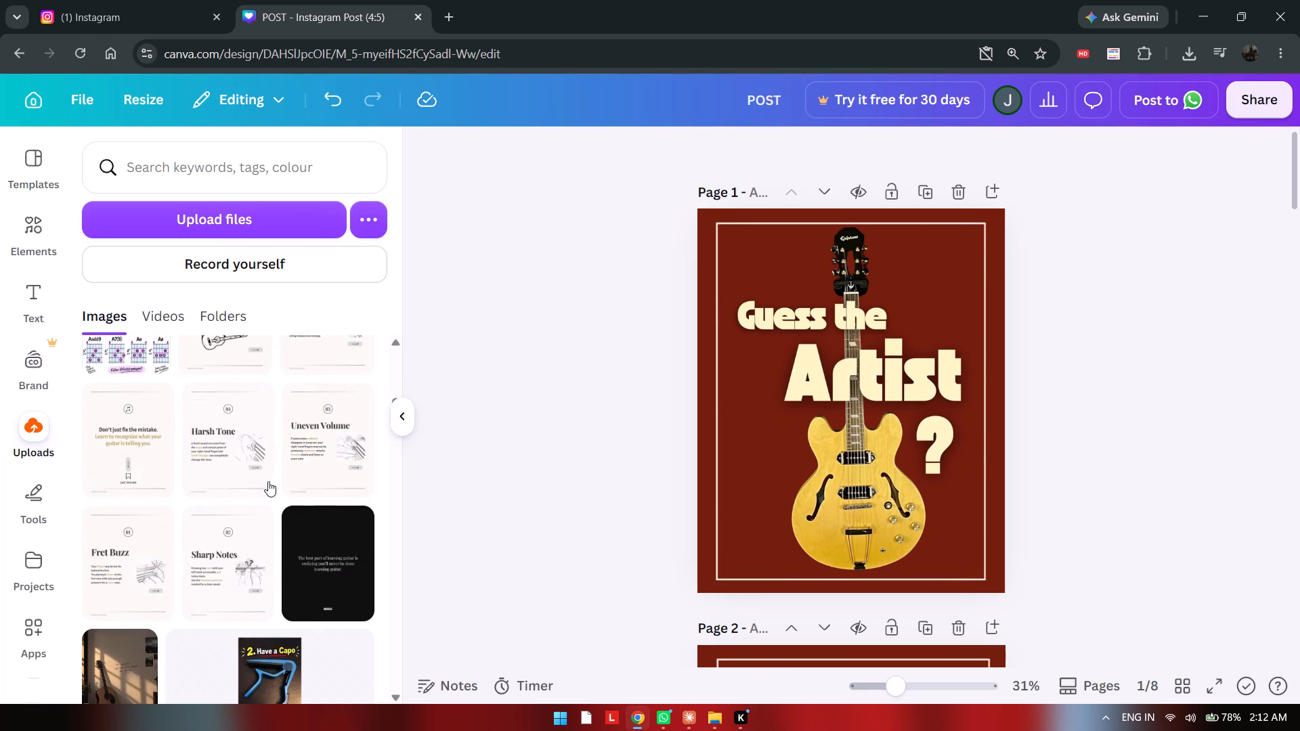
scroll(268, 481, "down", 2)
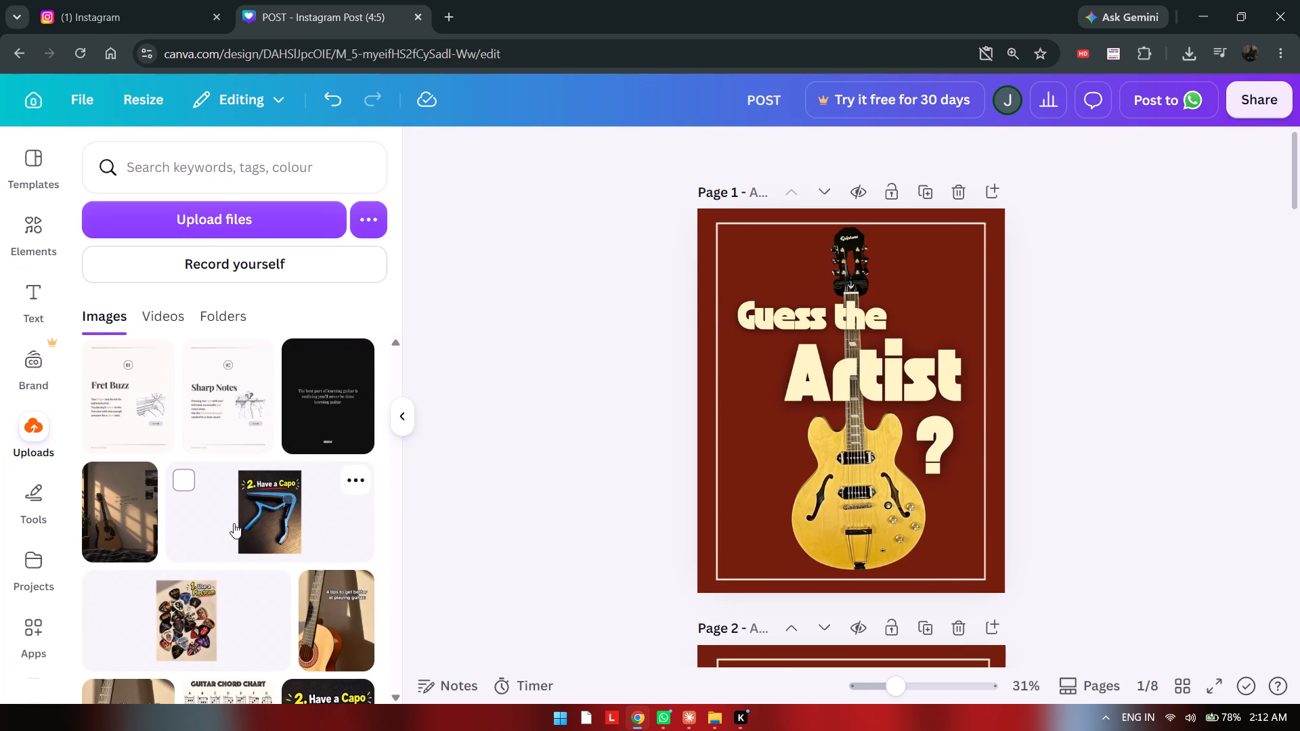
scroll(288, 539, "down", 3)
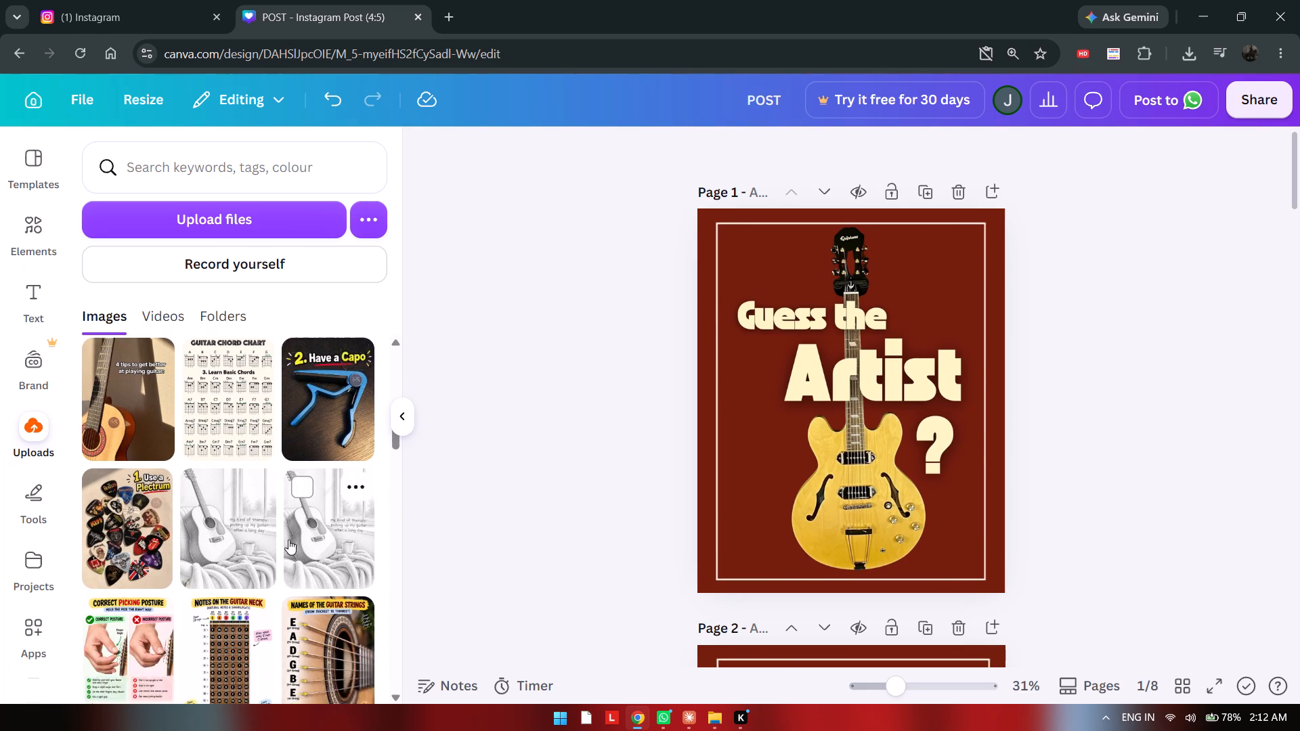
scroll(288, 539, "down", 4)
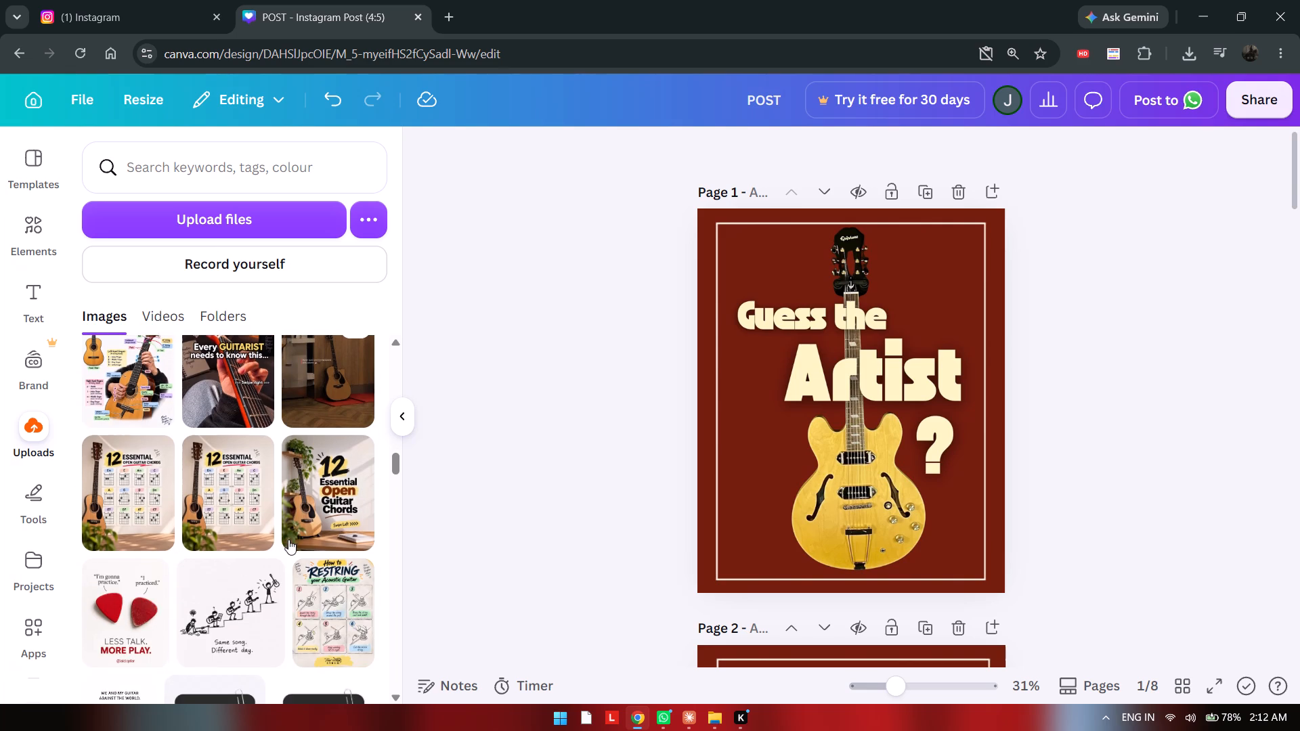
scroll(288, 539, "down", 3)
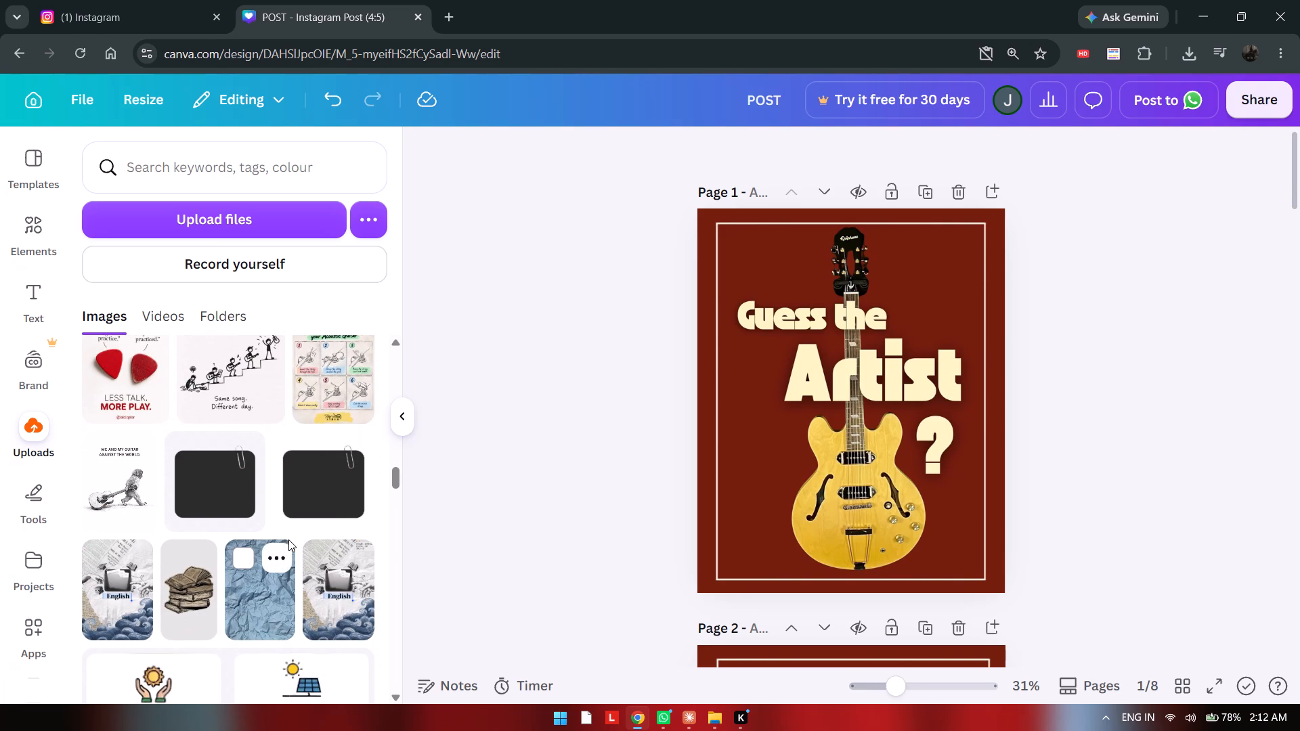
scroll(288, 539, "down", 2)
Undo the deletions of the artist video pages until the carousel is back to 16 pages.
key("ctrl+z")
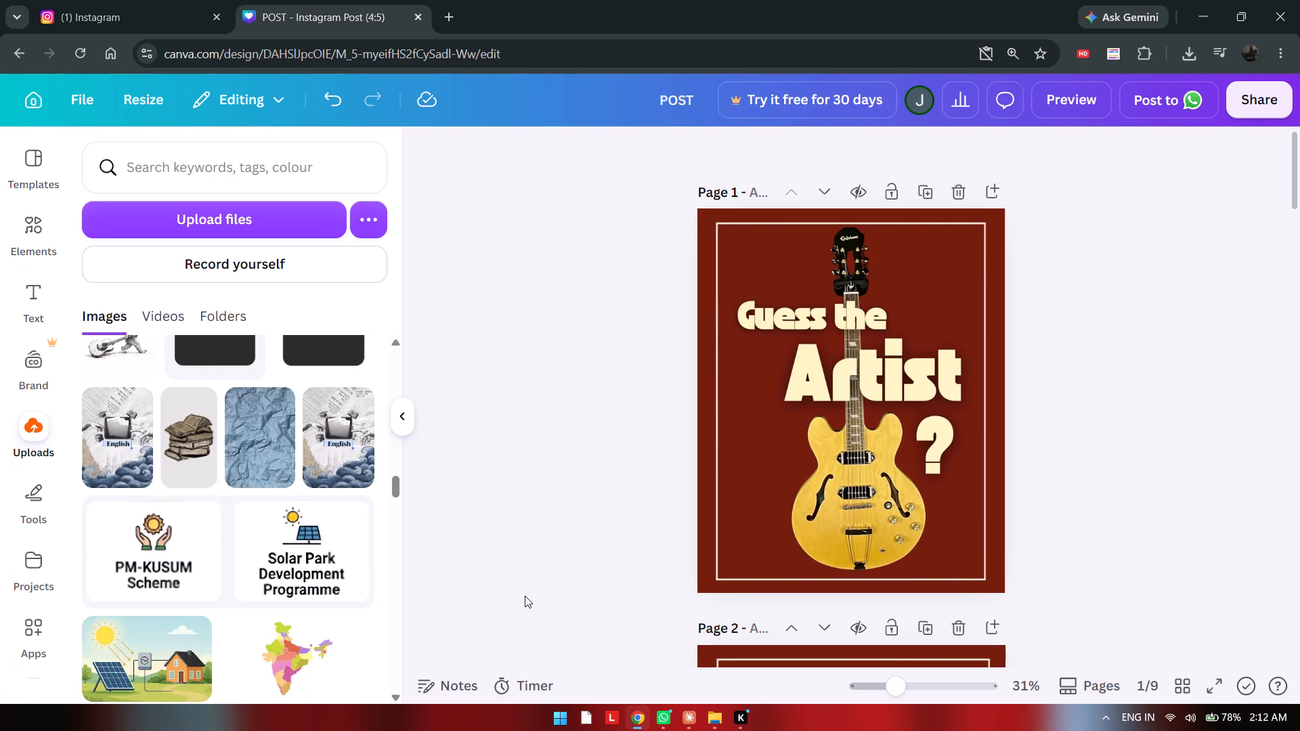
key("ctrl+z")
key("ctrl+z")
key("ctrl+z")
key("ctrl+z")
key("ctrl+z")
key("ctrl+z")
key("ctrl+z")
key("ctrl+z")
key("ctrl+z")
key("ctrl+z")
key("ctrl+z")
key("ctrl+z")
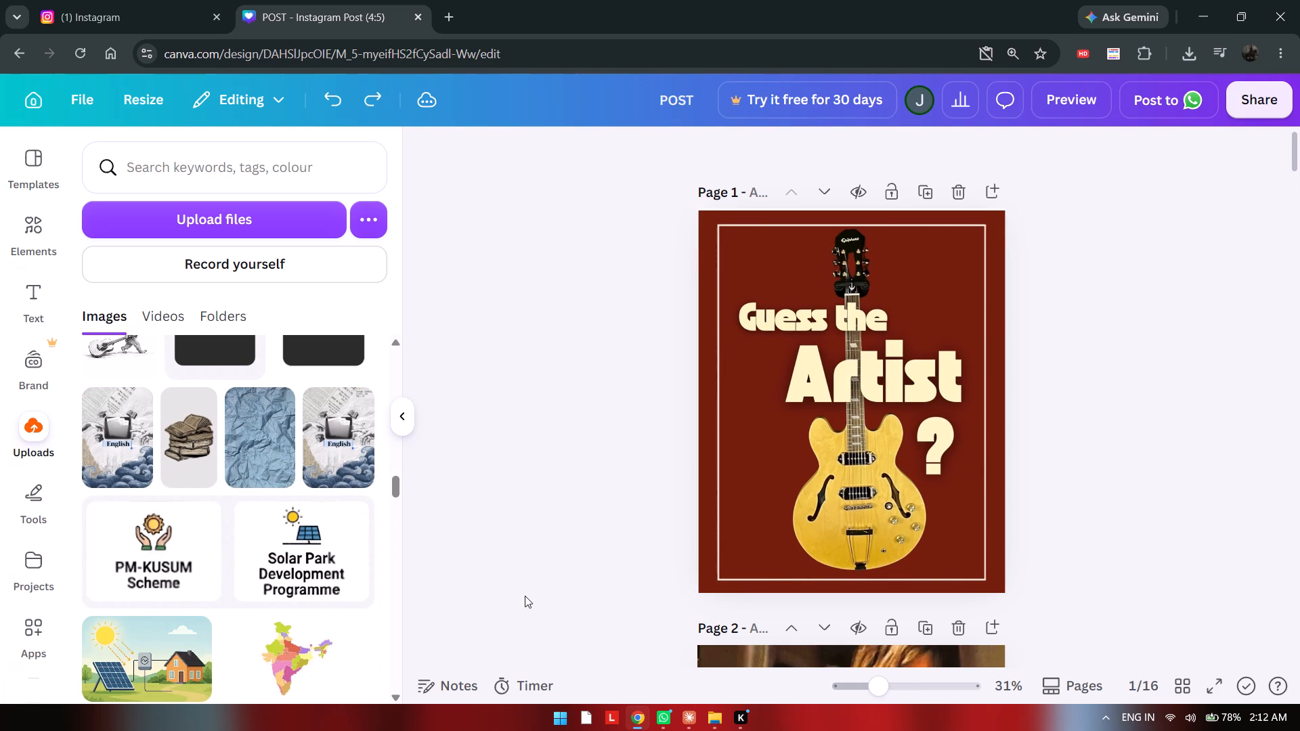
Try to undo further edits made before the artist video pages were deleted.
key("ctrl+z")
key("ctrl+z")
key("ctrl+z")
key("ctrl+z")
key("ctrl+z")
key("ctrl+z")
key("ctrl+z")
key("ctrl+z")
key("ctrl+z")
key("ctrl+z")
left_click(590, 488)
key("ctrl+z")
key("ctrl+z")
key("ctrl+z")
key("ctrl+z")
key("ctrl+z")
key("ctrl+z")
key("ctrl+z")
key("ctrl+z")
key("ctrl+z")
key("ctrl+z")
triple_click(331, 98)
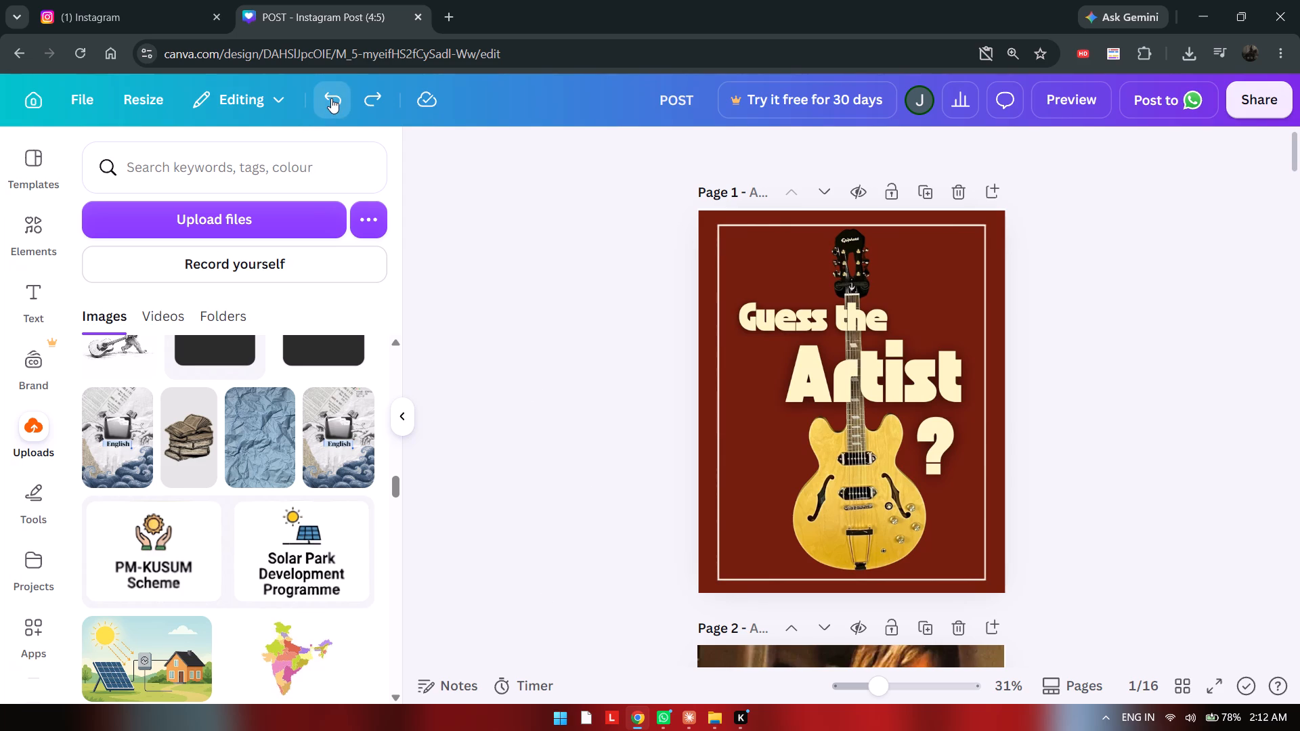
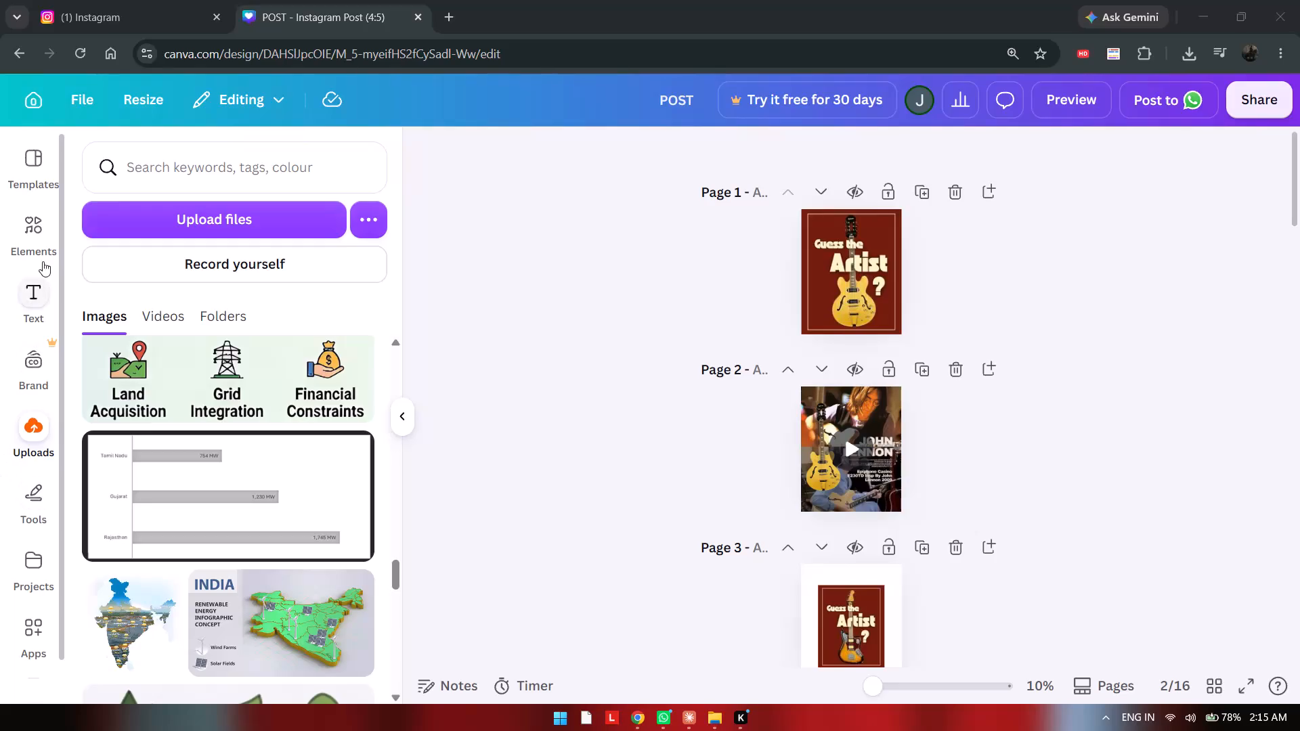
Leave the carousel for the home page and open the recent REEL design.
left_click(37, 97)
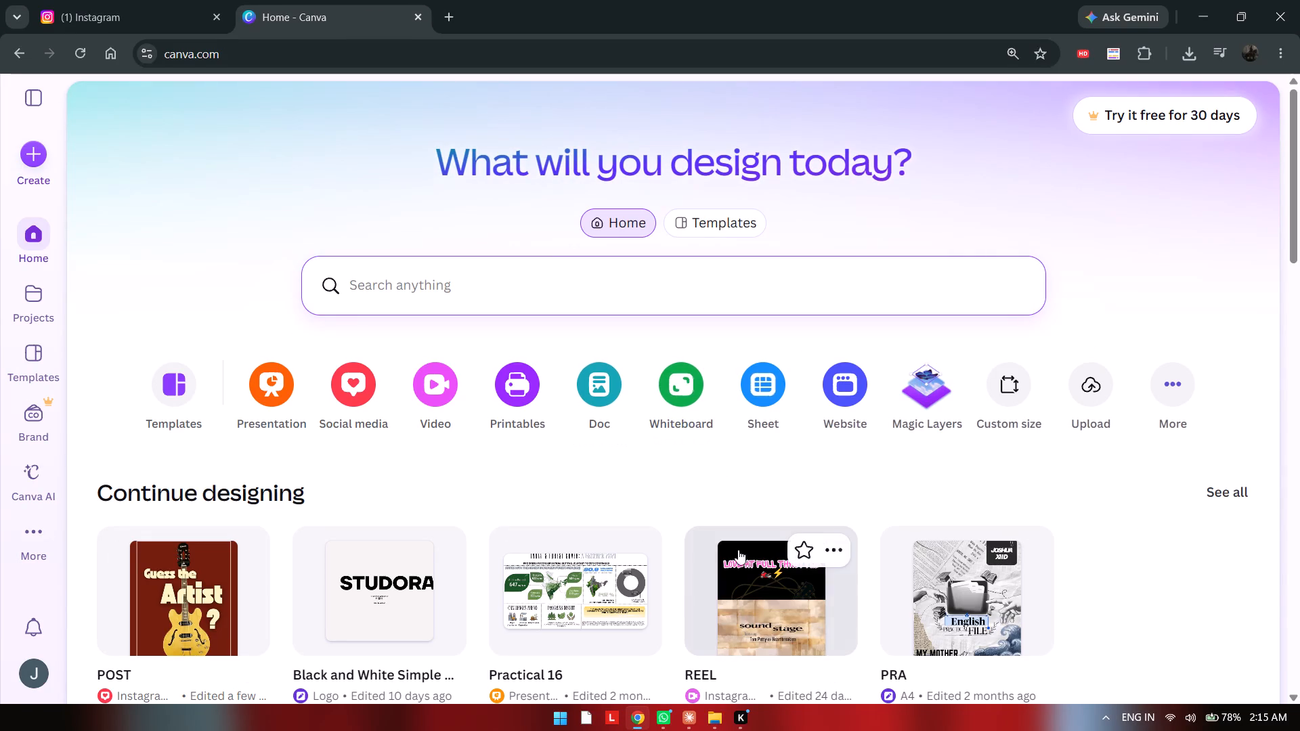
left_click(742, 583)
left_click(742, 583)
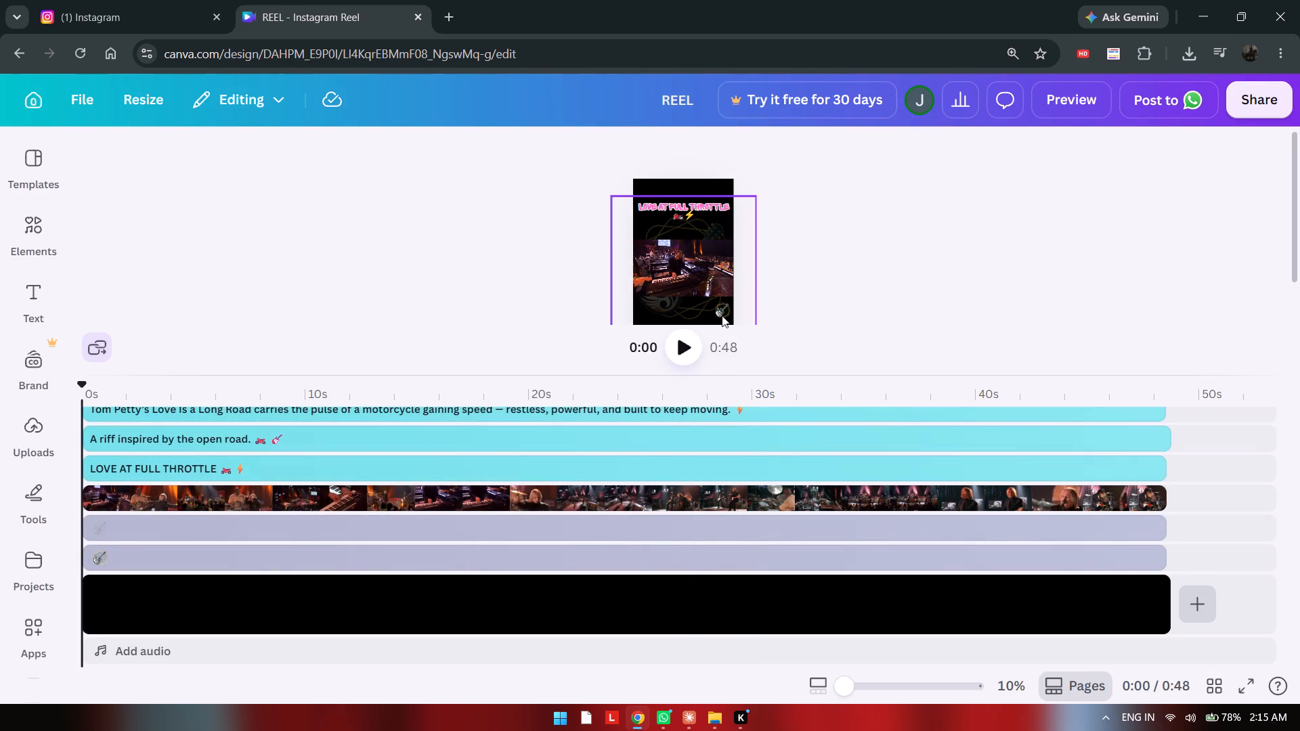
Copy the guitar logo from the REEL video and reopen the POST carousel design from the home page.
right_click_drag(378, 520, 259, 544)
left_click(169, 556)
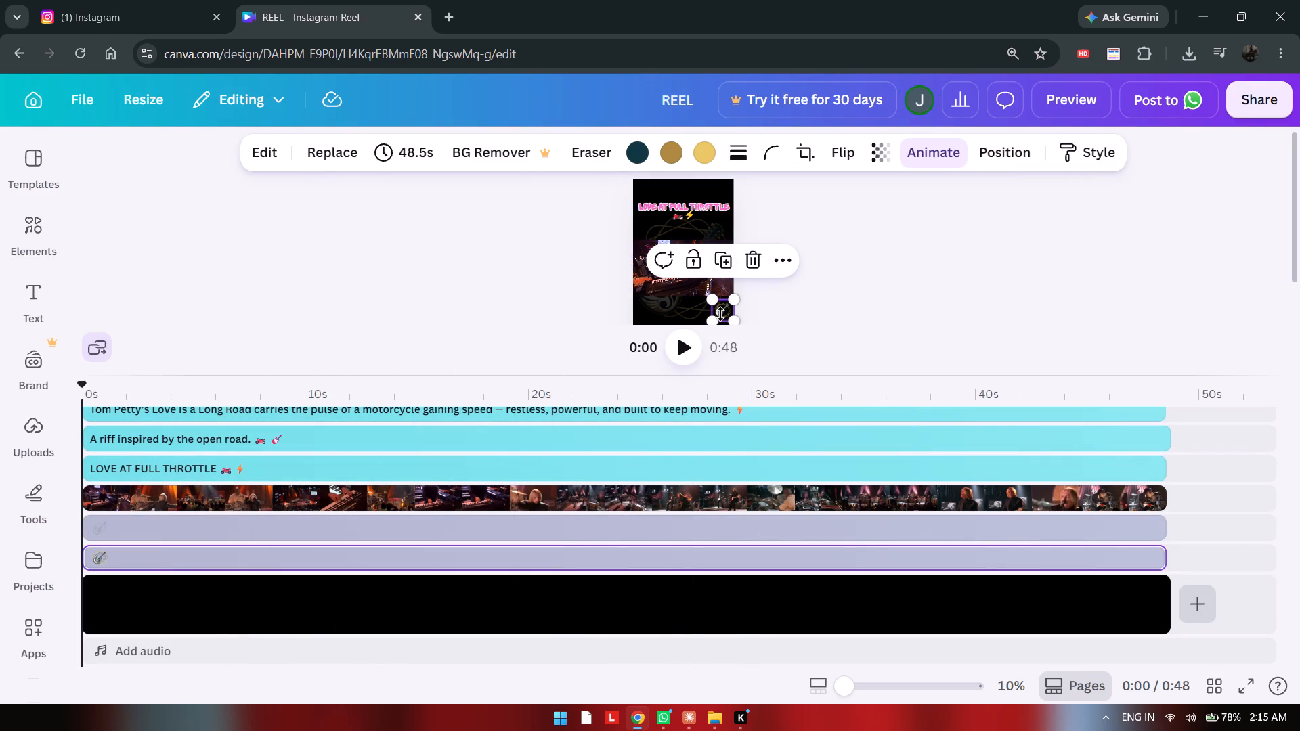
key("ctrl+c")
left_click(509, 345)
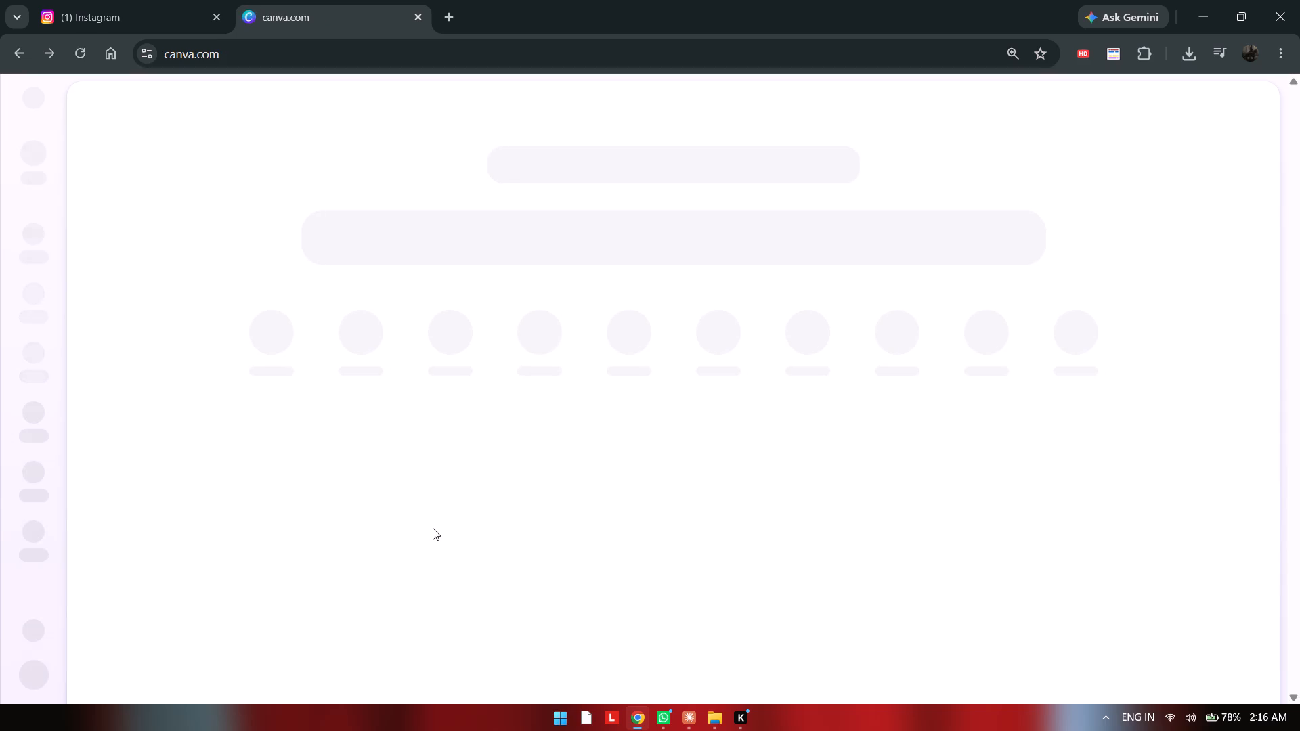
left_click(323, 588)
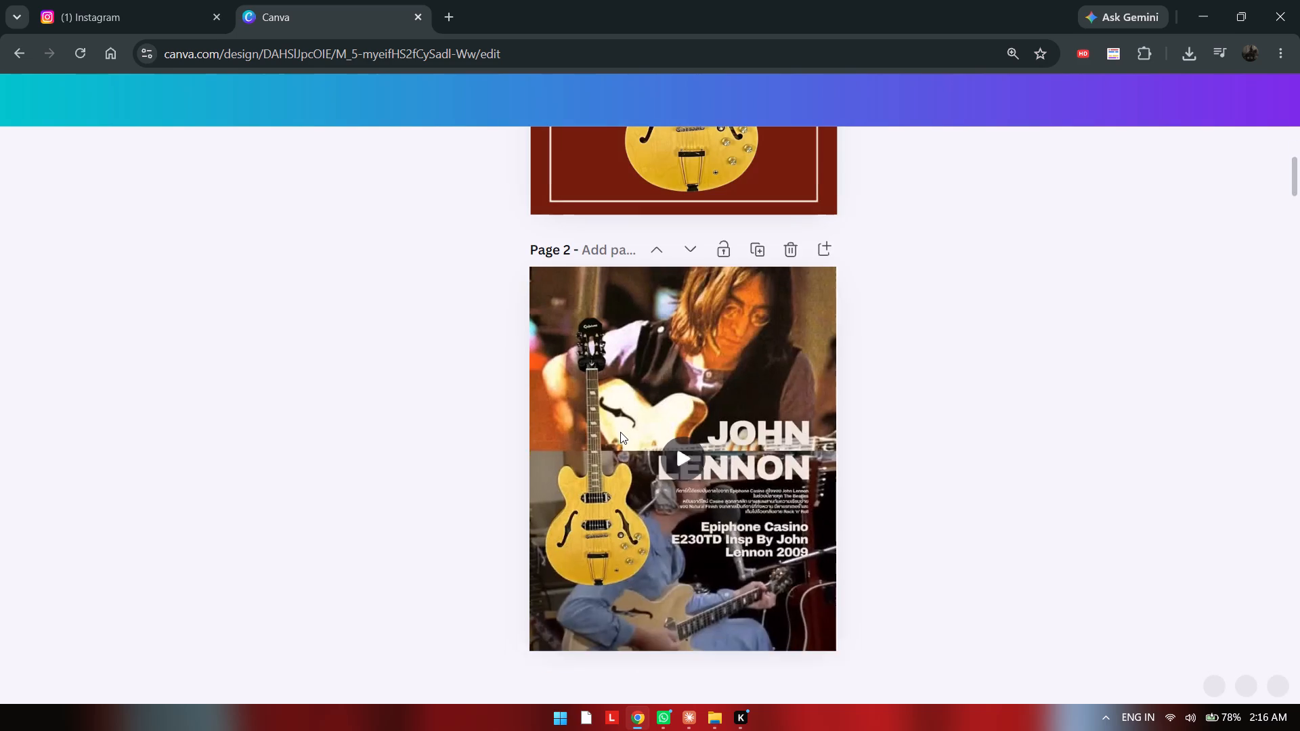
Paste the guitar logo on page 1 and shrink it to fit inside the frame's bottom-right corner, beside the yellow guitar.
scroll(857, 604, "up", 2)
left_click(609, 541)
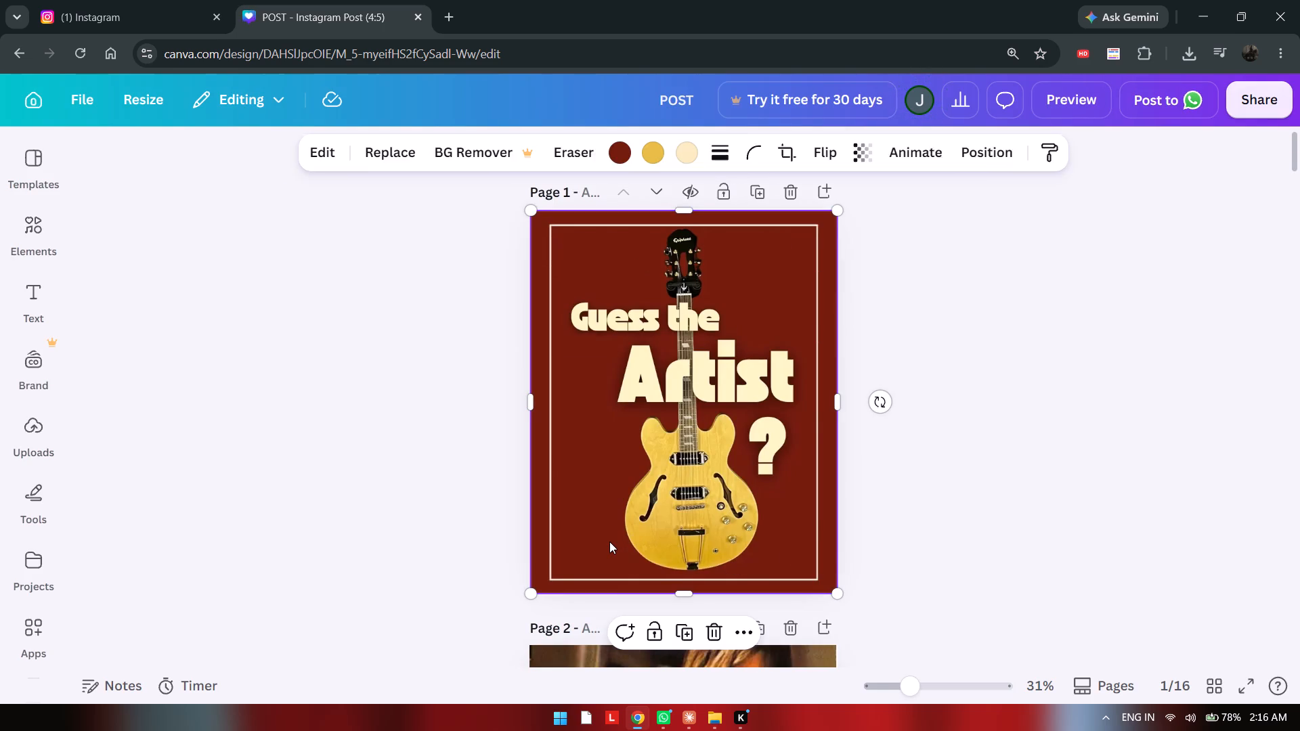
key("ctrl+v")
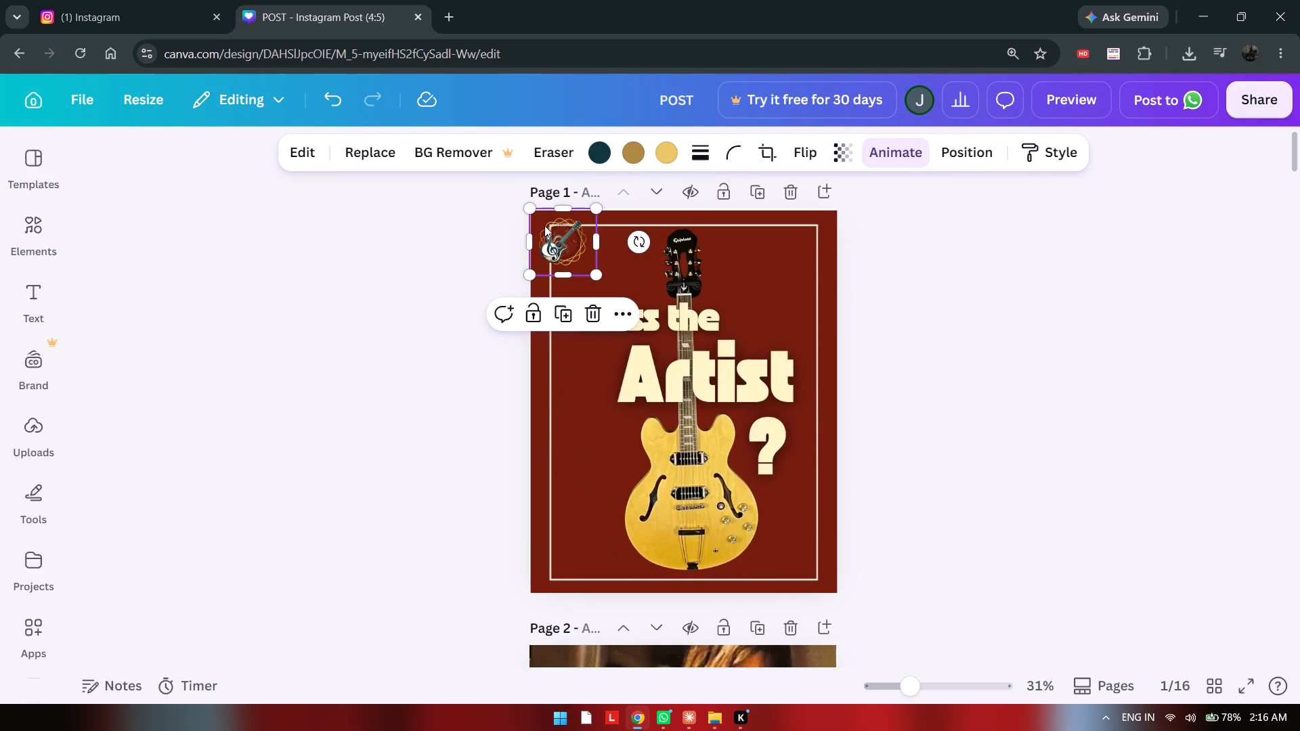
left_click_drag(562, 247, 785, 558)
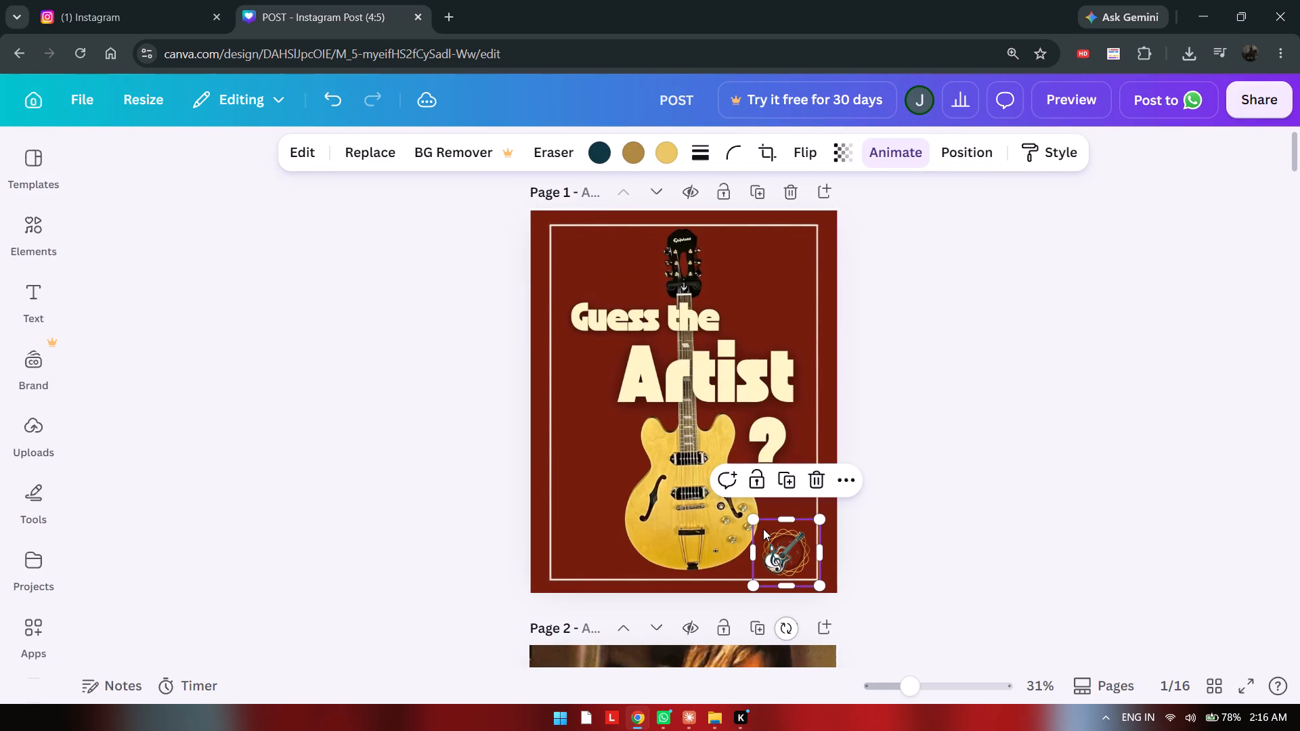
scroll(763, 529, "down", 1)
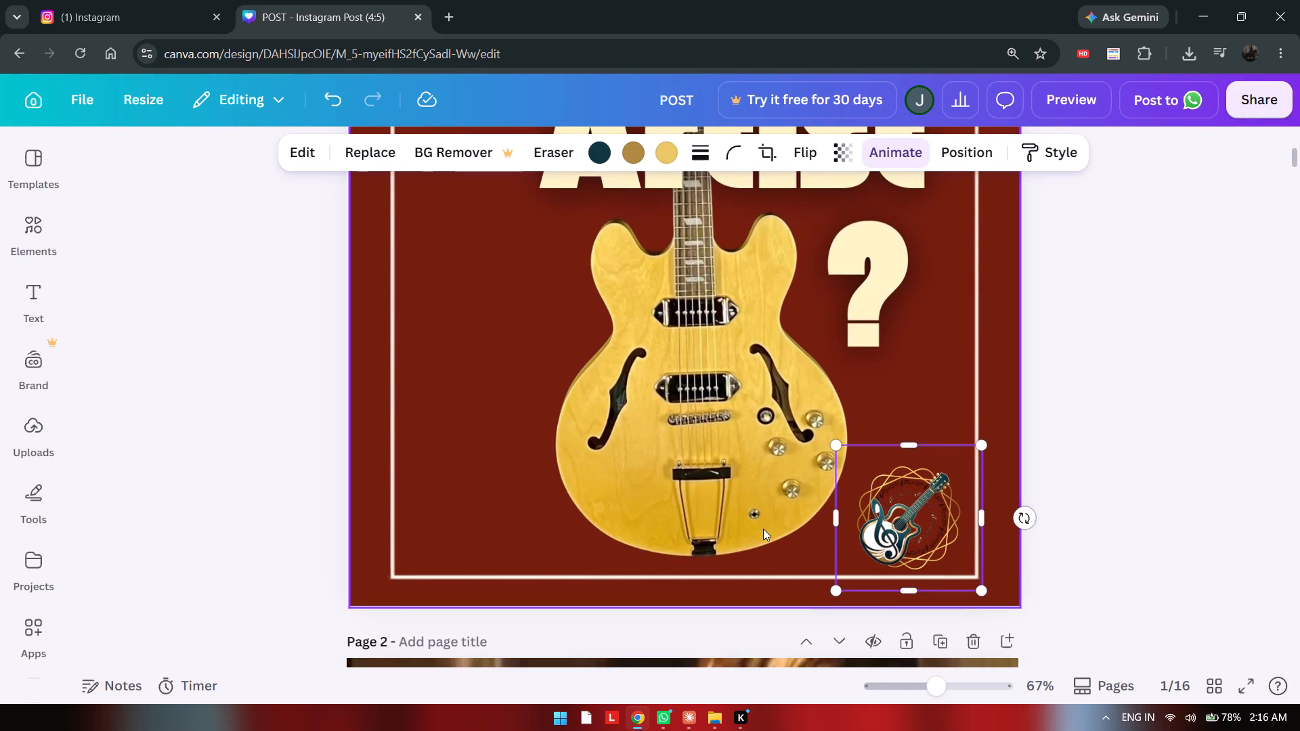
scroll(763, 529, "down", 1)
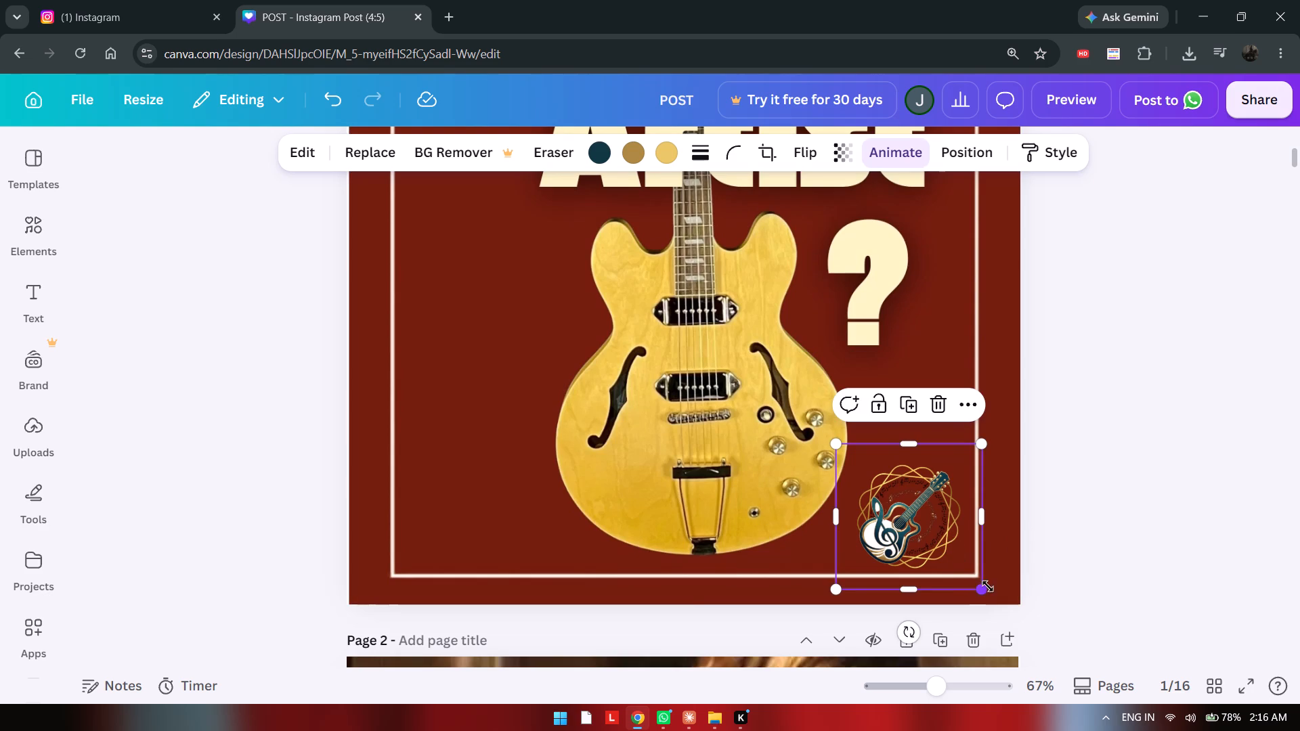
left_click_drag(981, 586, 937, 549)
left_click_drag(884, 502, 911, 525)
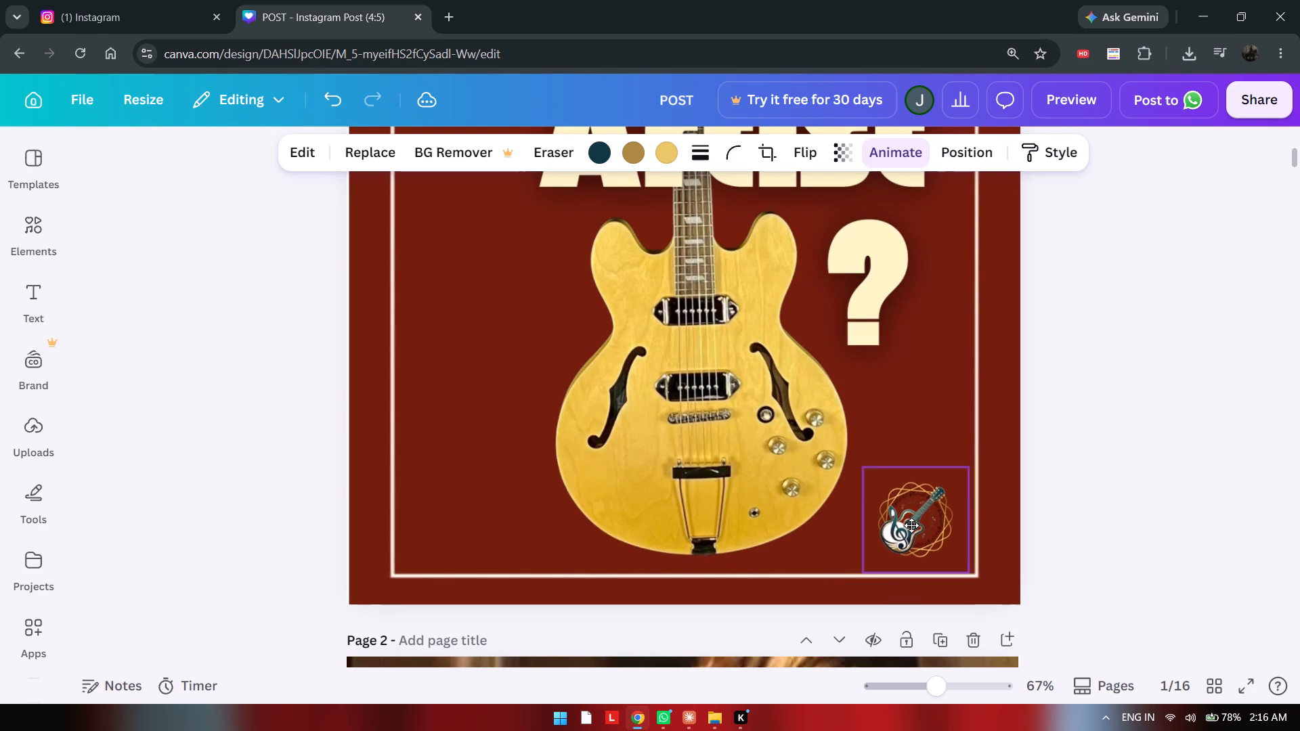
left_click_drag(911, 525, 917, 528)
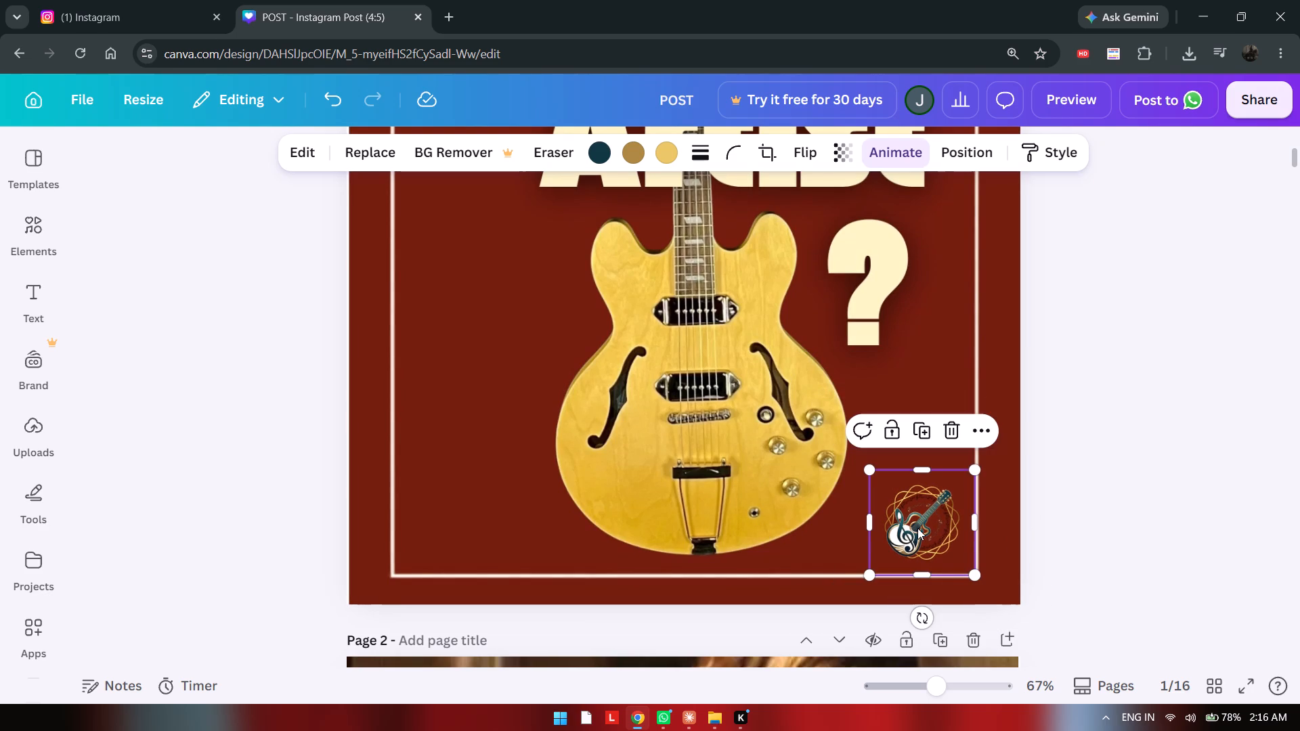
Delete the John Lennon artist page that follows the first "Guess the Artist?" page.
scroll(917, 528, "down", 1)
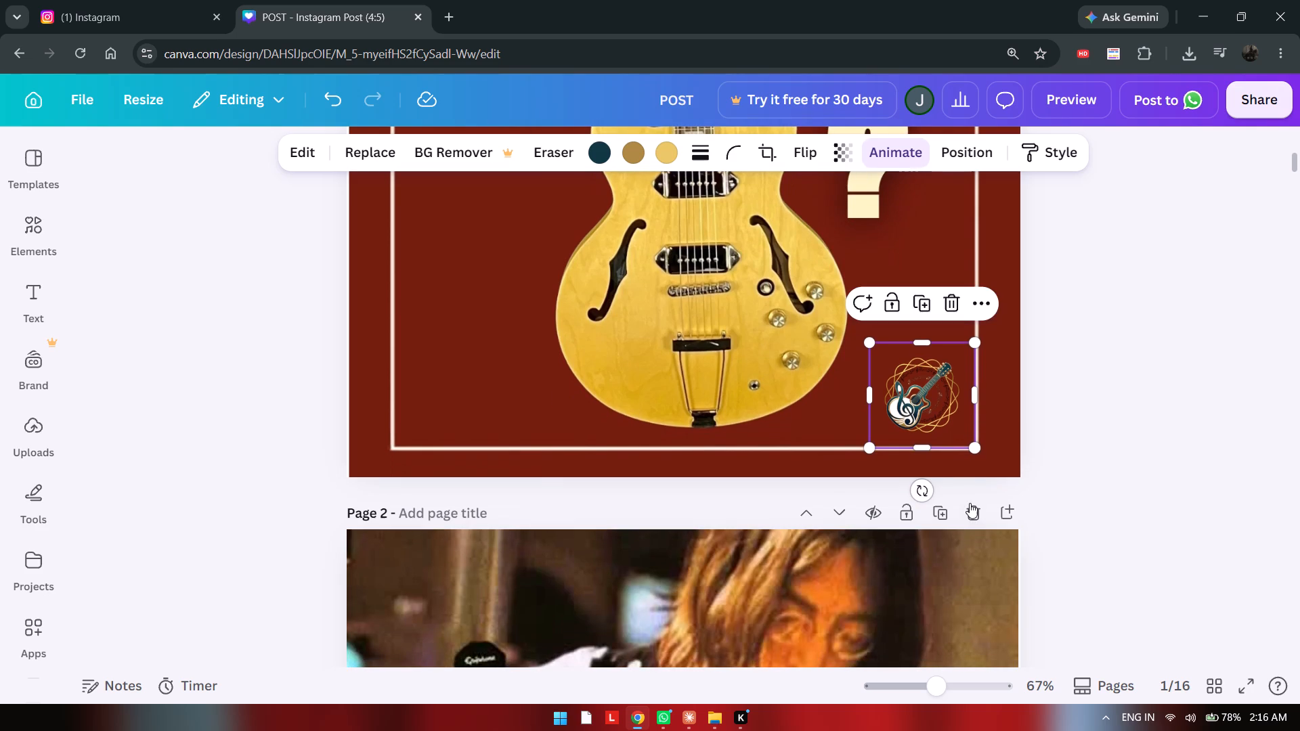
left_click(968, 503)
Move the sunburst-guitar "Guess the Artist?" image to page 2's top-left corner and enlarge it to fill the page.
scroll(968, 503, "down", 1)
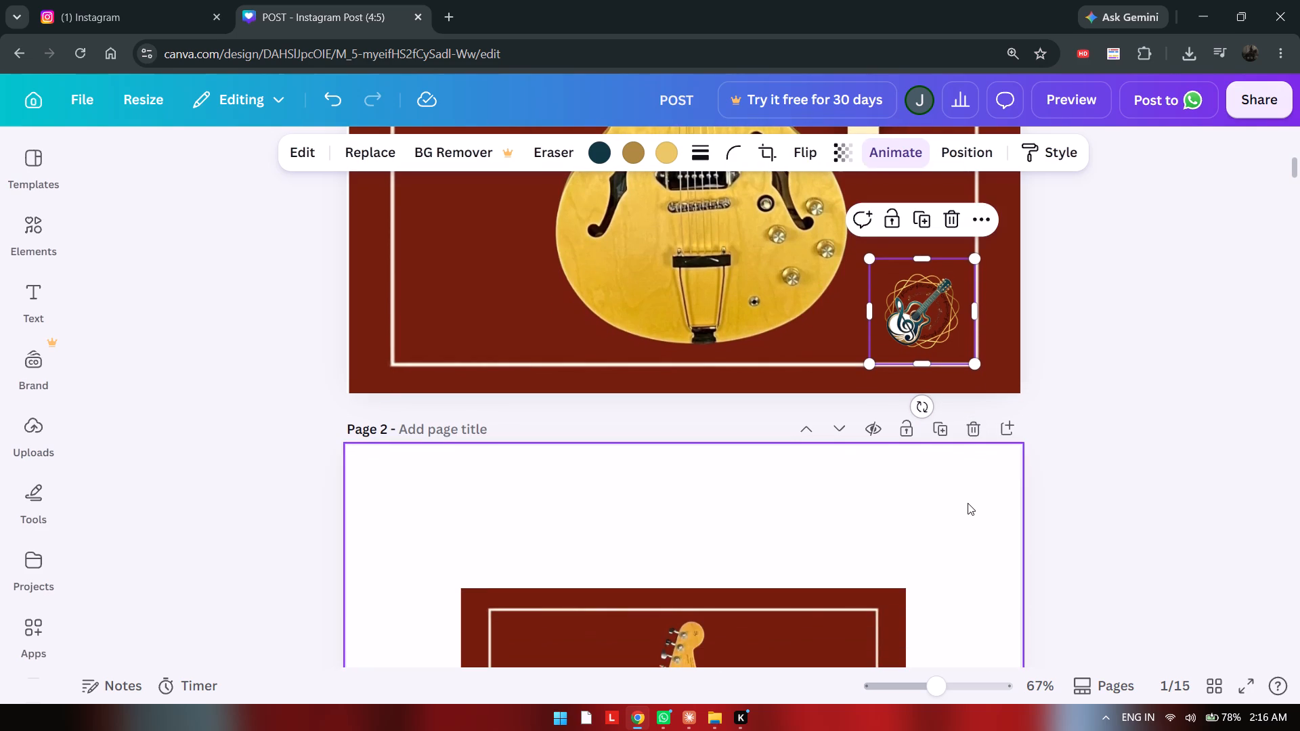
scroll(968, 503, "down", 6)
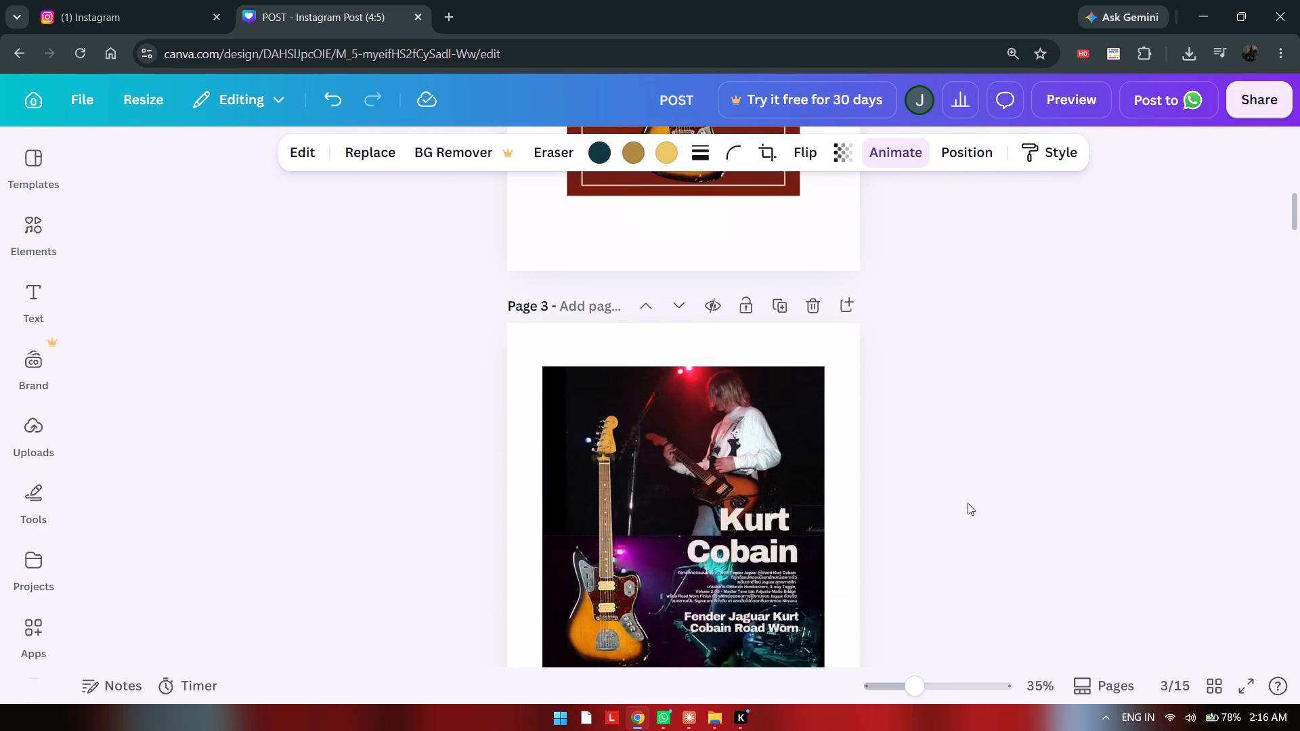
scroll(968, 503, "up", 6)
left_click(672, 457)
left_click_drag(674, 458, 674, 458)
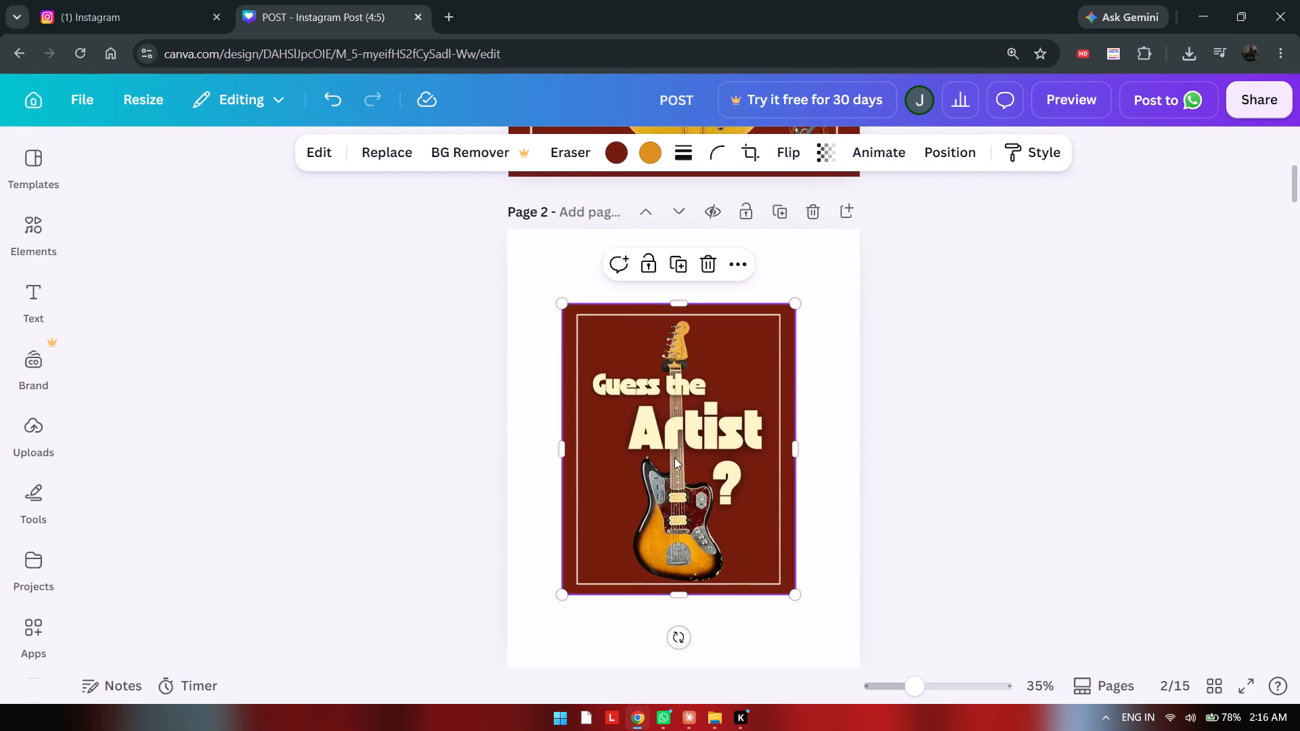
left_click_drag(674, 458, 617, 385)
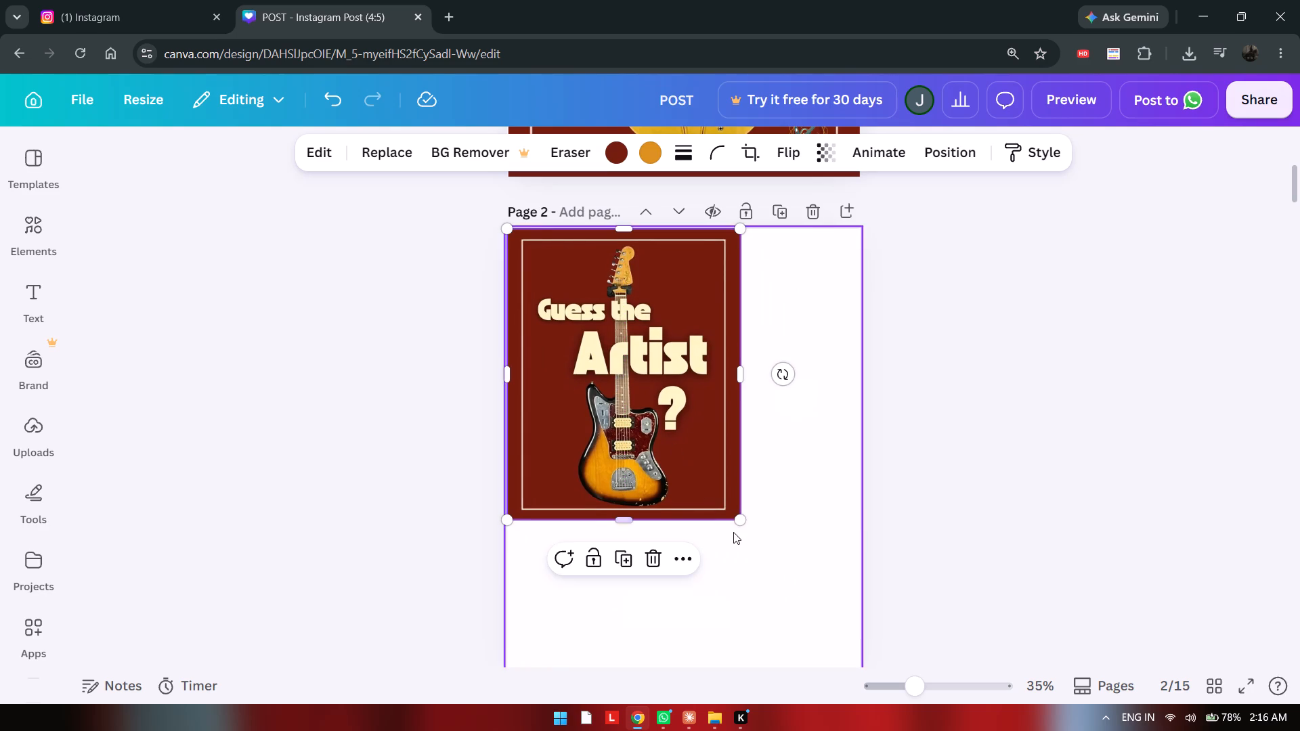
left_click_drag(740, 516, 884, 661)
scroll(884, 661, "down", 1)
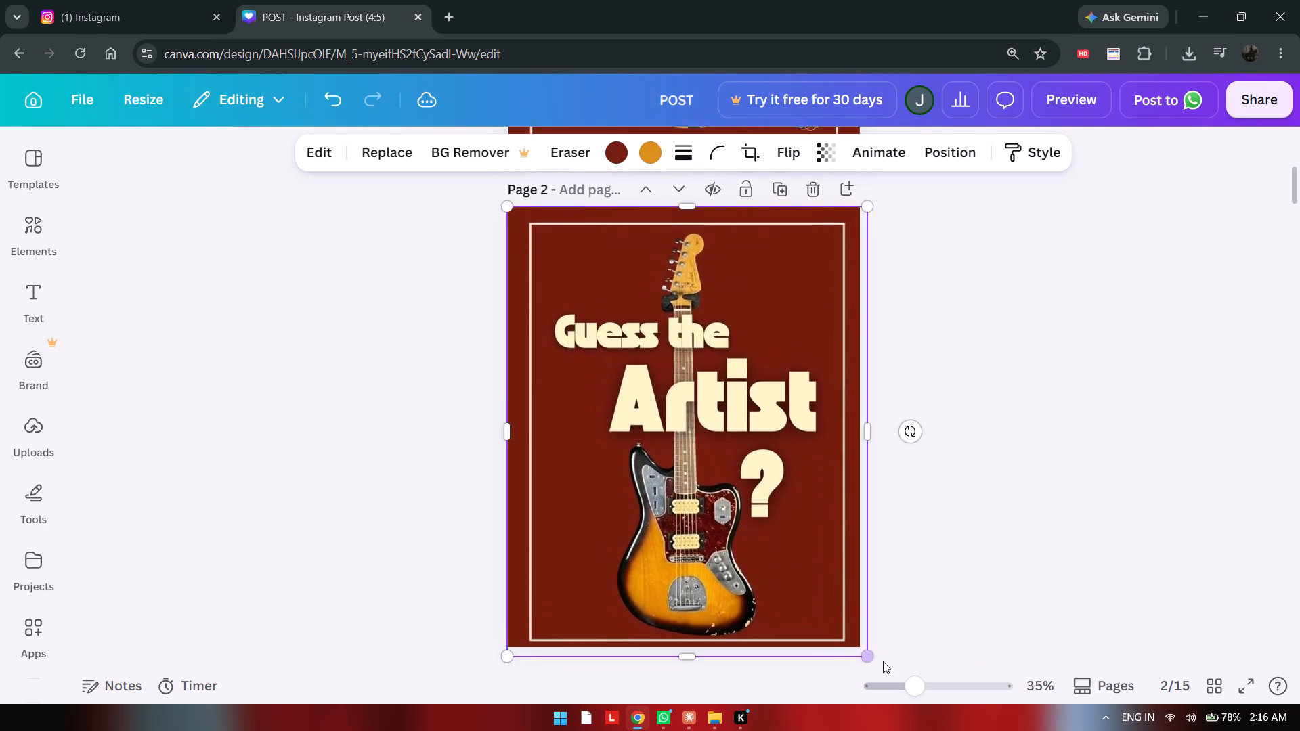
scroll(883, 661, "down", 1)
left_click_drag(867, 583, 861, 575)
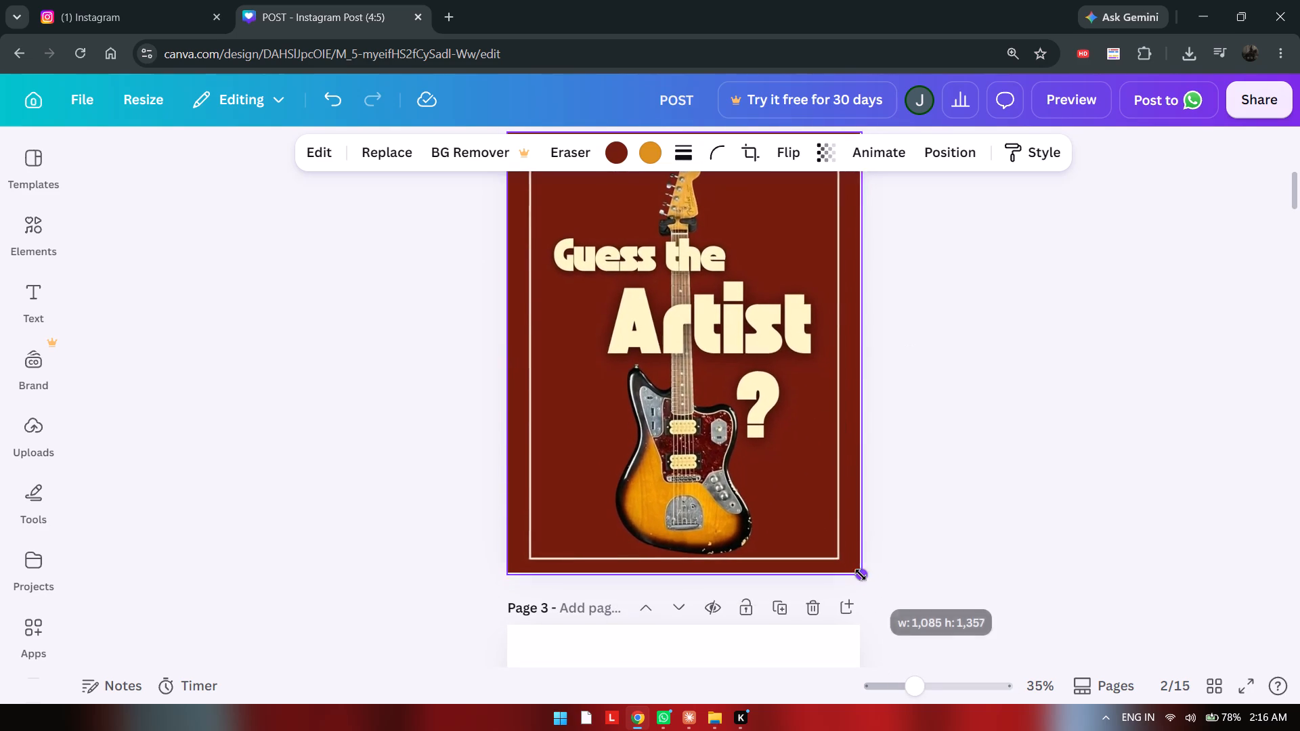
left_click_drag(861, 575, 868, 575)
Paste the guitar logo on page 2 and place it inside the frame's bottom-right corner, beside the sunburst guitar.
left_click(806, 514)
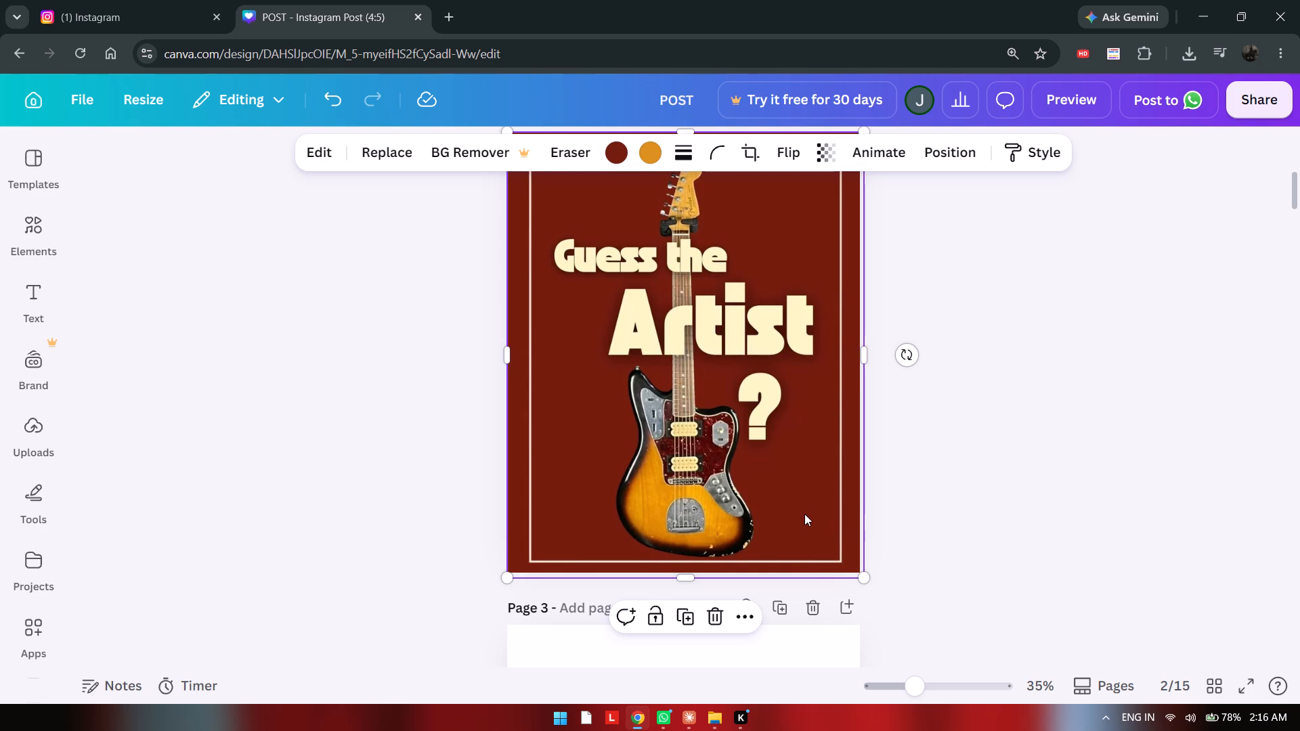
key("ctrl+v")
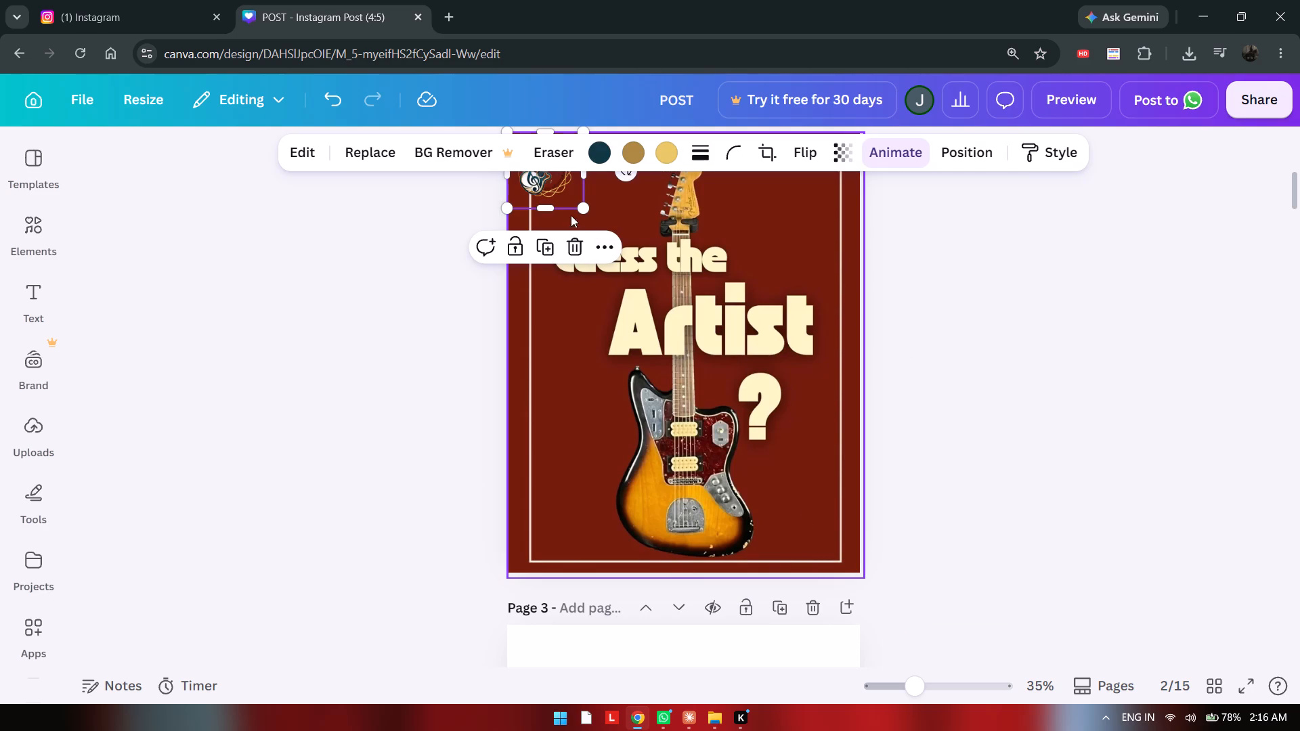
left_click_drag(551, 182, 808, 536)
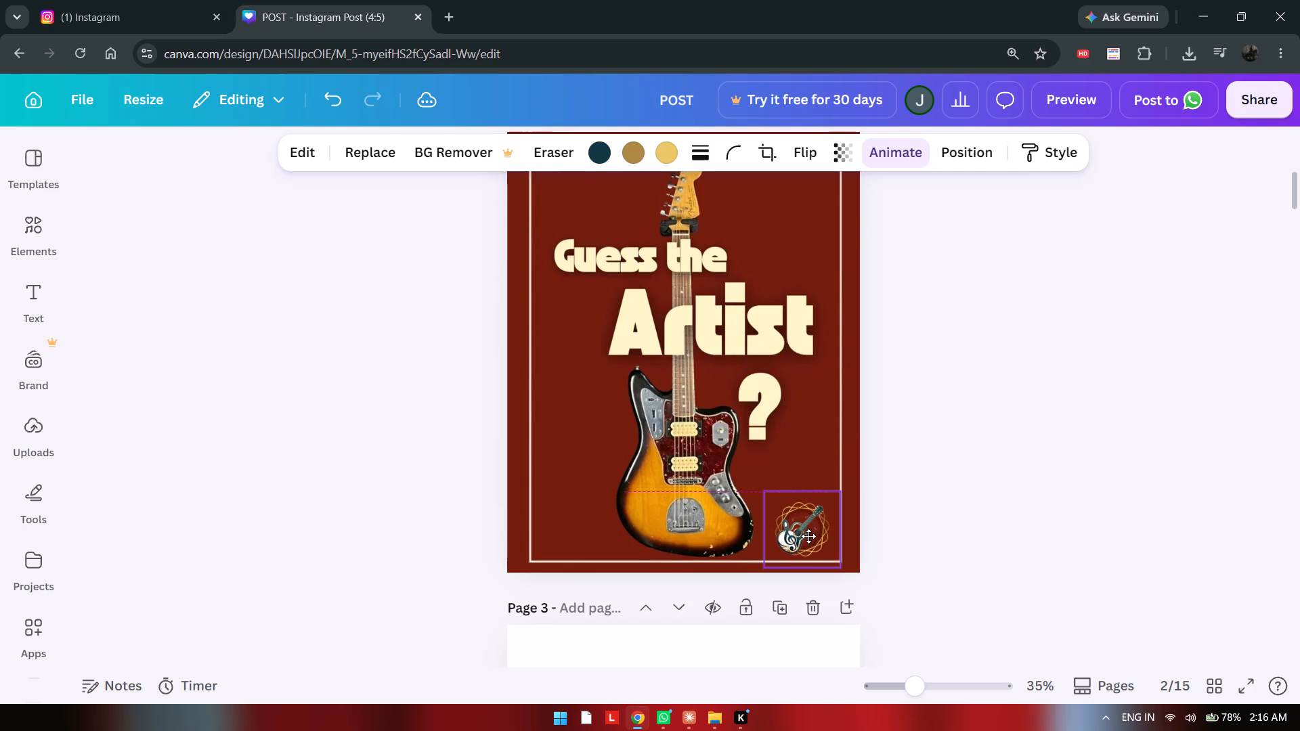
Place the round guitar logo in the lower-right corner of the white frame on page 2.
left_click_drag(808, 536, 809, 535)
Delete page 3, the Kurt Cobain artist page.
scroll(809, 535, "down", 3)
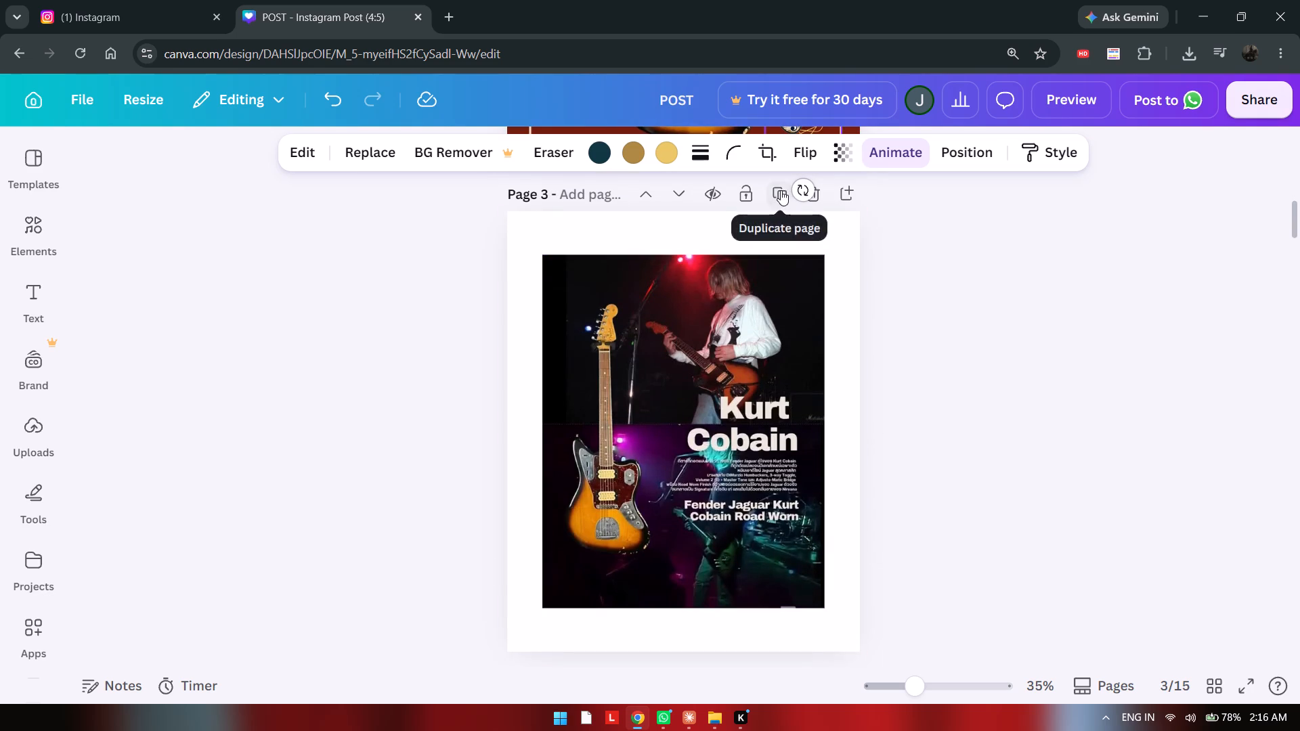
left_click(815, 206)
Move the black guitar image on page 3 to the page's upper-left corner and enlarge it to fill the page.
scroll(818, 236, "down", 1)
left_click(751, 338)
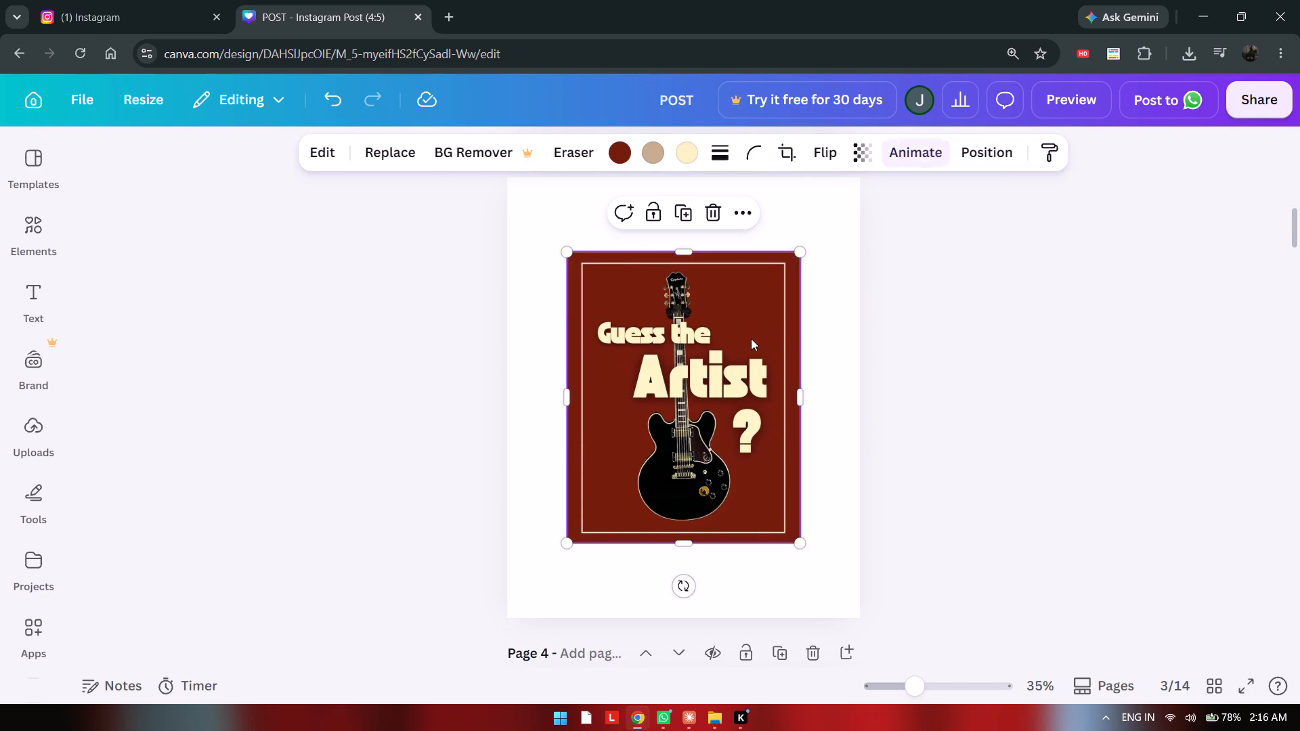
left_click_drag(725, 393, 667, 322)
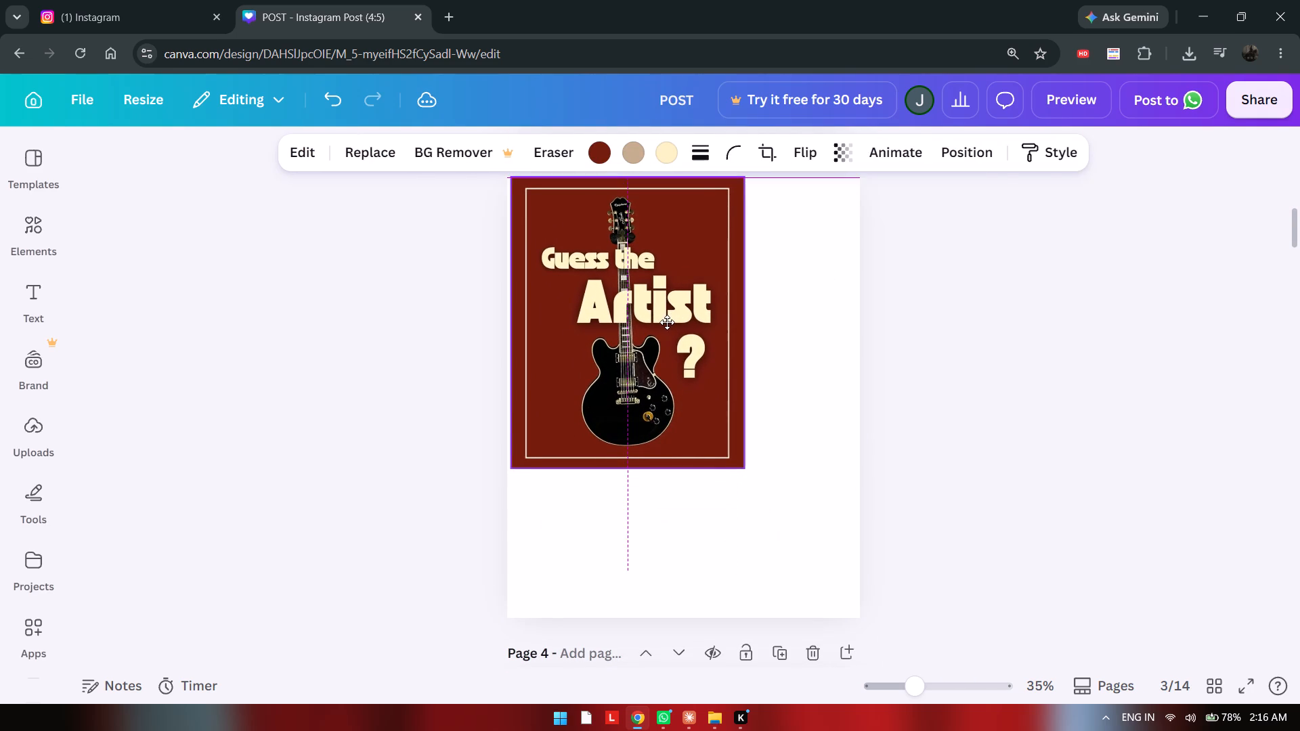
left_click_drag(667, 322, 665, 322)
left_click_drag(741, 474, 880, 559)
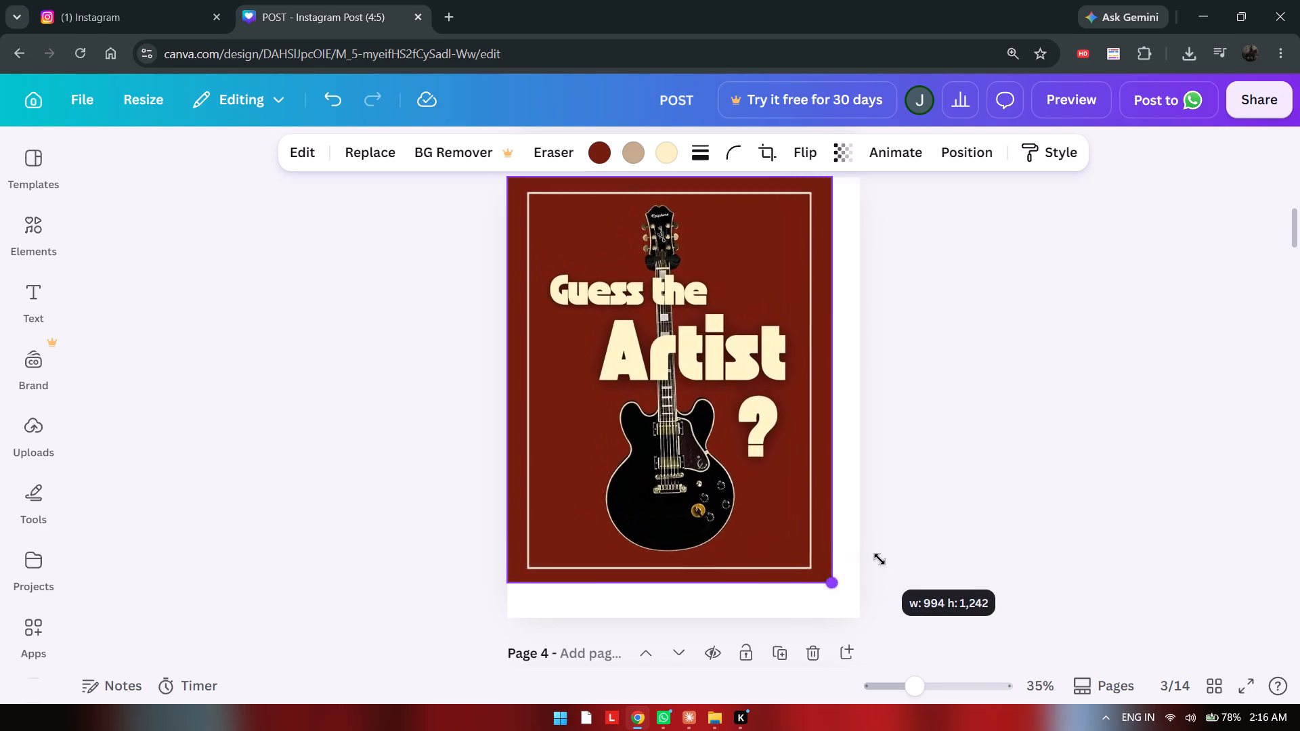
left_click_drag(880, 559, 910, 580)
Paste the guitar logo onto page 3 and move it near the page's lower-right corner.
key("ctrl+v")
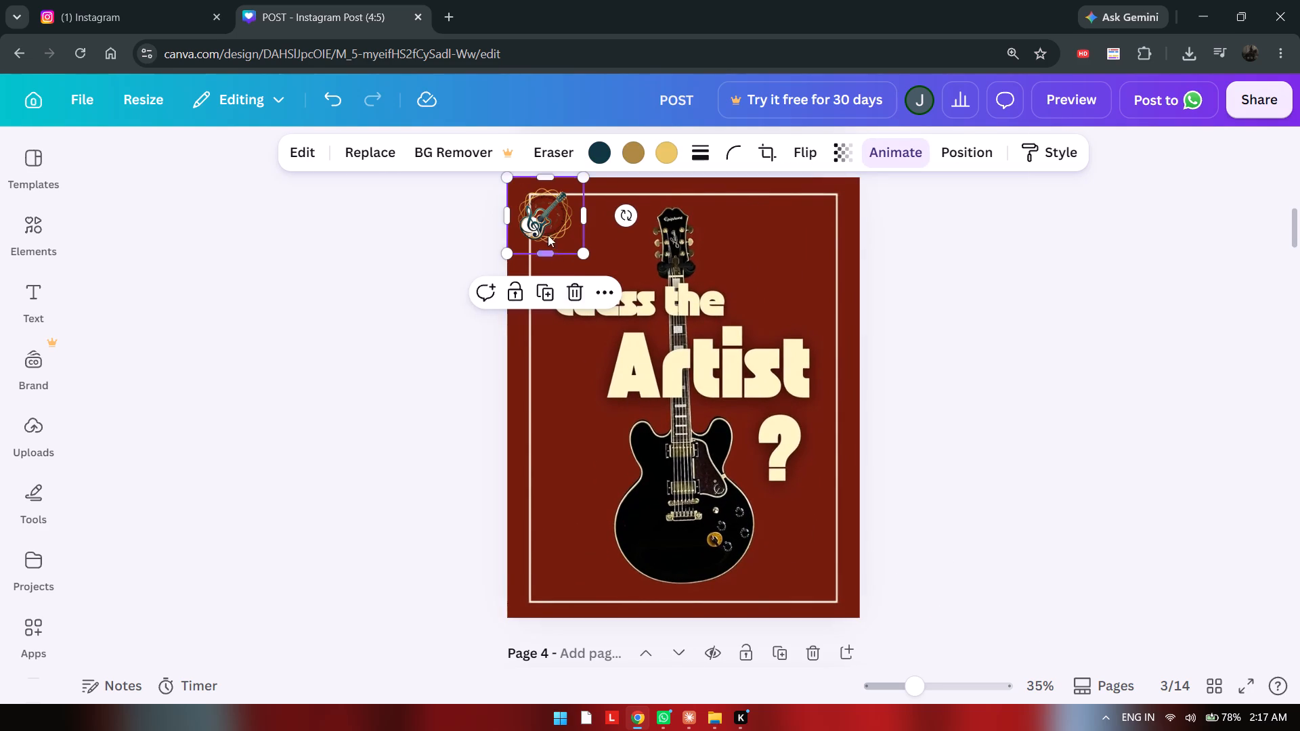
left_click_drag(544, 226, 798, 578)
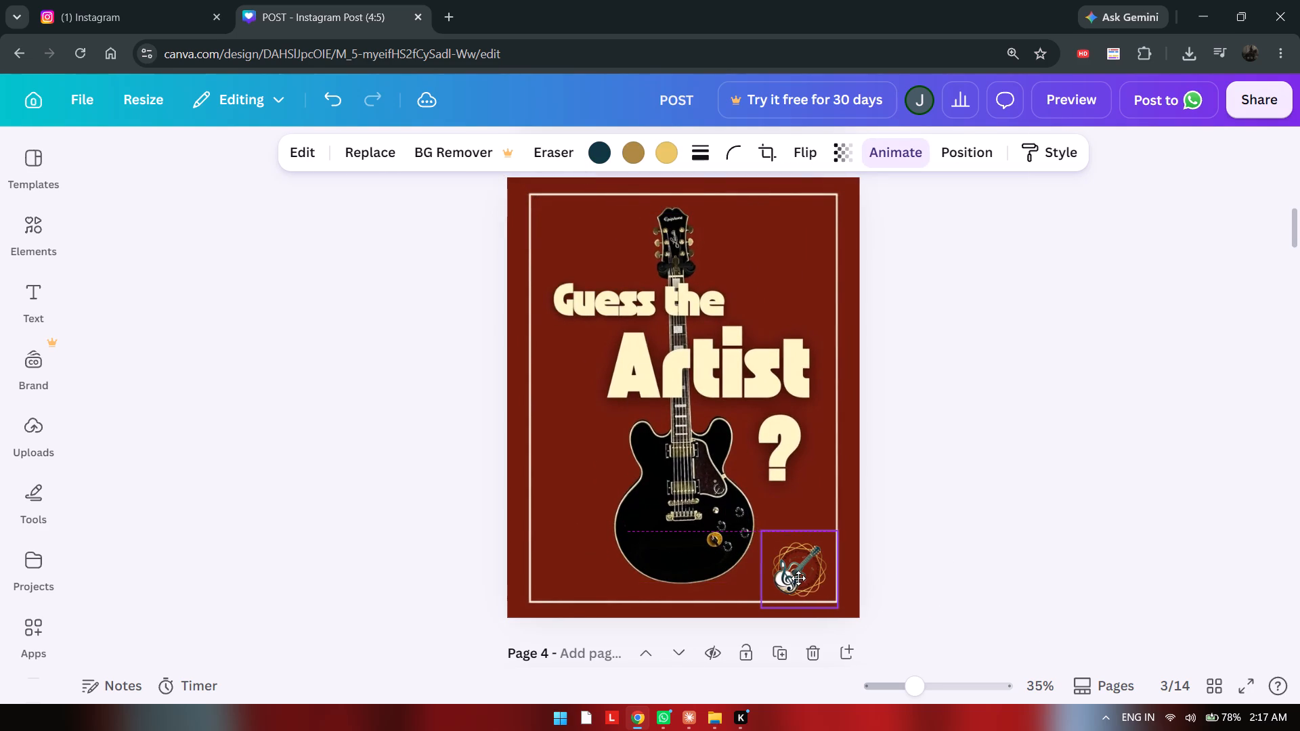
left_click_drag(798, 578, 796, 567)
Nudge the logo on page 3 down and sideways until it sits in the lower-right corner of the white frame.
key("Down")
key("Down")
key("Down")
key("Down")
key("Down")
key("Down")
key("Down")
key("Down")
key("Down")
key("Down")
key("Down")
key("Down")
key("Down")
key("Down")
key("Down")
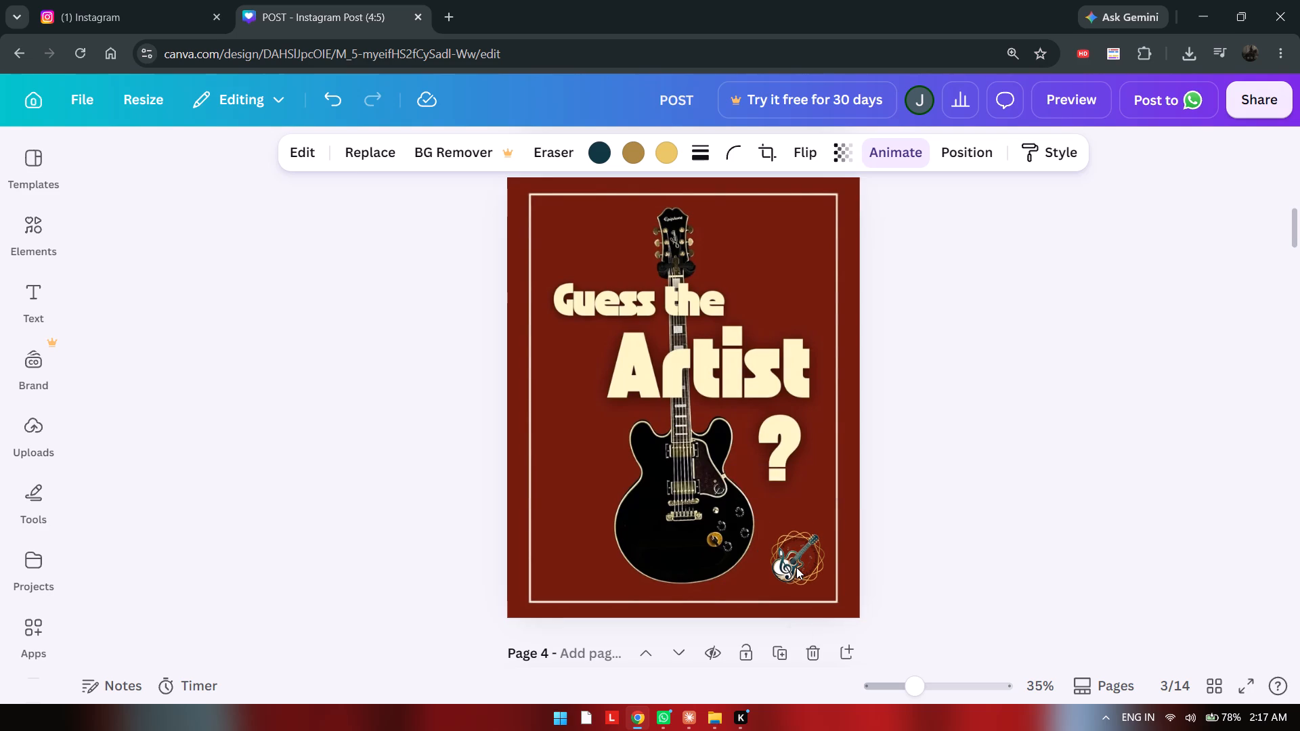
key("Right")
key("Right")
key("Right")
key("Right")
key("Right")
key("Right")
key("Right")
key("Right")
key("Right")
key("Right")
key("Down")
key("Down")
key("Down")
key("Down")
key("Down")
key("Down")
key("Down")
key("Down")
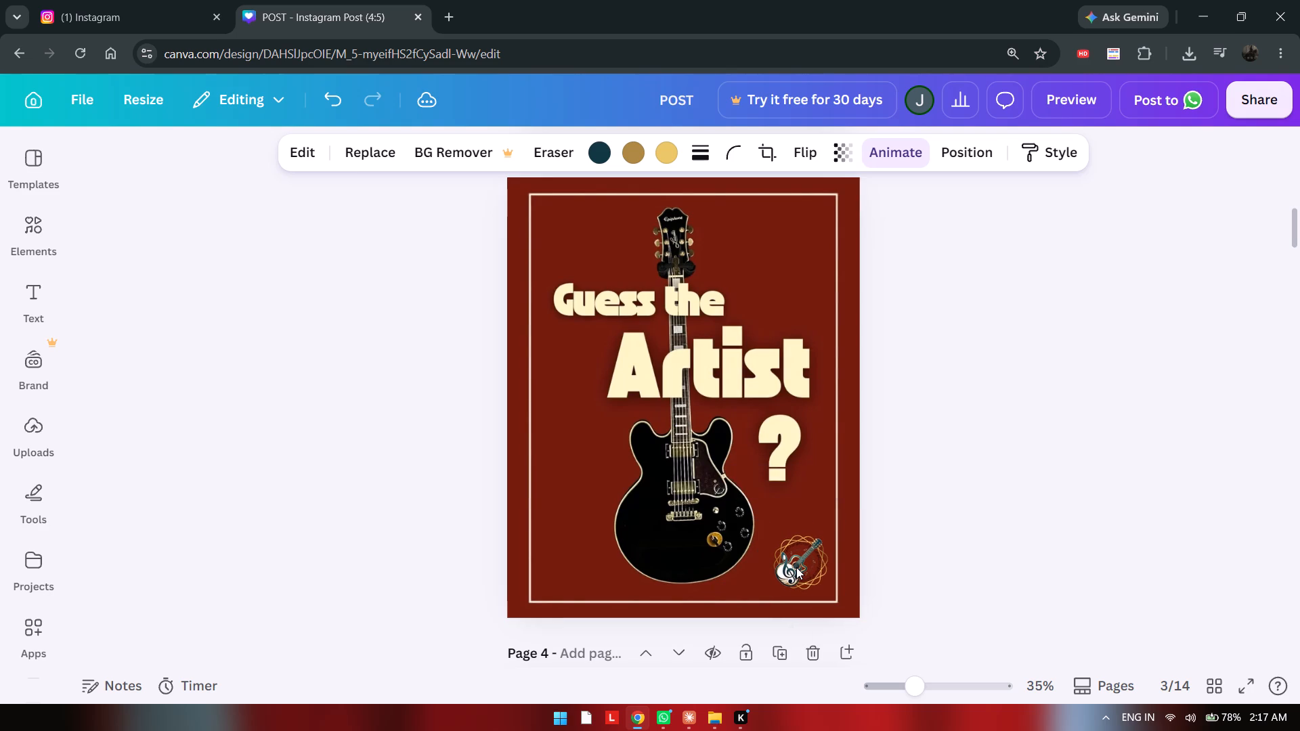
key("Right")
key("Right")
key("Right")
key("Right")
key("Right")
key("Right")
key("Right")
key("Right")
key("Right")
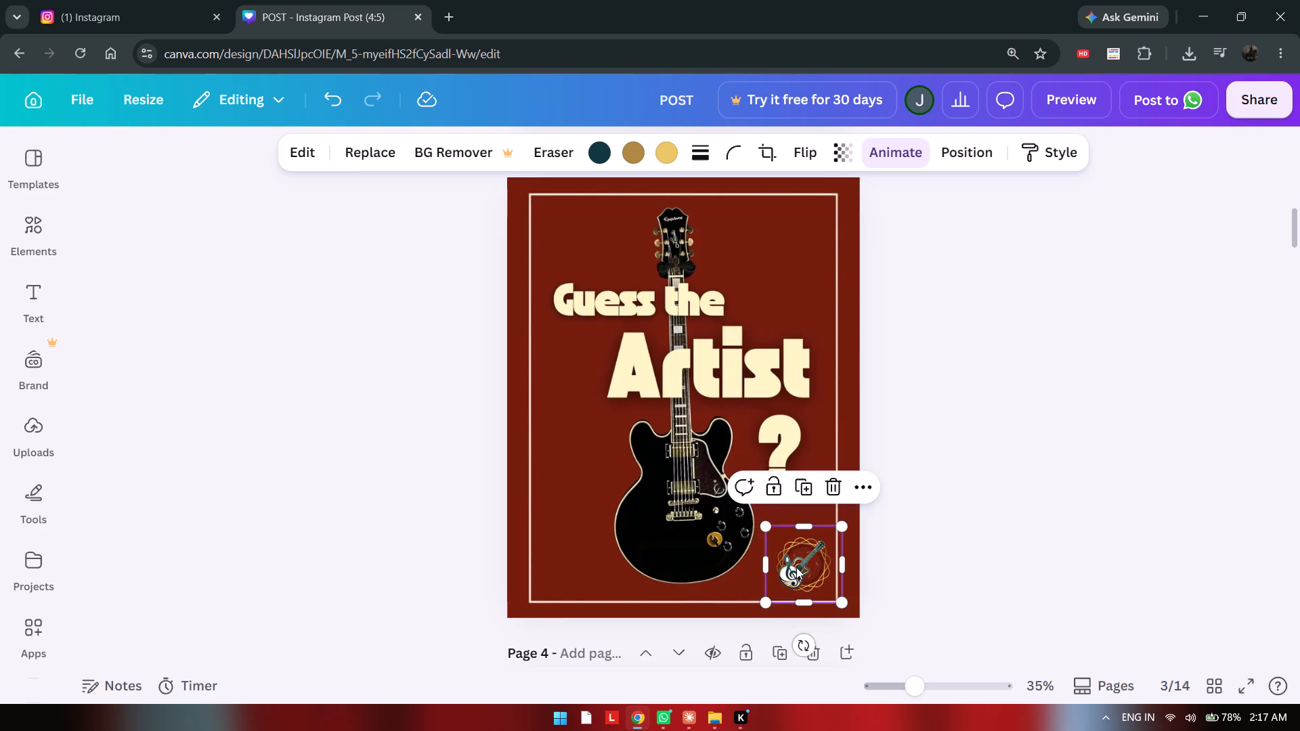
key("Left")
key("Left")
key("Left")
key("Left")
key("Left")
Delete page 4, the B.B. King artist video page.
scroll(796, 567, "down", 1)
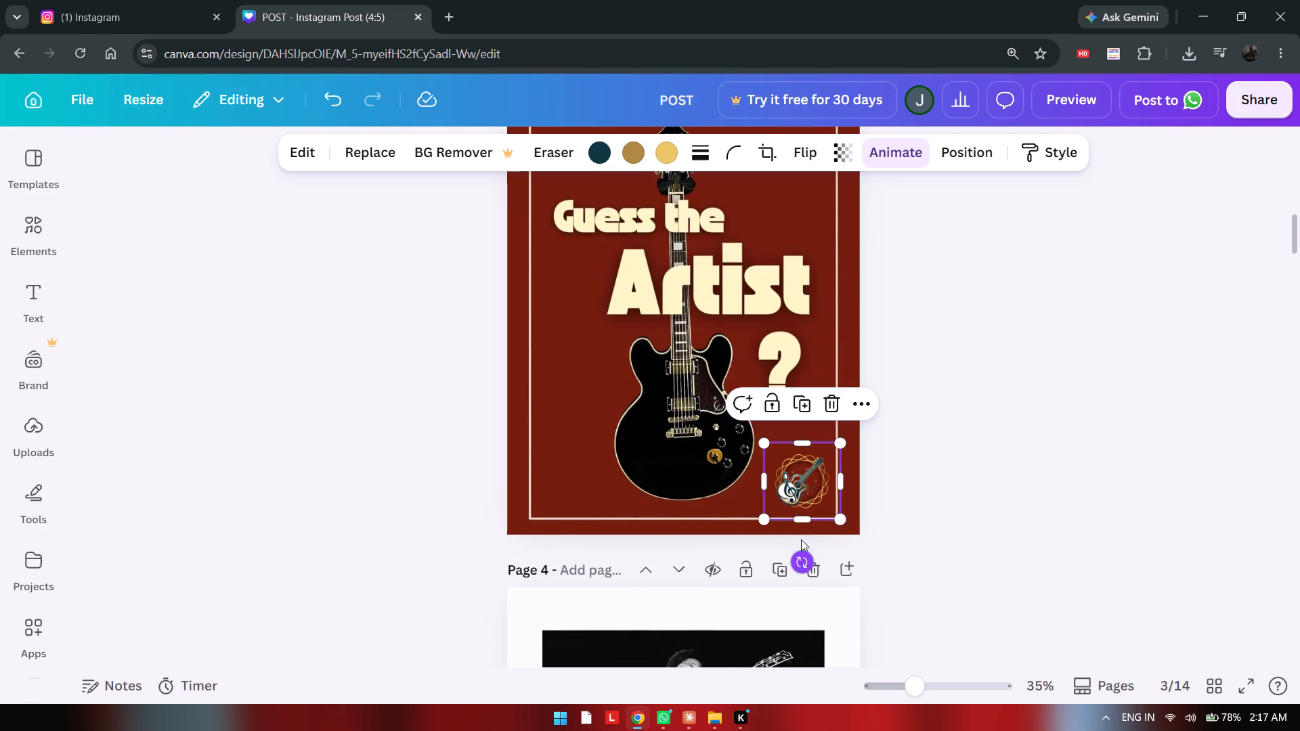
left_click(808, 504)
scroll(816, 503, "down", 3)
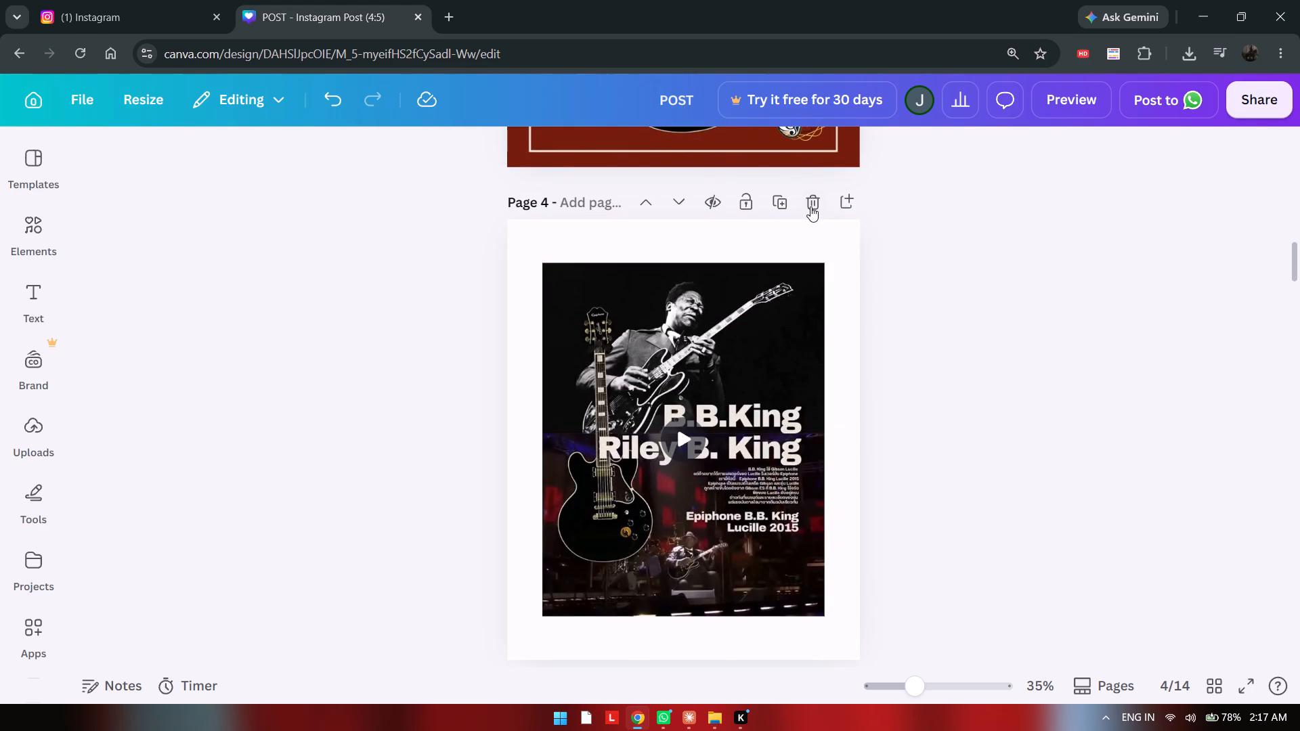
left_click(810, 206)
Align the checkered guitar image on page 4 to the upper-left corner and enlarge it to the full 1,080 × 1,350 page.
left_click(733, 356)
left_click_drag(664, 458, 603, 384)
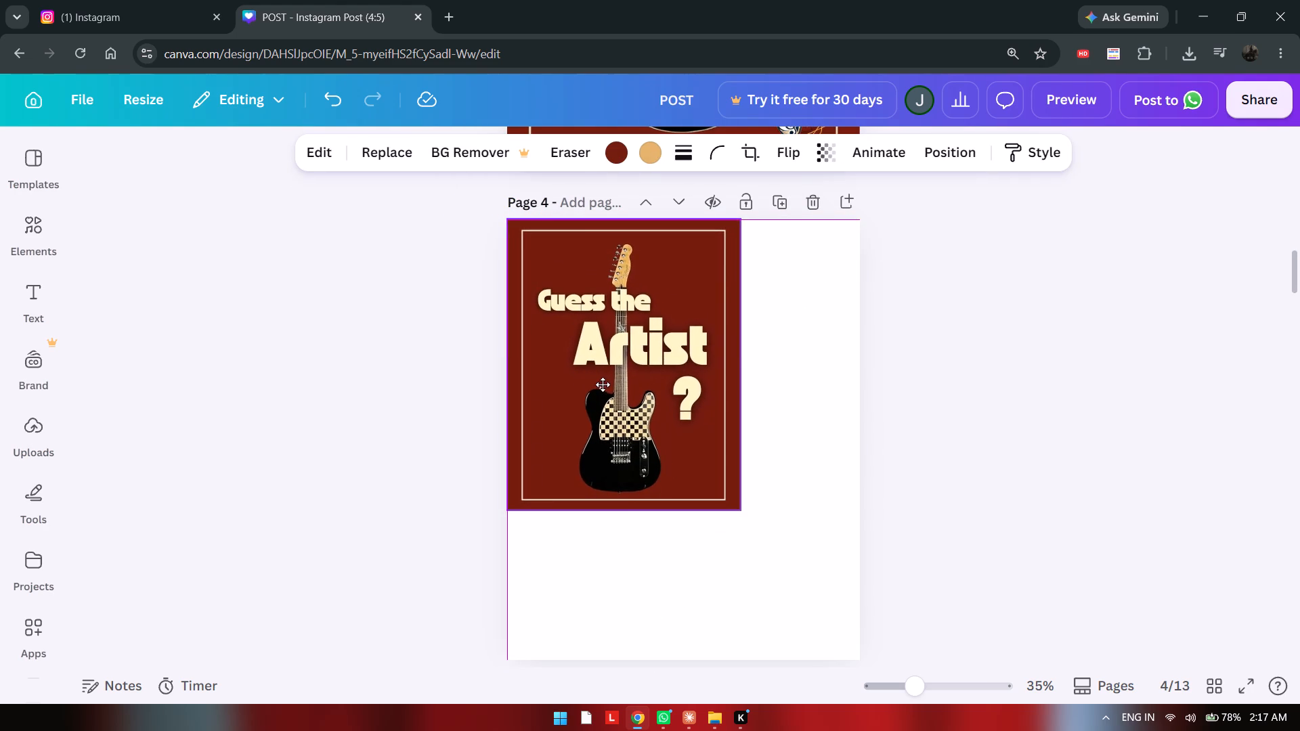
left_click_drag(603, 384, 602, 384)
left_click_drag(743, 511, 782, 550)
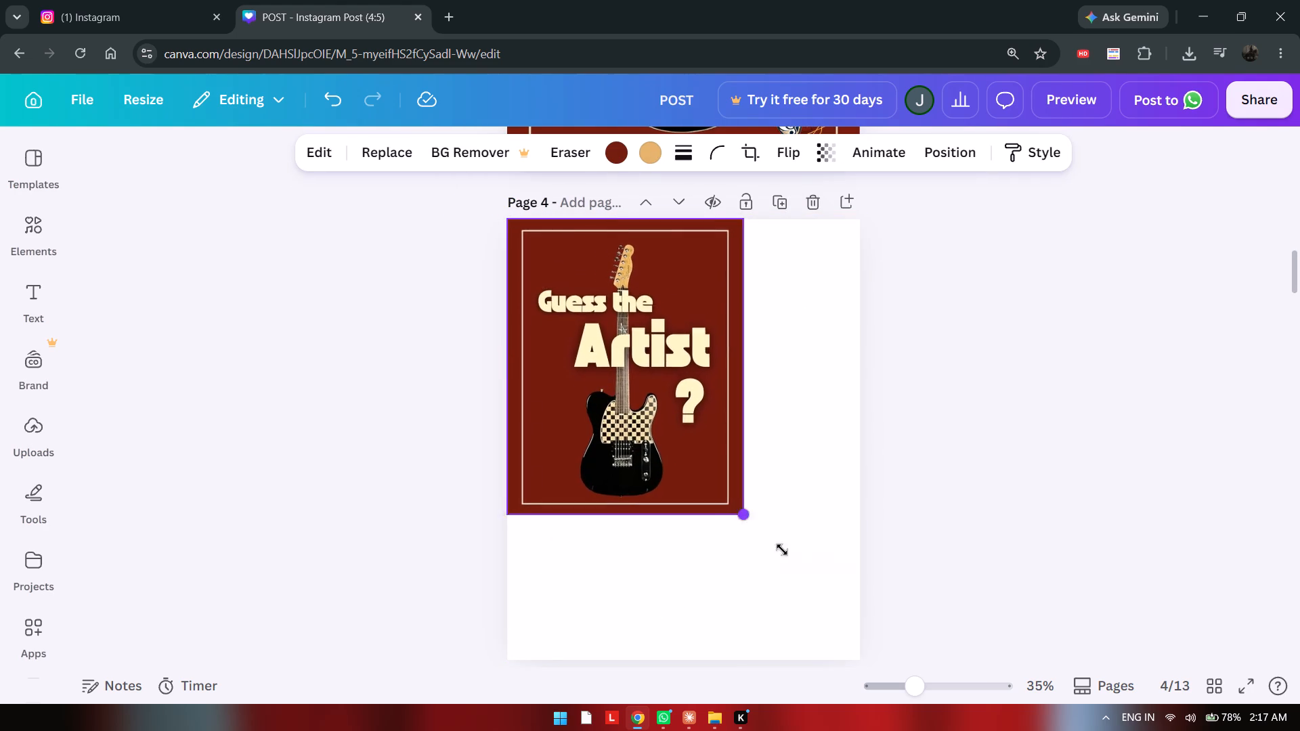
left_click_drag(782, 550, 888, 643)
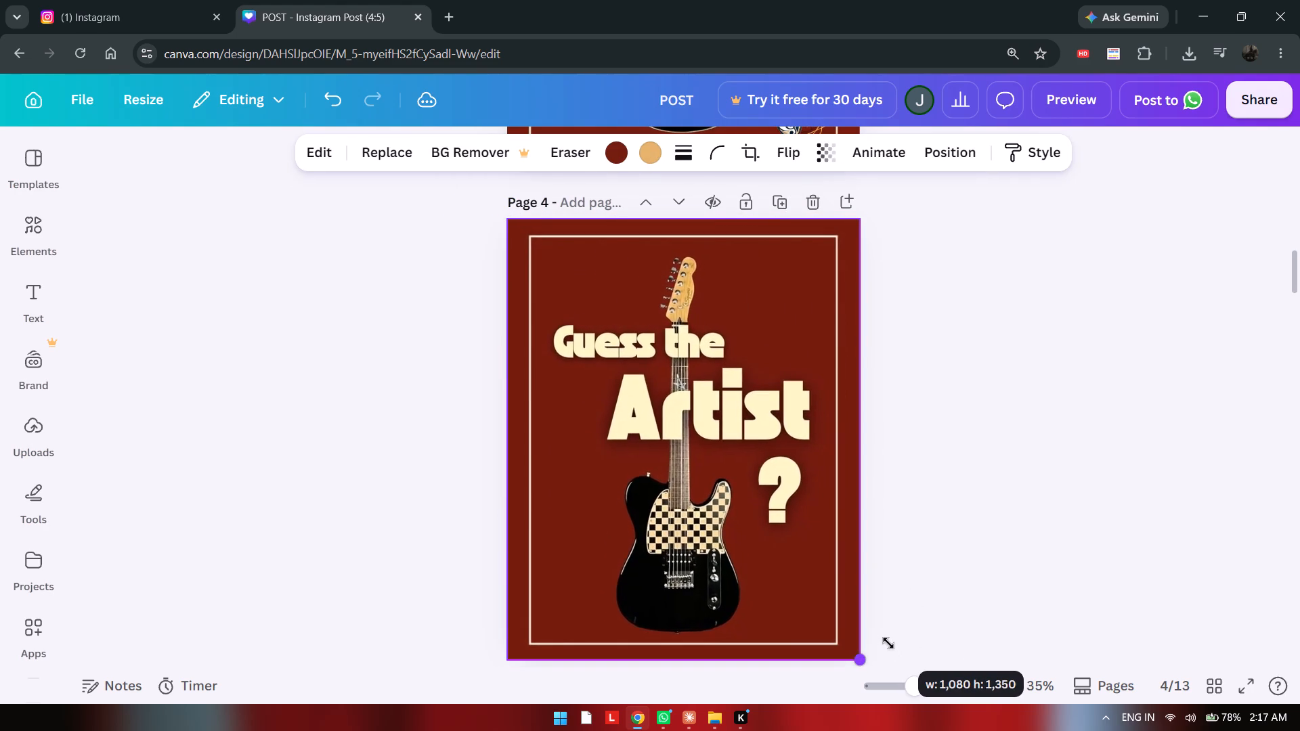
left_click_drag(888, 643, 887, 643)
Paste the guitar logo onto page 4 and position it in the lower-right corner of the white frame.
left_click(807, 585)
key("ctrl+v")
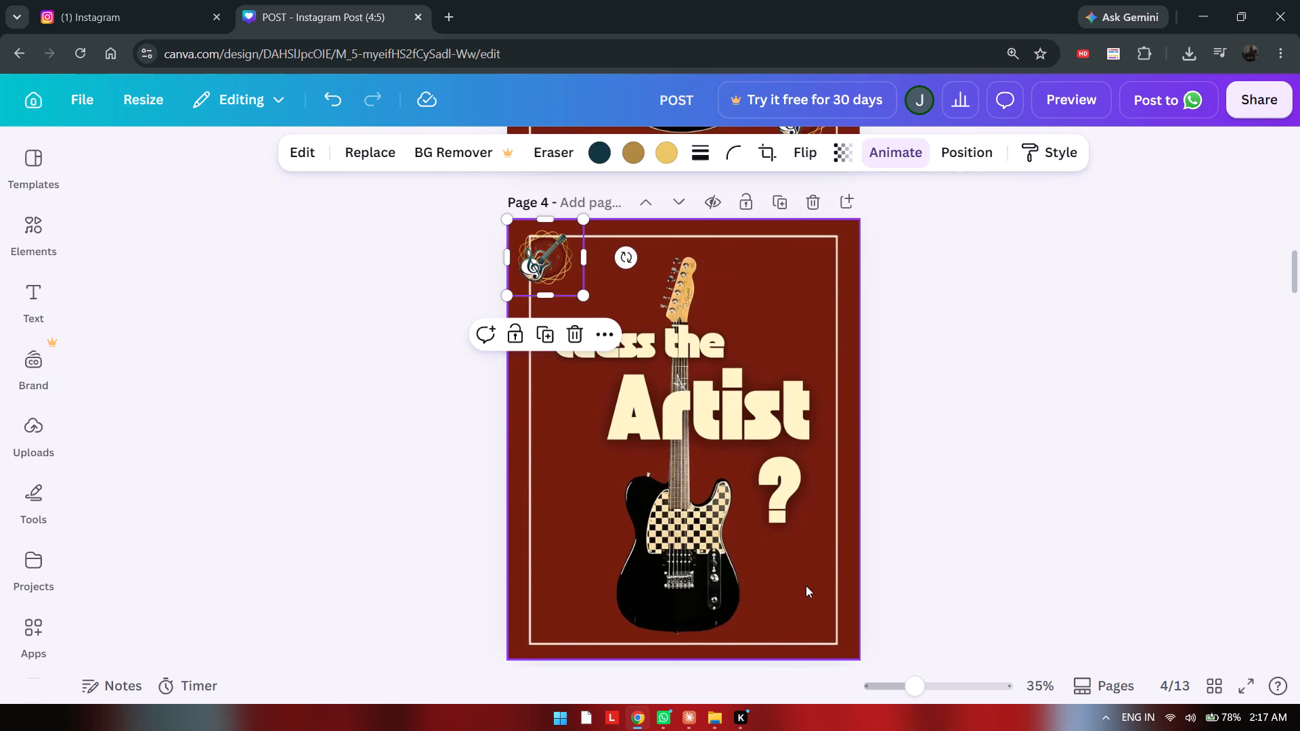
left_click(556, 234)
left_click(556, 263)
left_click(533, 278)
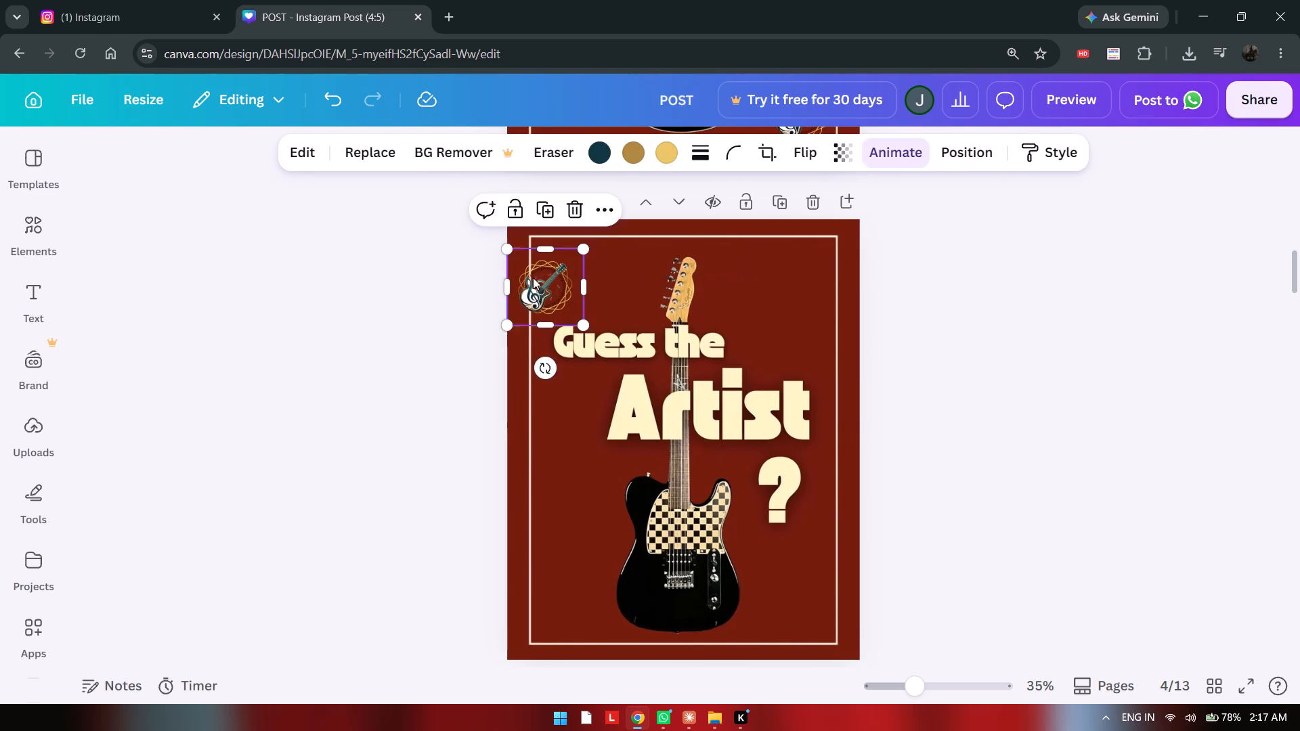
left_click_drag(533, 278, 784, 606)
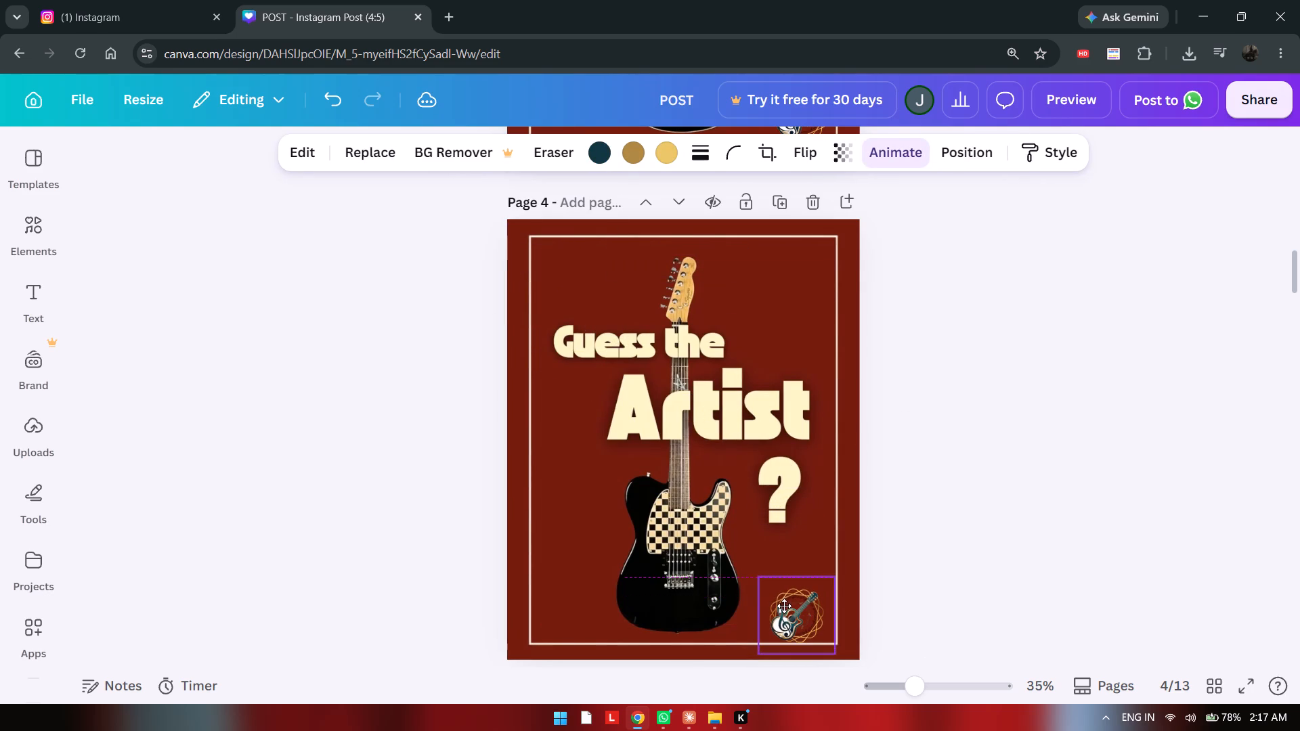
left_click_drag(784, 606, 789, 596)
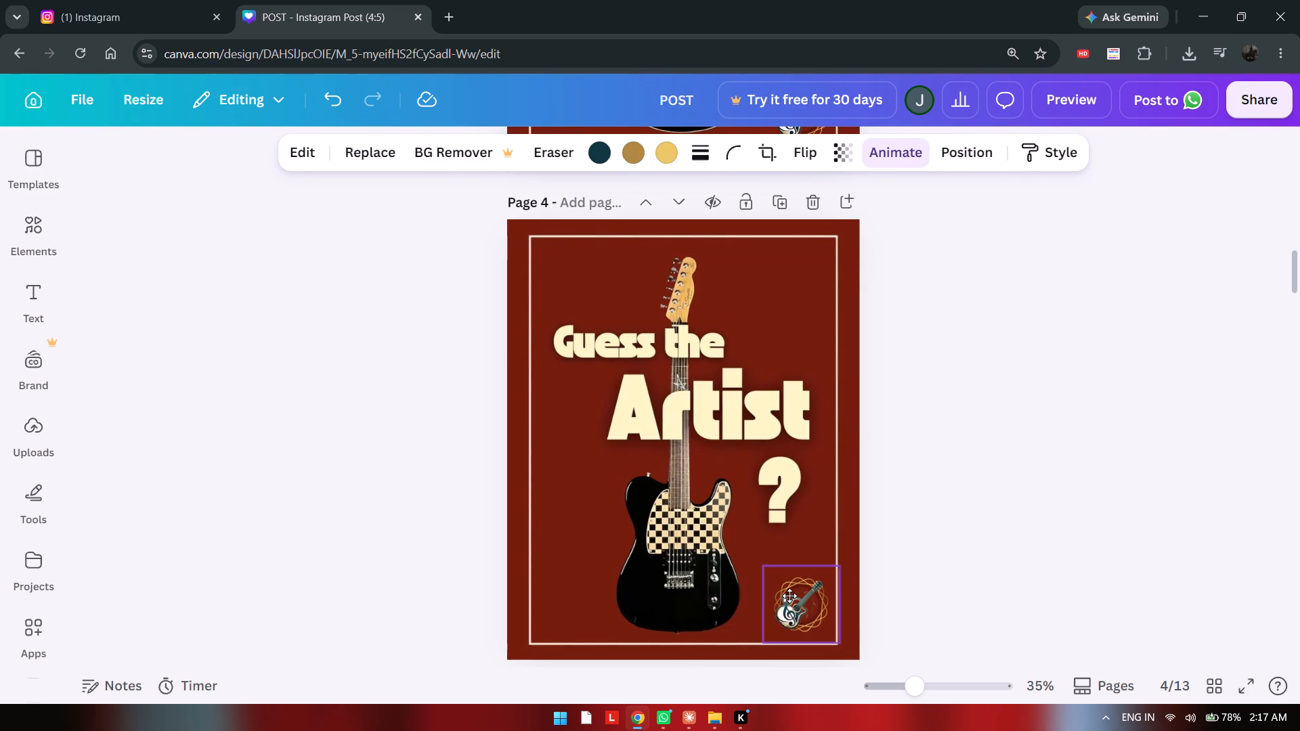
left_click_drag(789, 596, 786, 598)
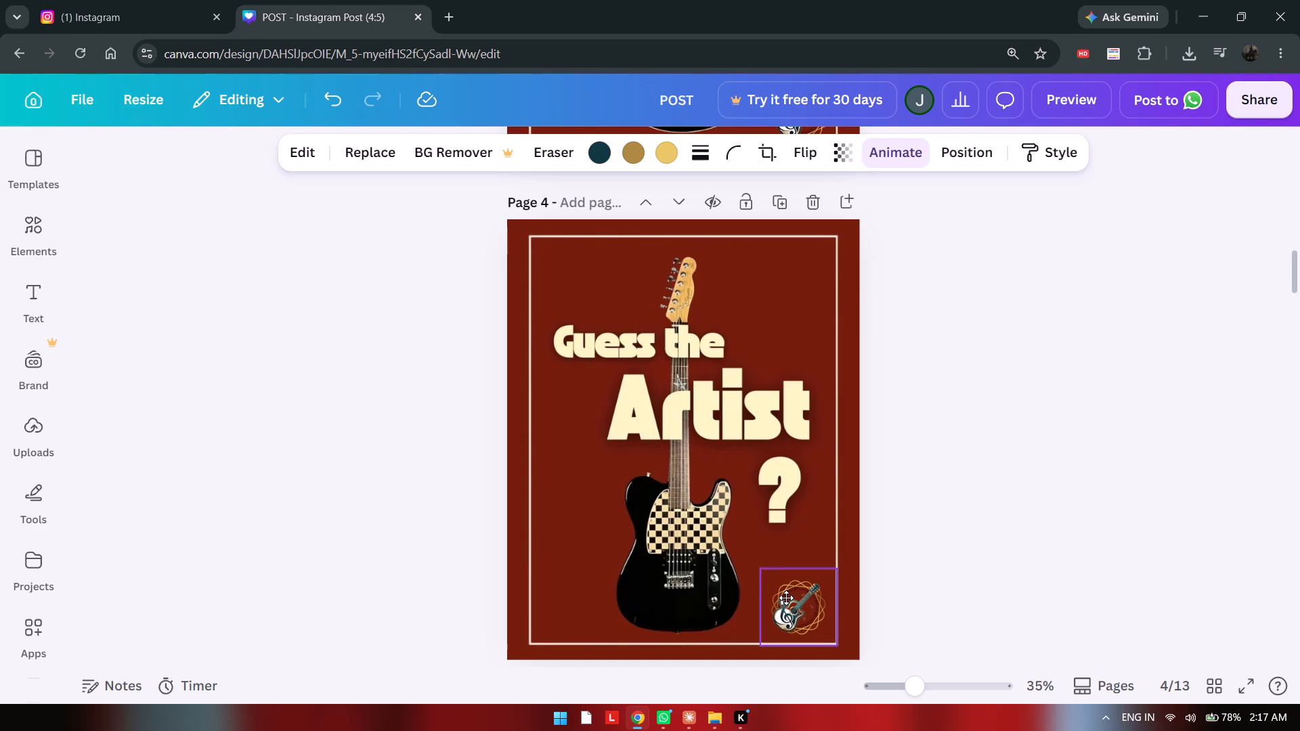
left_click_drag(786, 598, 790, 598)
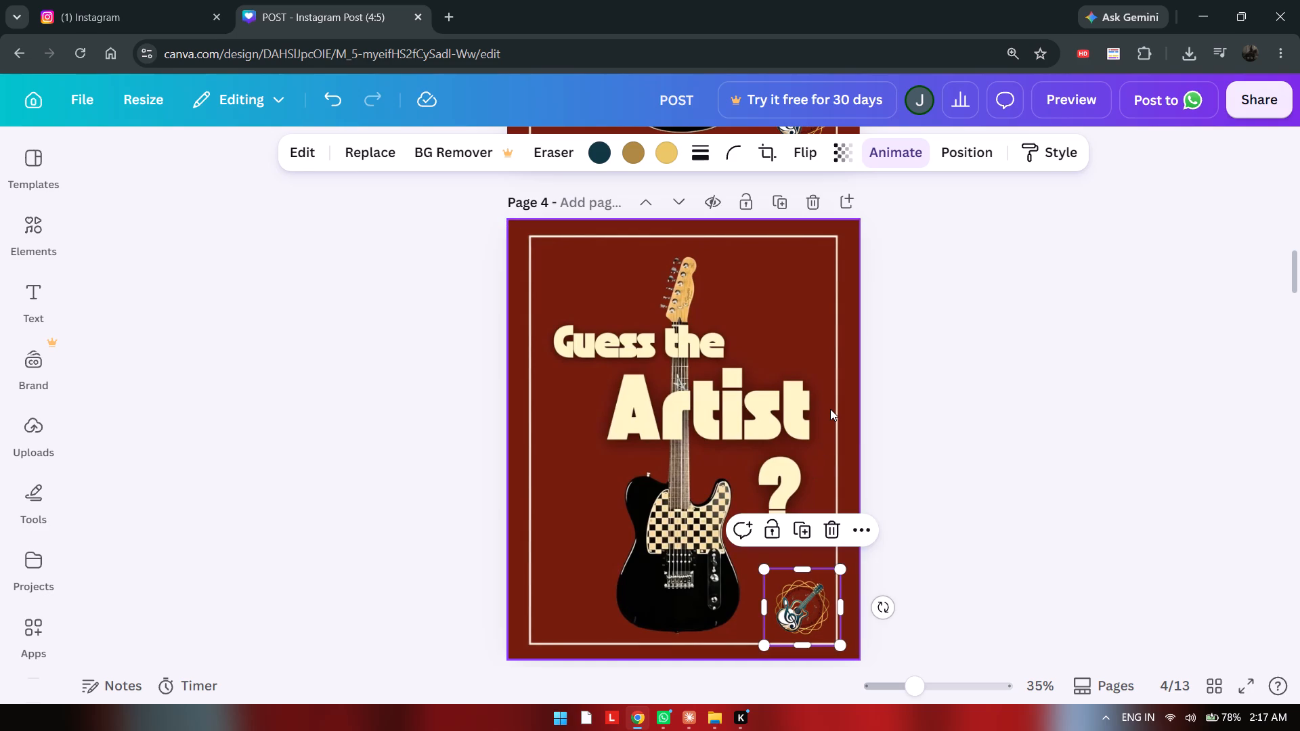
left_click(830, 406)
Delete page 5, the artist page following the checkered guitar page.
scroll(830, 406, "down", 3)
left_click(805, 326)
Move the grey guitar image on page 5 to the page's upper-left corner and enlarge it to fill the page.
scroll(802, 336, "down", 1)
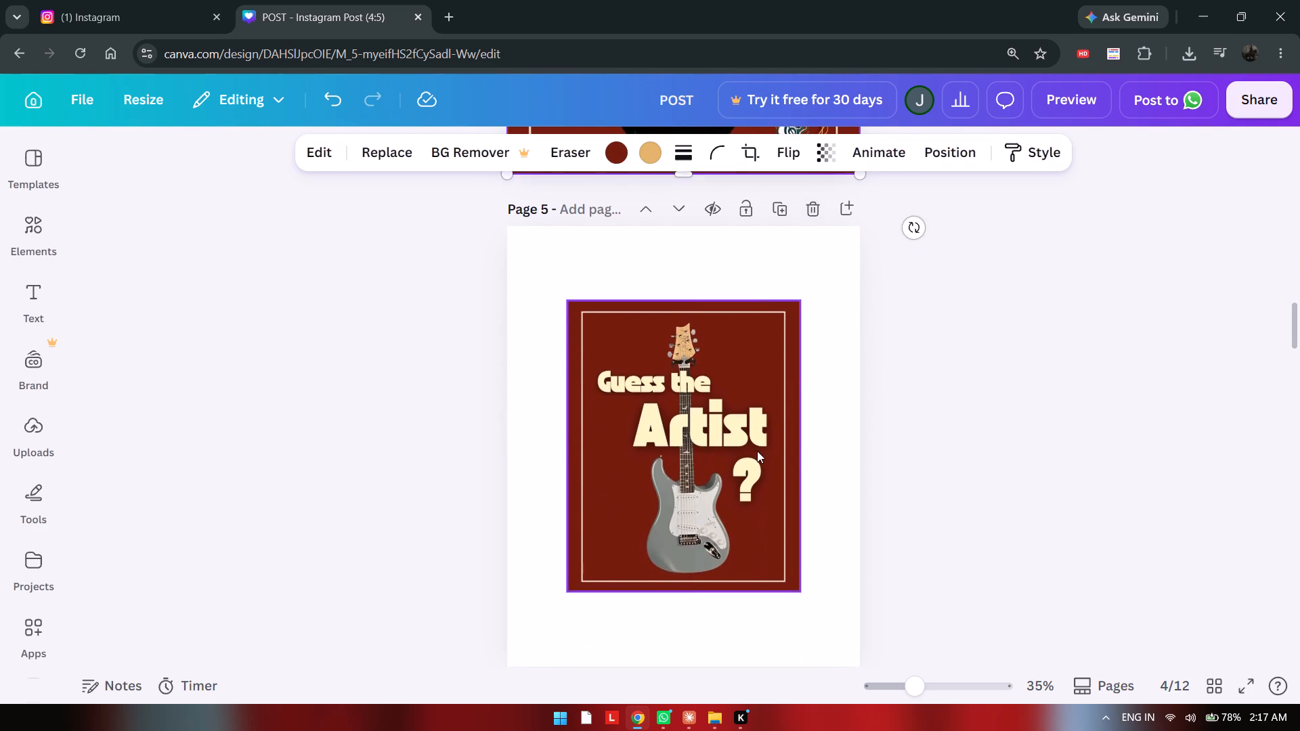
left_click(757, 451)
left_click_drag(751, 457, 687, 383)
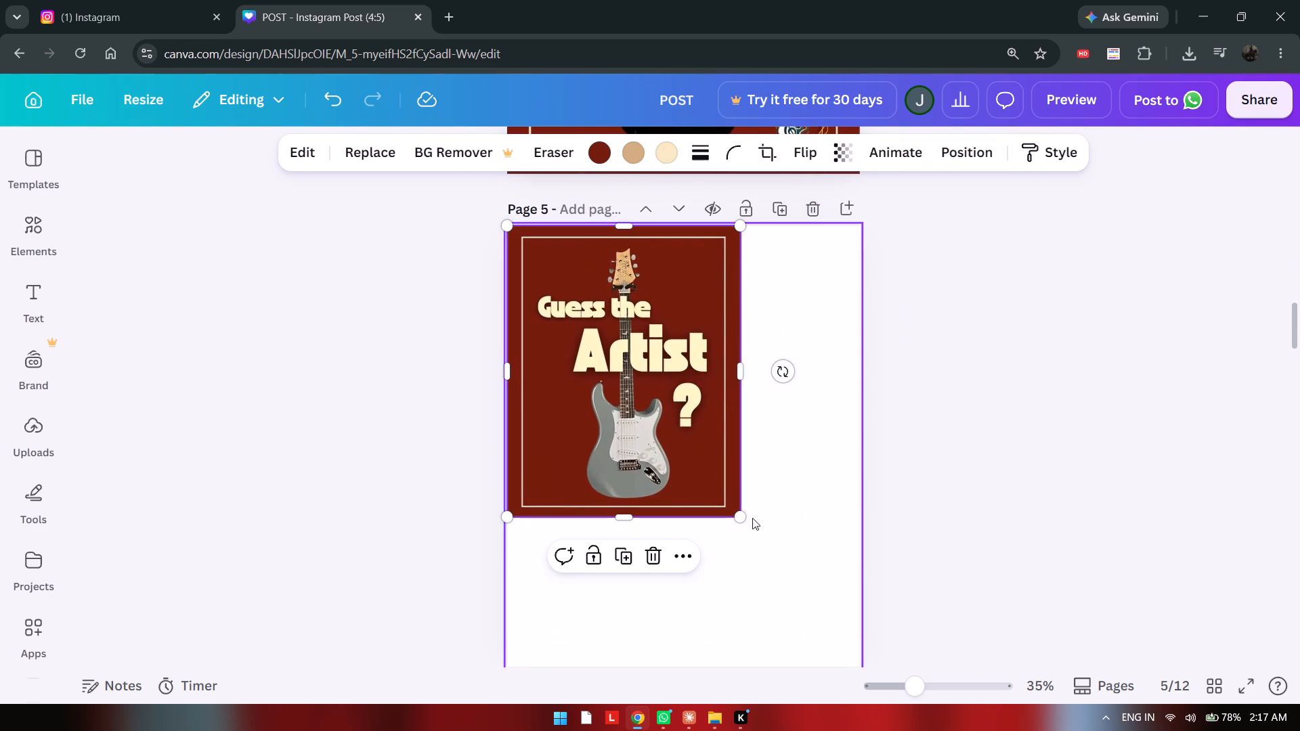
left_click_drag(741, 513, 872, 657)
Paste the guitar logo onto page 5 and position it in the lower-right corner of the white frame.
scroll(869, 658, "down", 1)
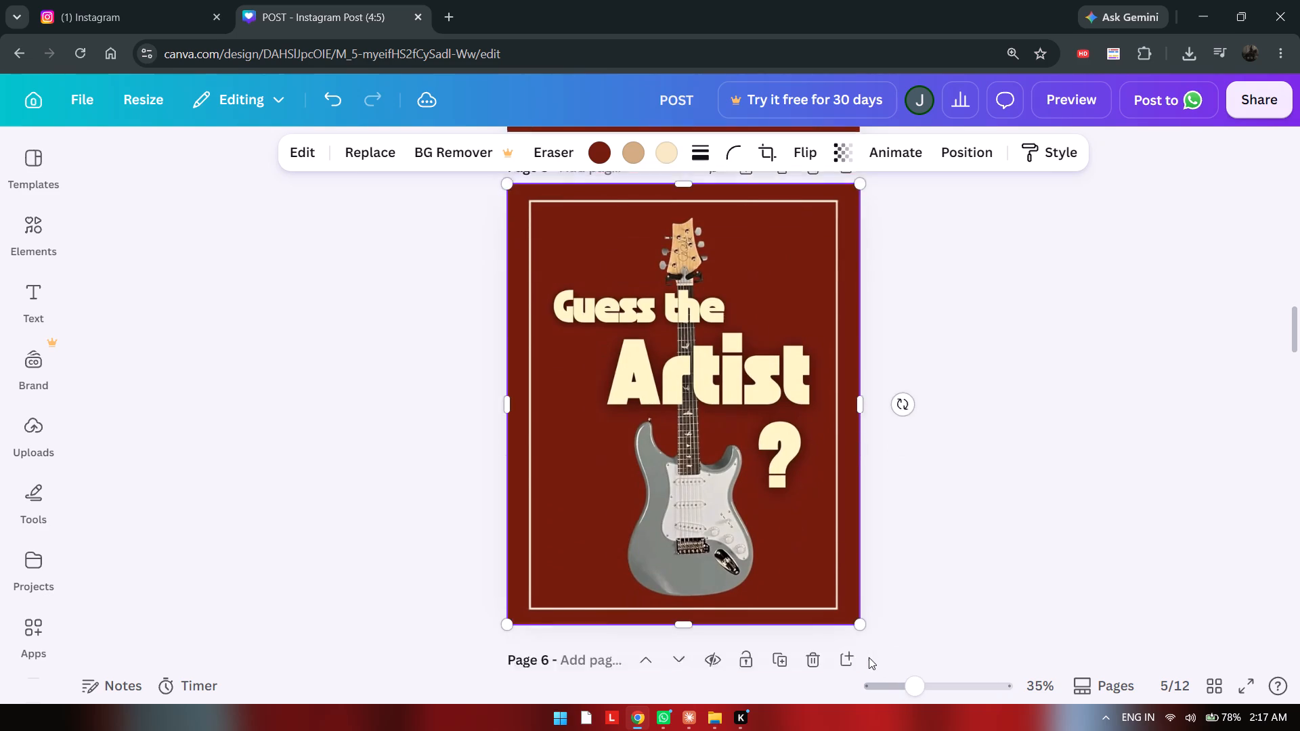
scroll(869, 657, "down", 1)
left_click(789, 553)
key("ctrl+v")
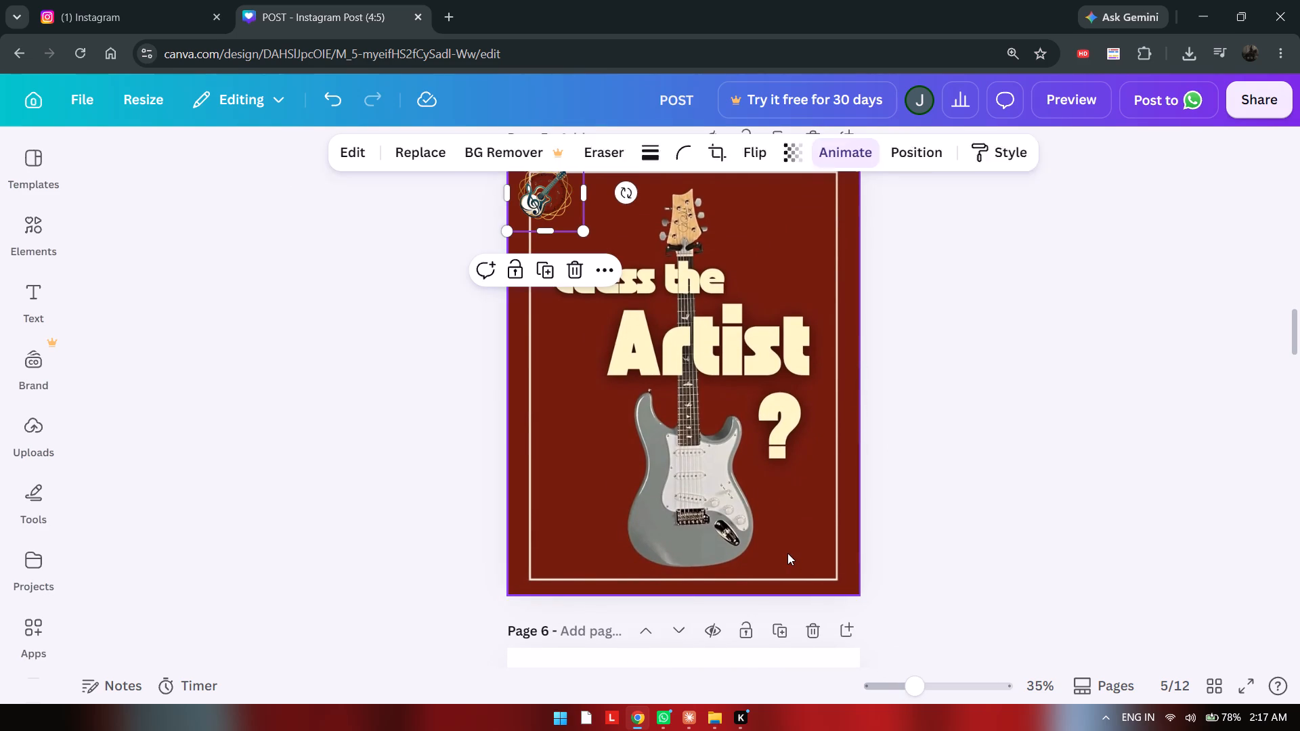
left_click_drag(549, 196, 803, 554)
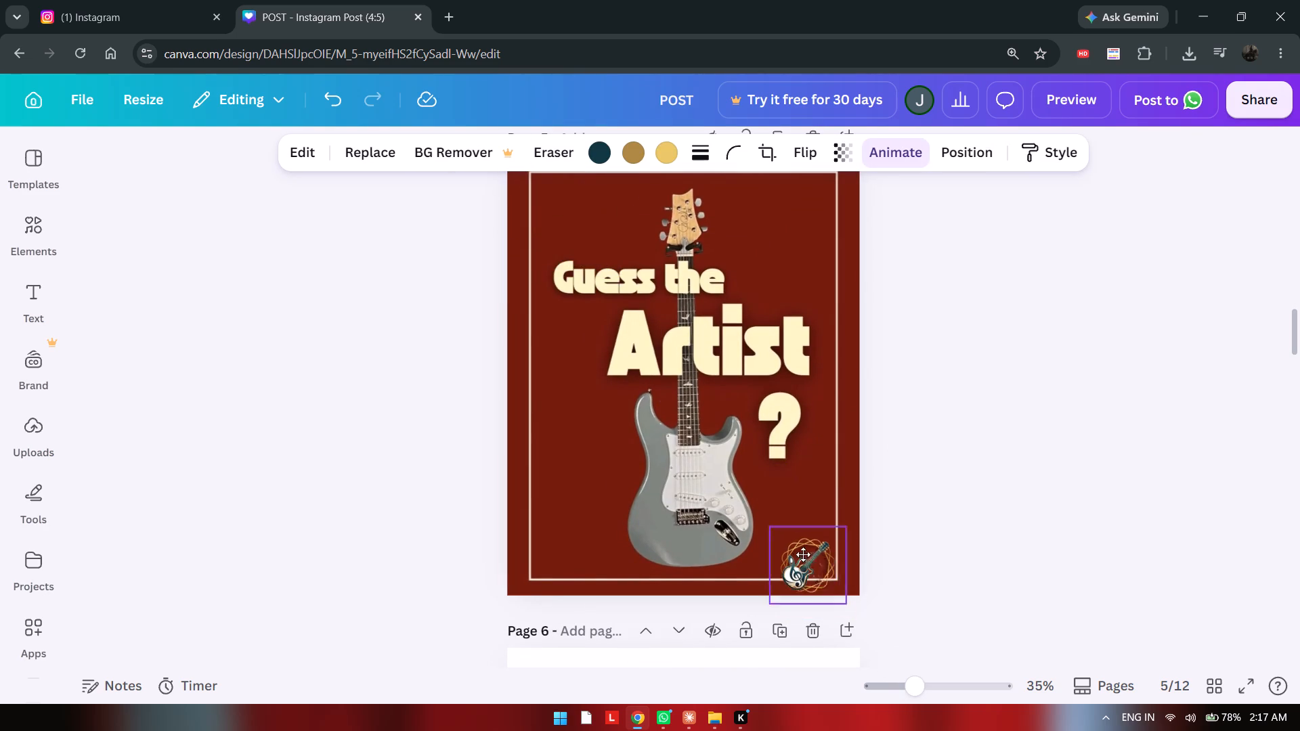
left_click_drag(803, 554, 808, 546)
Delete page 6, the artist page following the grey guitar page.
scroll(808, 546, "down", 1)
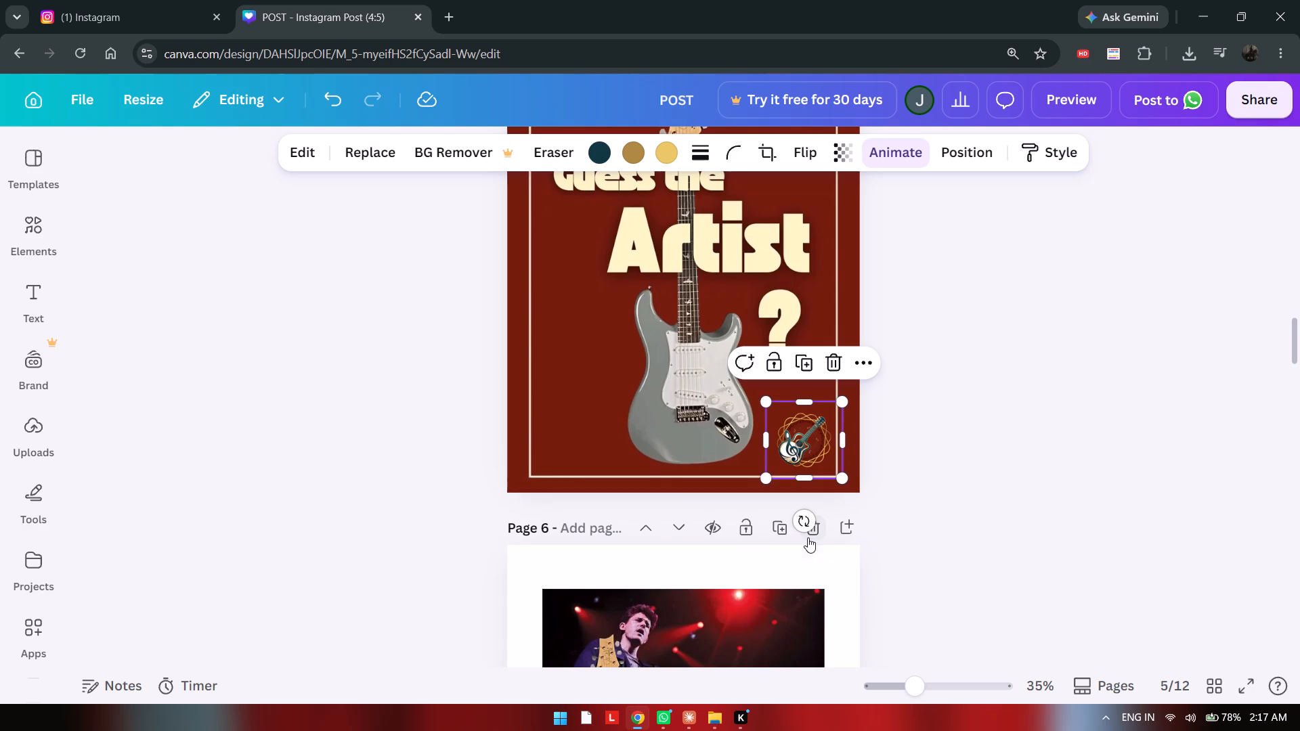
left_click(808, 537)
Align the green bass image on page 6 to the upper-left corner and enlarge it to the full 1,080 × 1,350 page.
scroll(809, 537, "down", 1)
left_click(743, 583)
scroll(743, 583, "down", 2)
left_click_drag(743, 583, 725, 545)
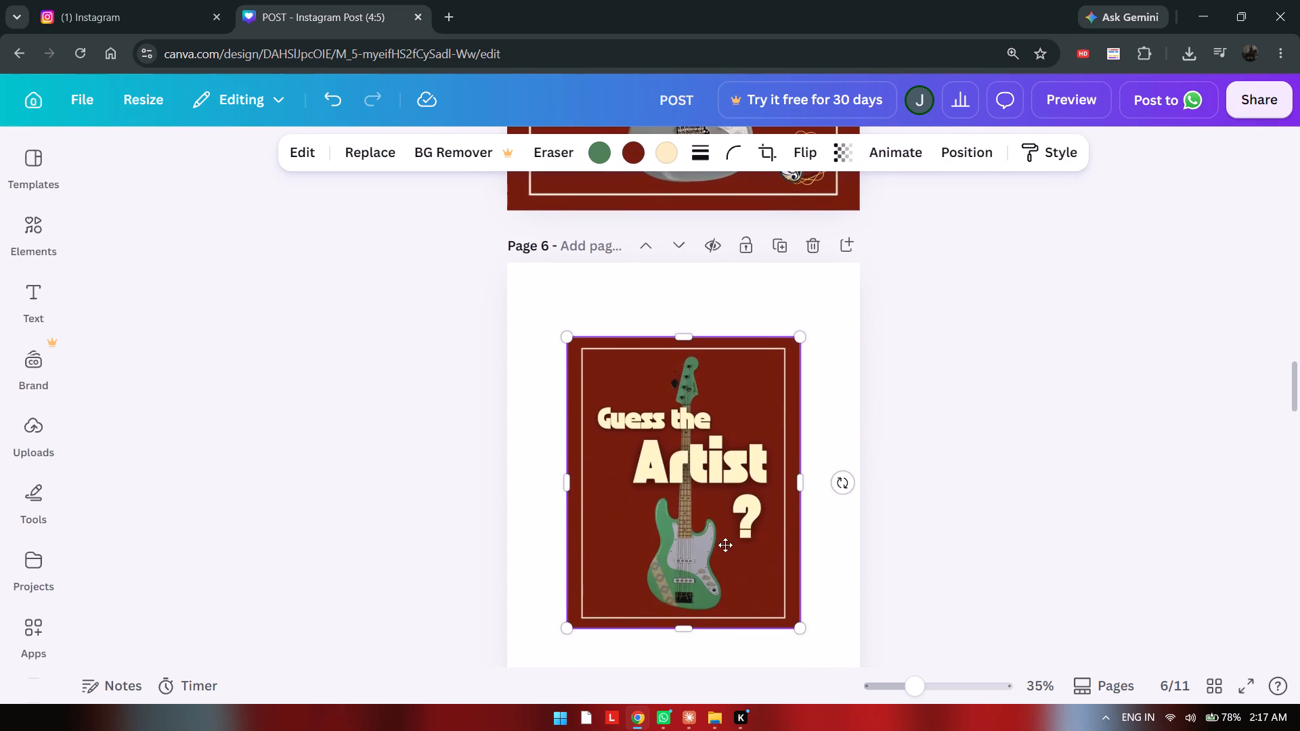
left_click_drag(725, 545, 682, 508)
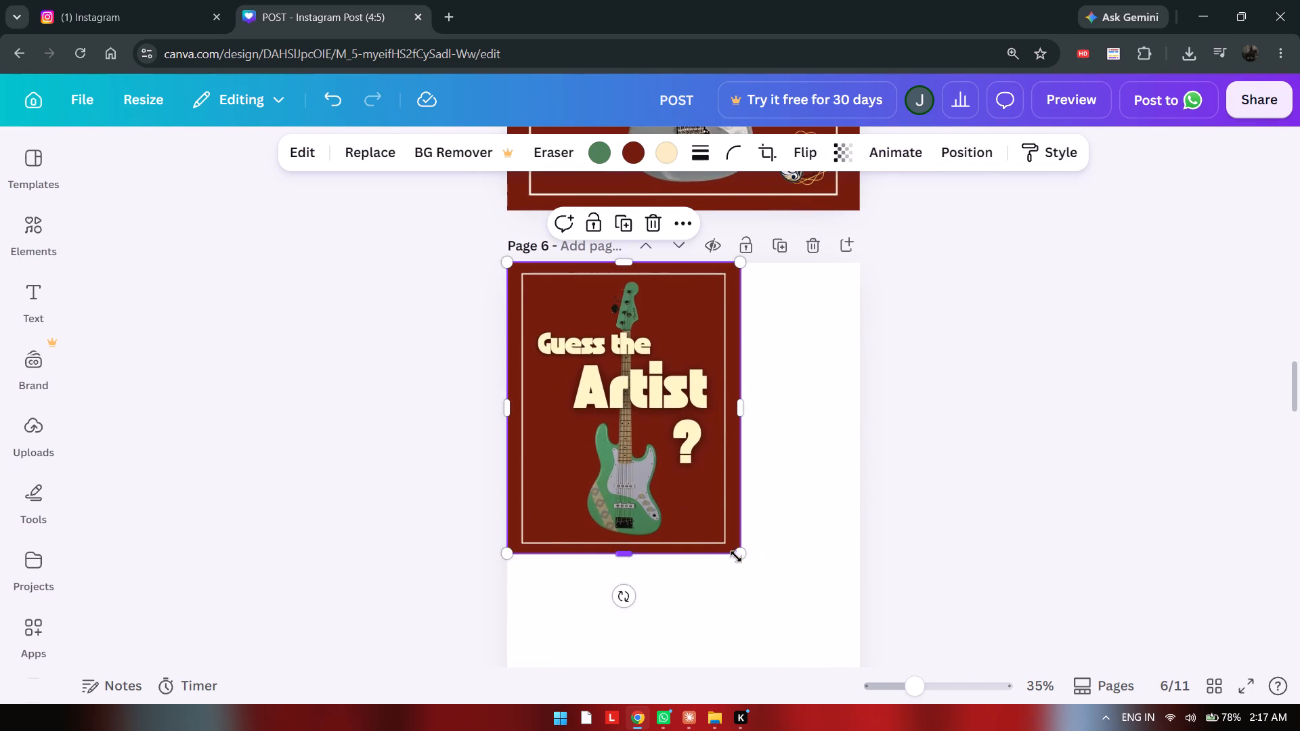
left_click_drag(738, 556, 850, 697)
scroll(850, 697, "down", 2)
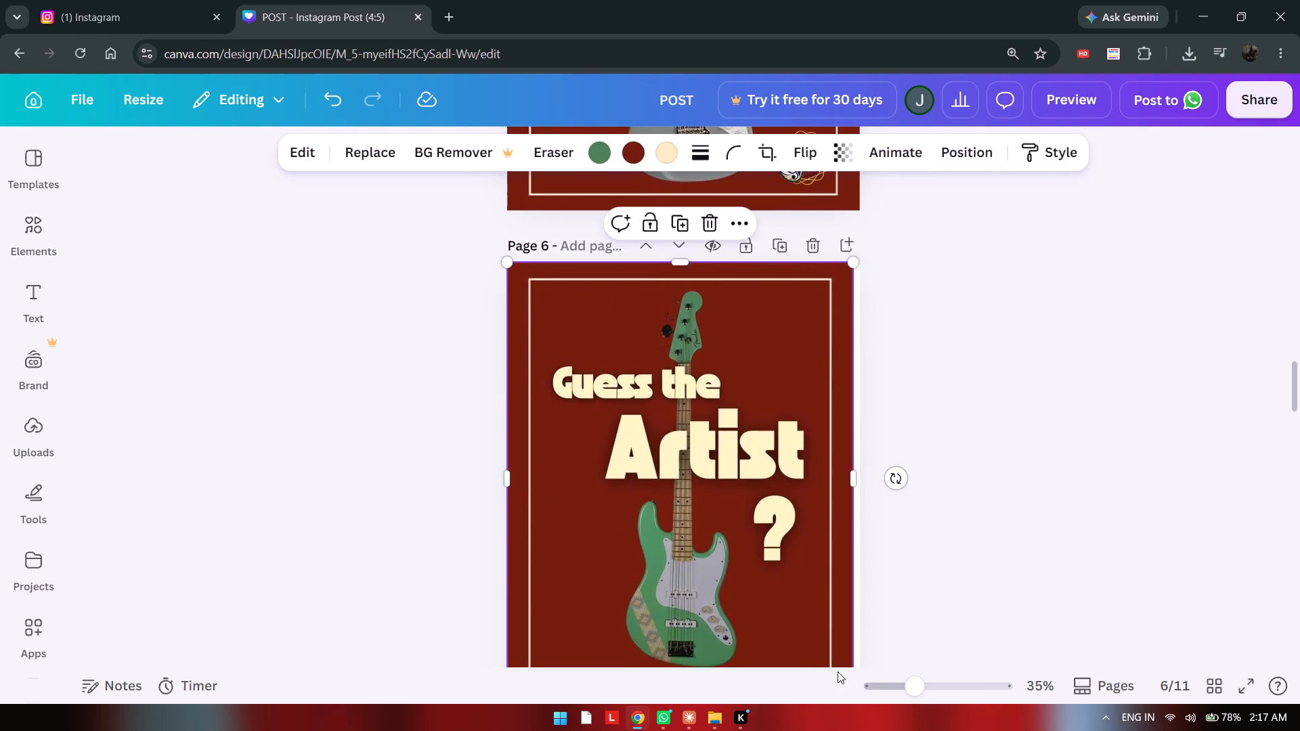
scroll(838, 671, "down", 3)
left_click_drag(849, 548, 862, 569)
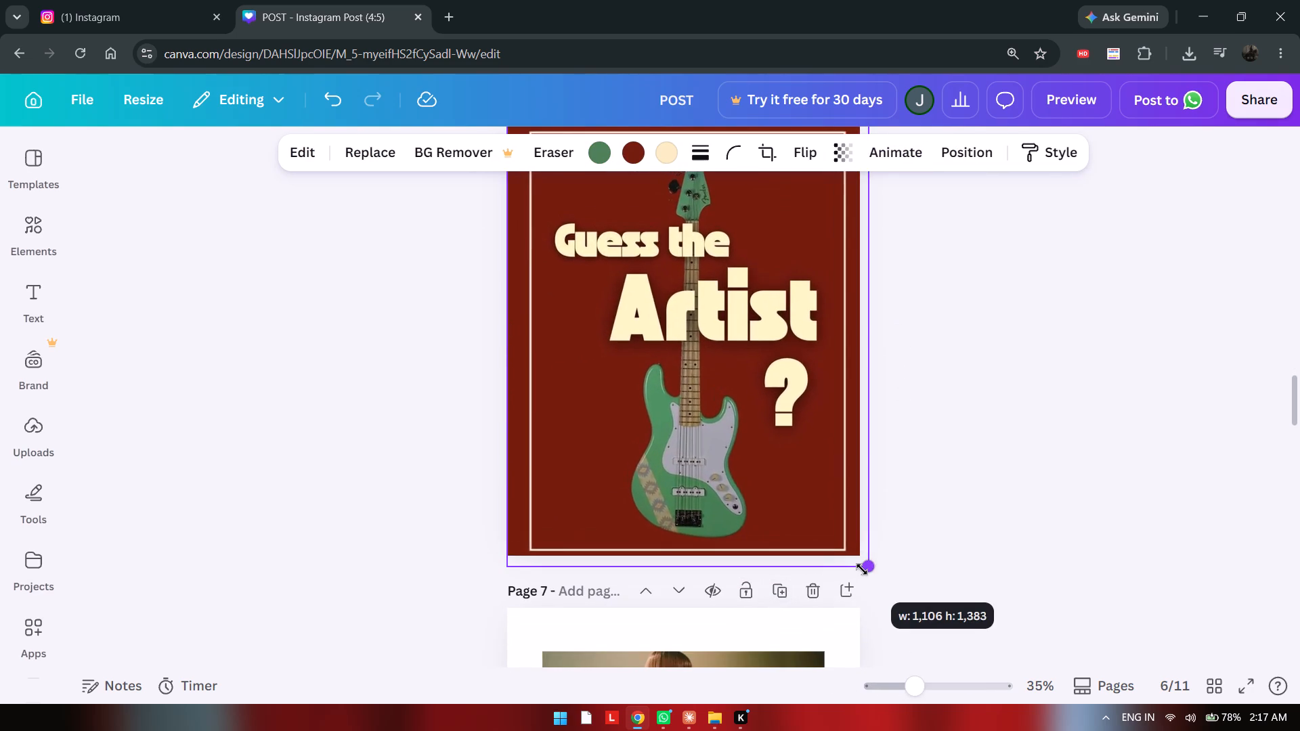
left_click_drag(862, 569, 853, 560)
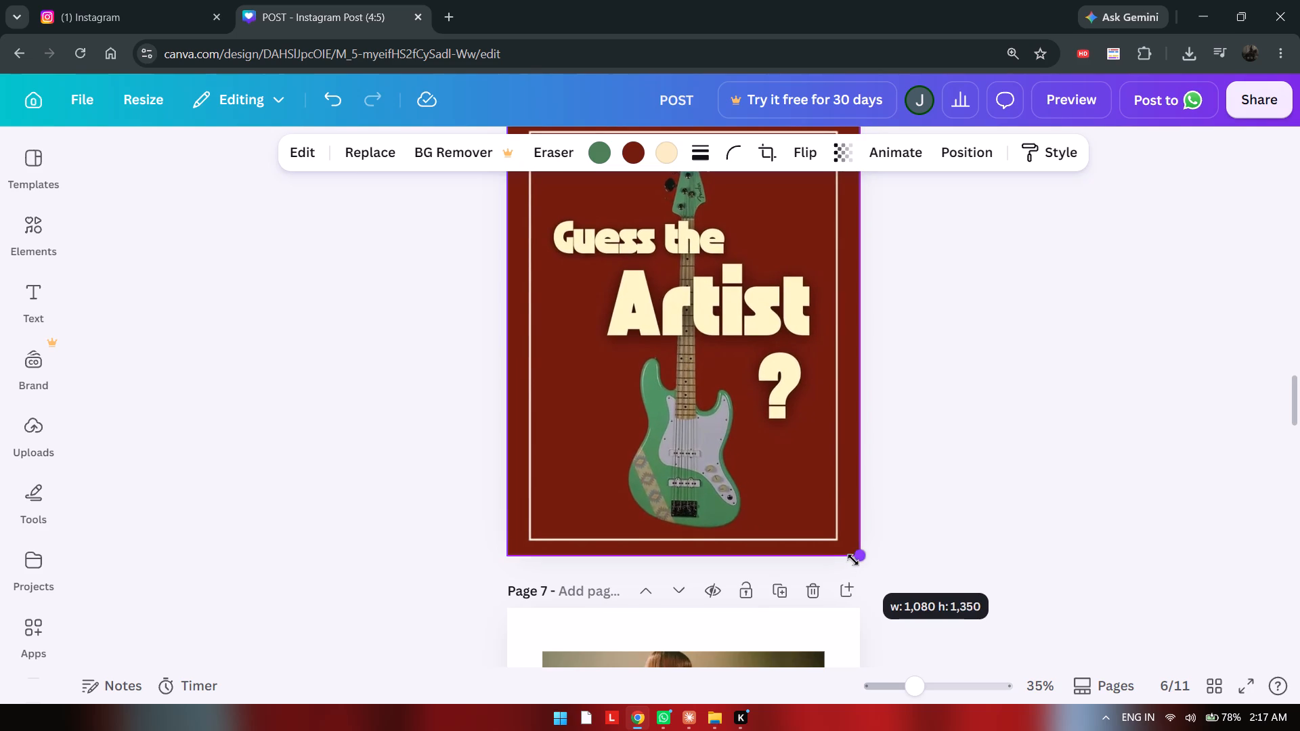
left_click_drag(853, 560, 861, 558)
Delete page 7, the Aina Yamauchi artist page.
scroll(861, 558, "down", 1)
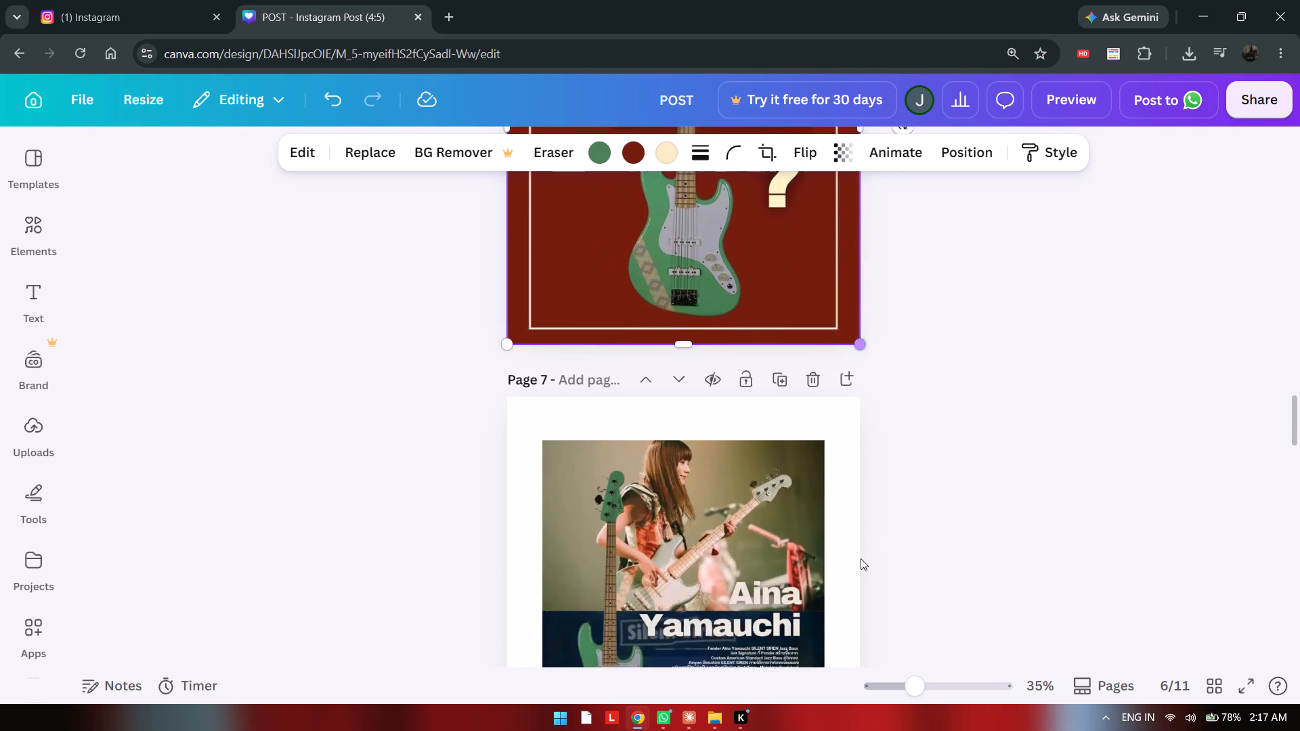
scroll(861, 558, "down", 1)
left_click(827, 367)
left_click(816, 370)
Align the grey guitar image on page 7 to the page's upper-left corner and enlarge it to fill the page.
left_click(746, 516)
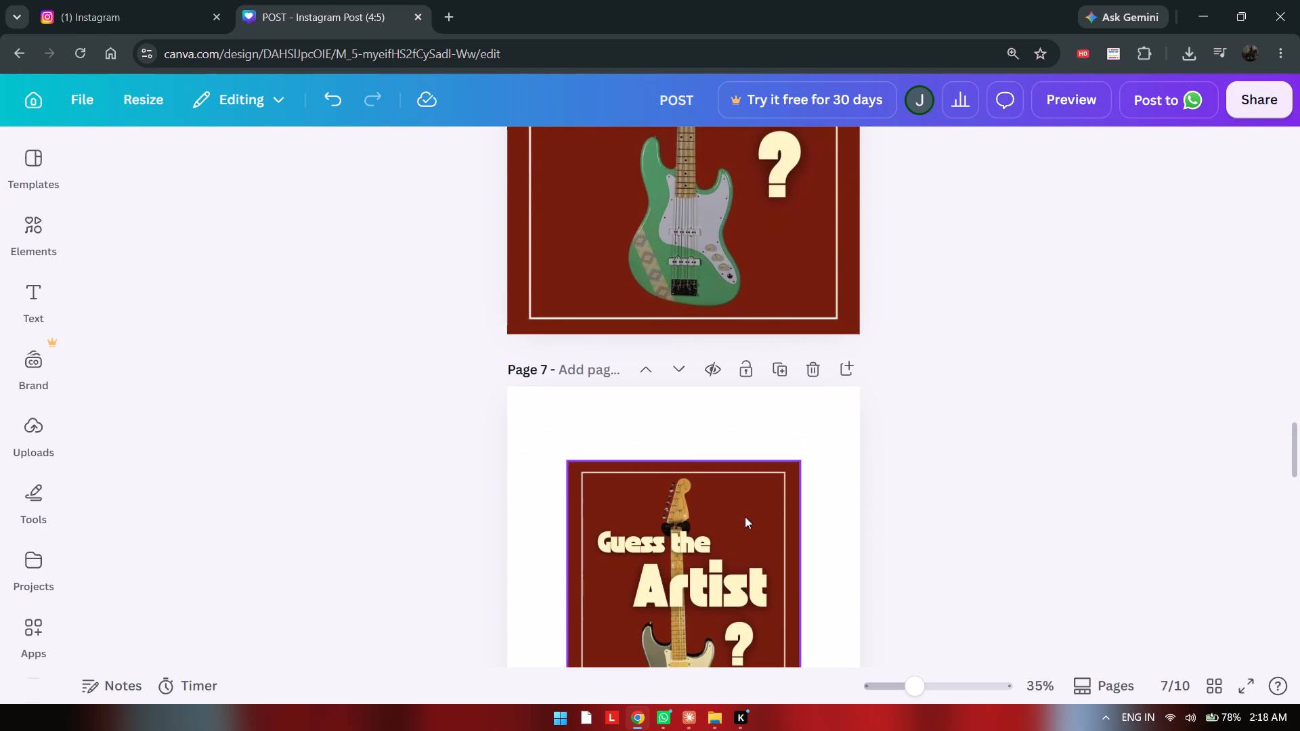
left_click_drag(739, 566, 682, 492)
scroll(682, 491, "down", 2)
left_click_drag(736, 471, 887, 607)
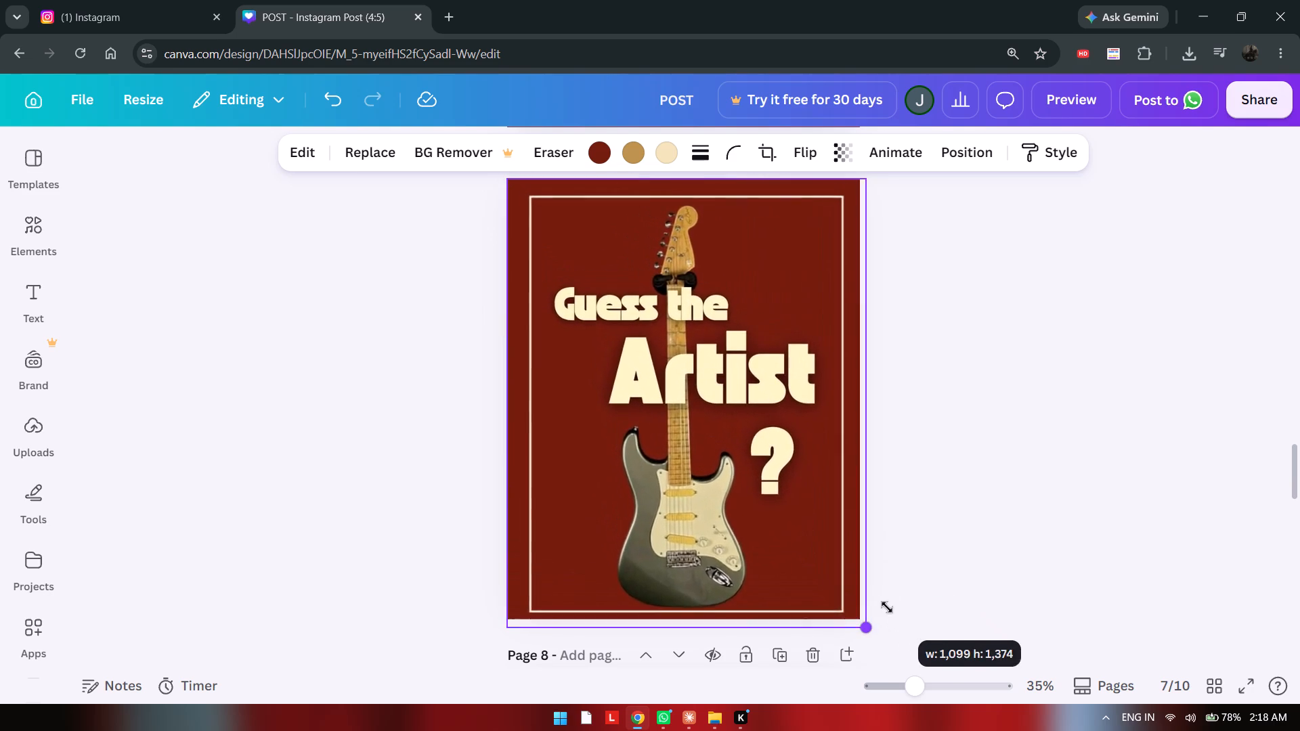
left_click_drag(887, 607, 879, 595)
left_click(895, 550)
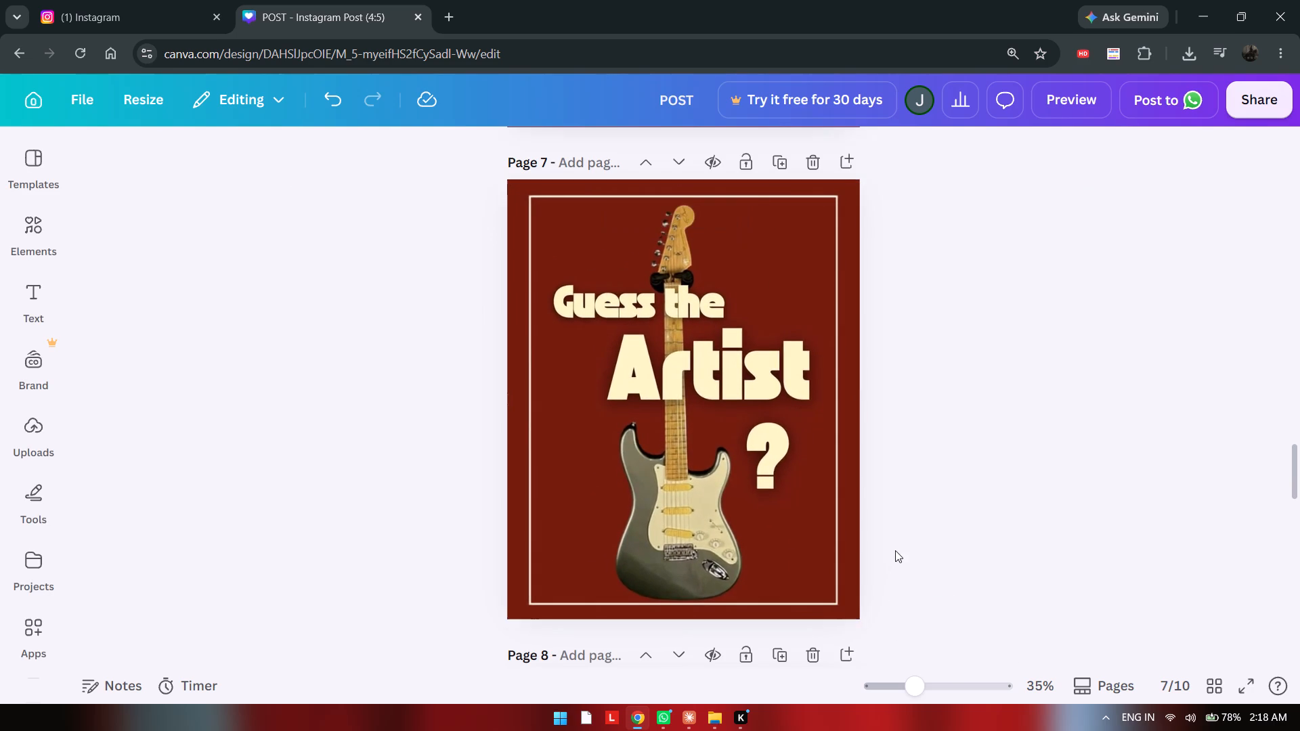
Delete page 8, the John Mayer artist page.
scroll(687, 423, "down", 3)
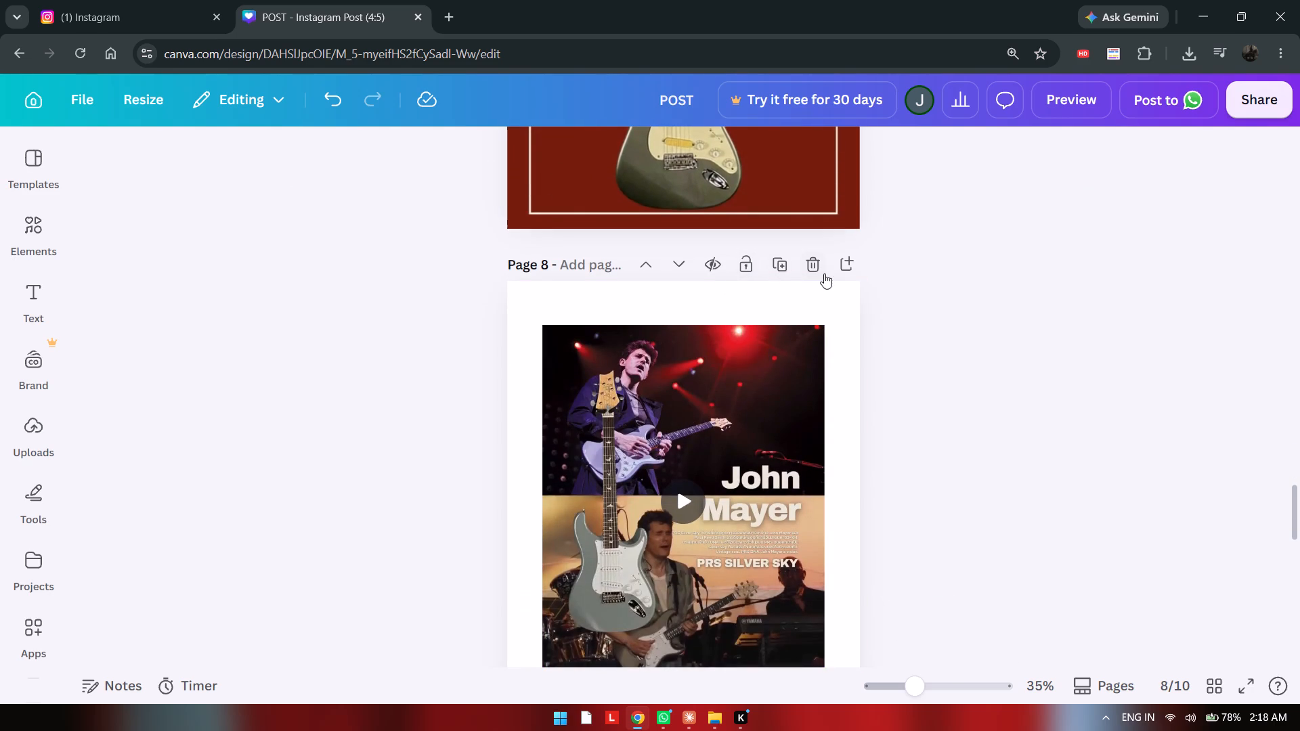
left_click(824, 273)
Paste the guitar logo onto page 6, the green bass page, and position it in the lower-right corner of the white frame.
scroll(823, 274, "up", 5)
left_click(789, 325)
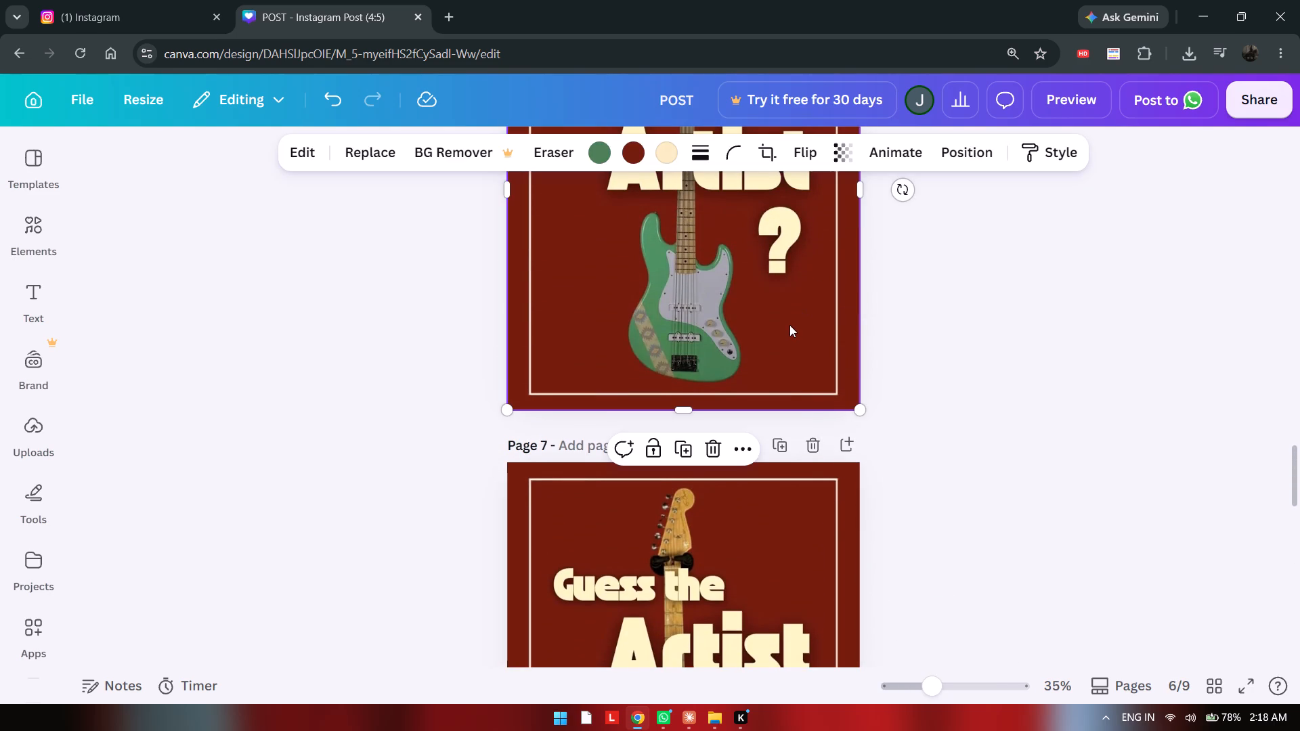
key("ctrl+v")
left_click_drag(680, 254, 802, 343)
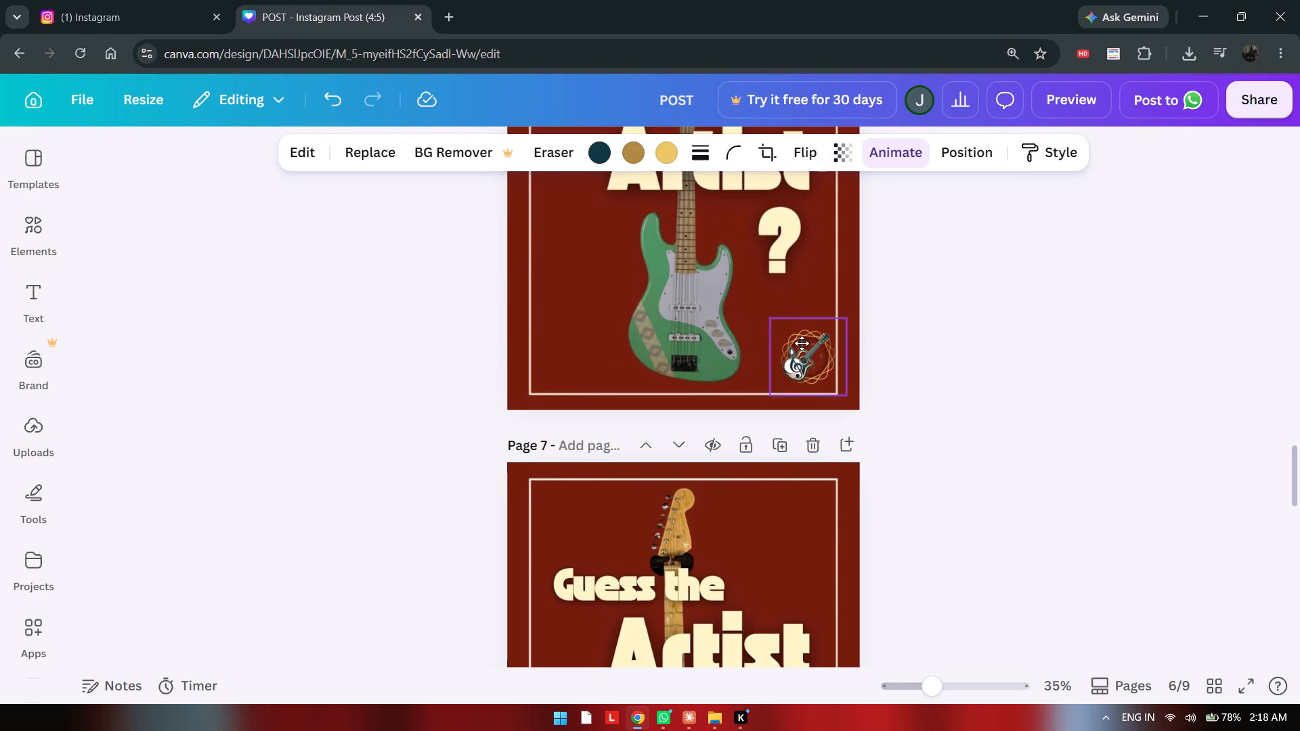
left_click_drag(802, 343, 797, 344)
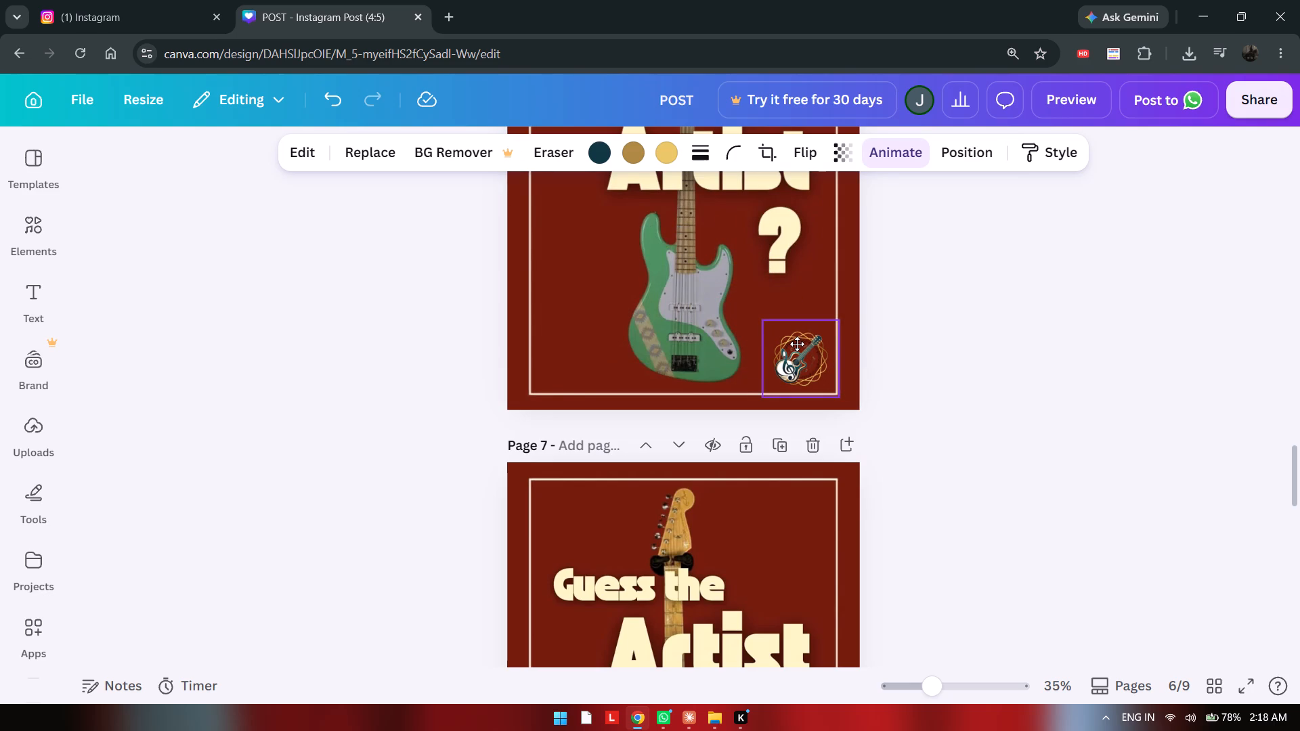
left_click_drag(797, 344, 800, 344)
Paste the guitar logo onto page 7, the grey guitar page, and position it in the lower-right corner of the white frame.
scroll(798, 410, "down", 3)
left_click(787, 504)
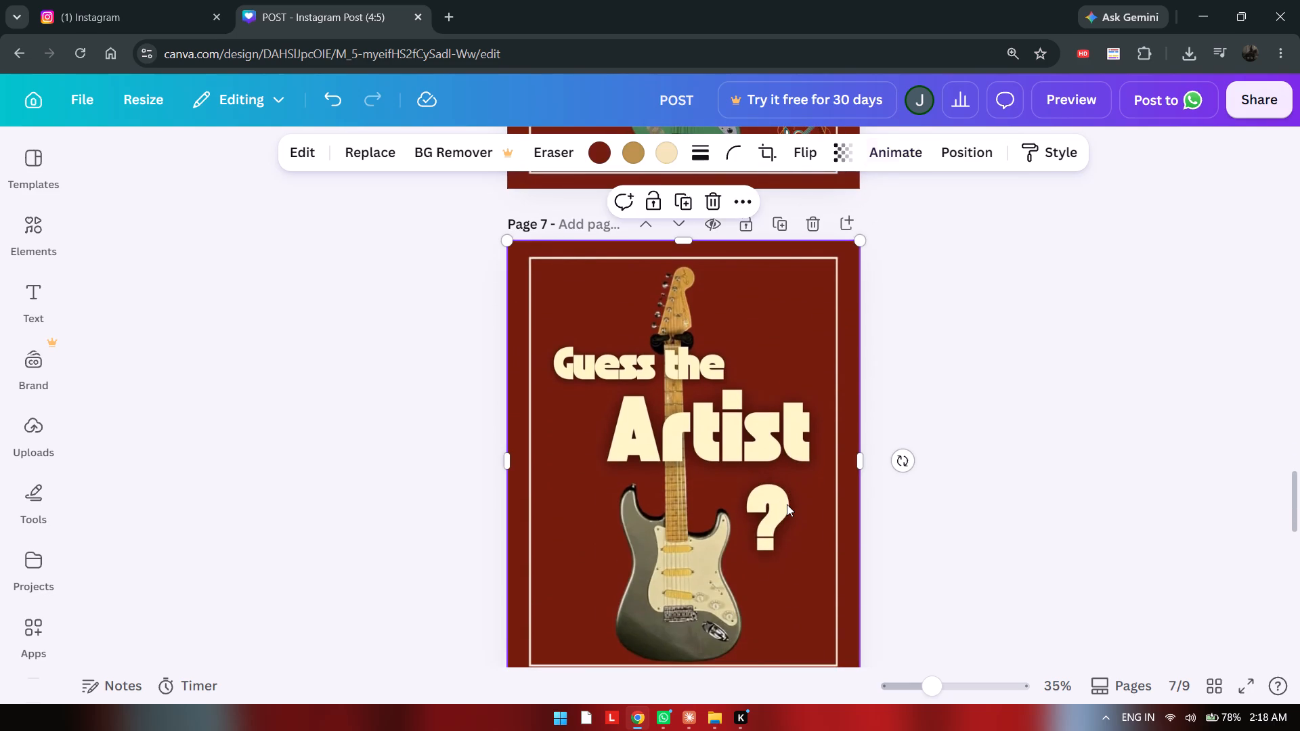
key("ctrl+v")
left_click_drag(563, 302, 763, 510)
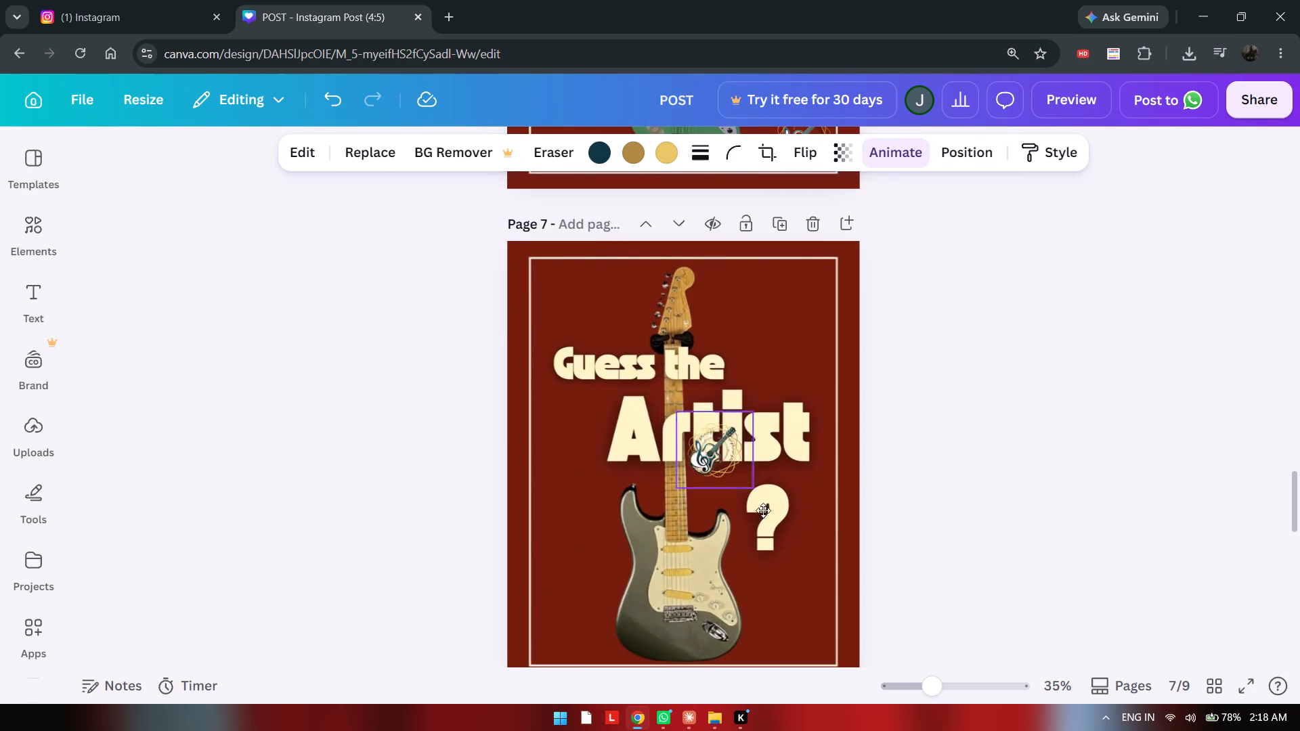
left_click_drag(763, 510, 812, 651)
scroll(812, 651, "down", 1)
left_click_drag(804, 617, 812, 623)
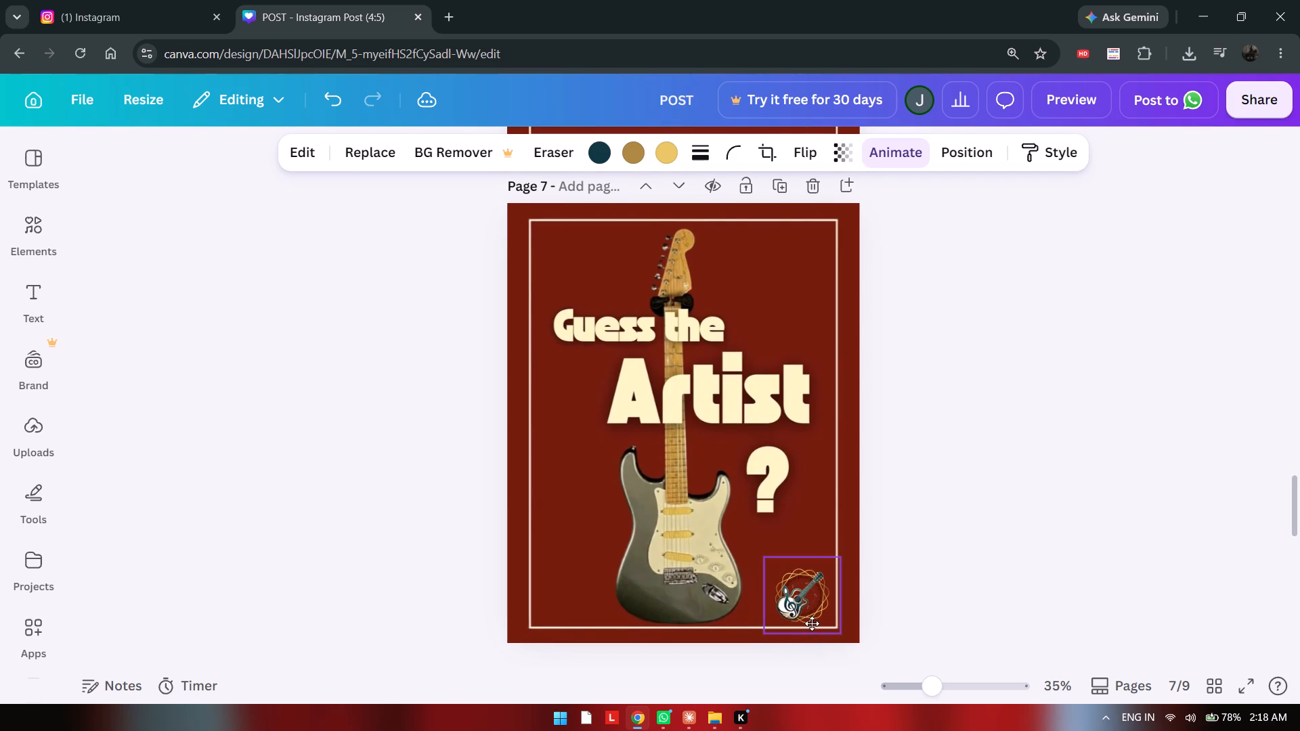
left_click_drag(812, 623, 814, 622)
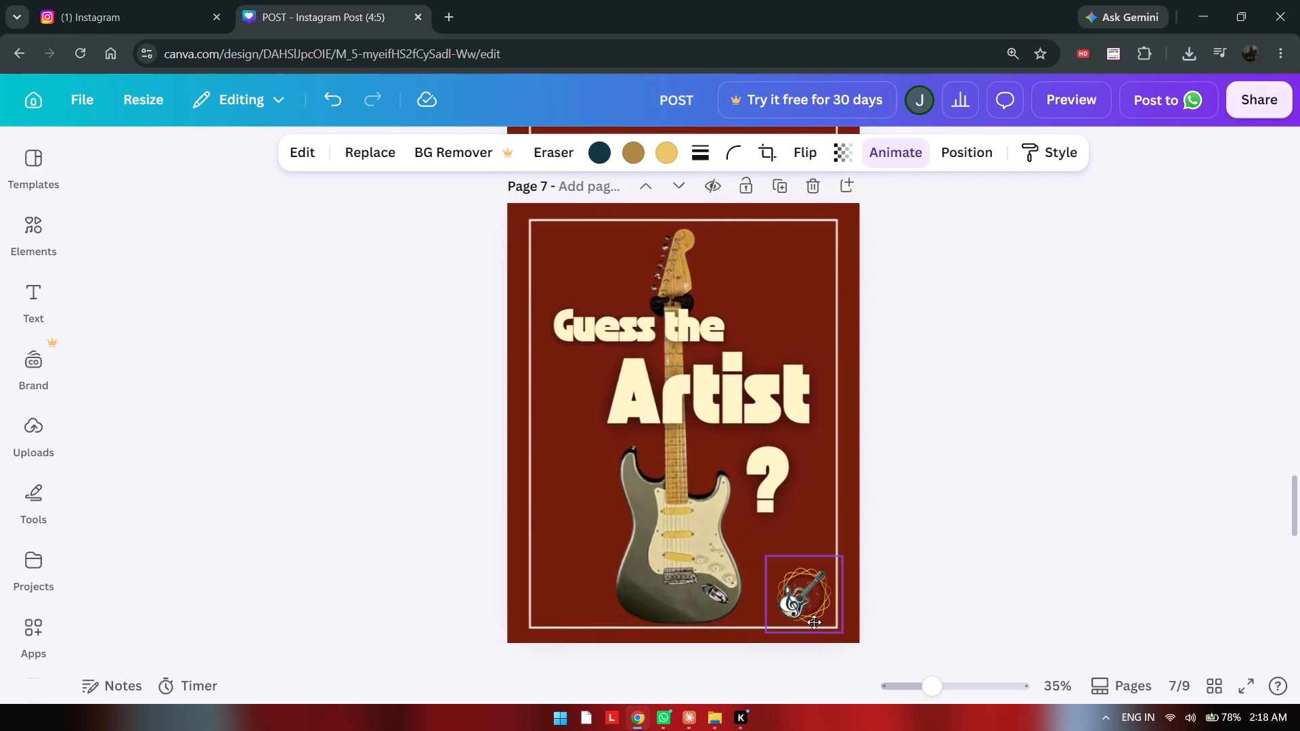
left_click_drag(814, 622, 814, 621)
left_click(936, 575)
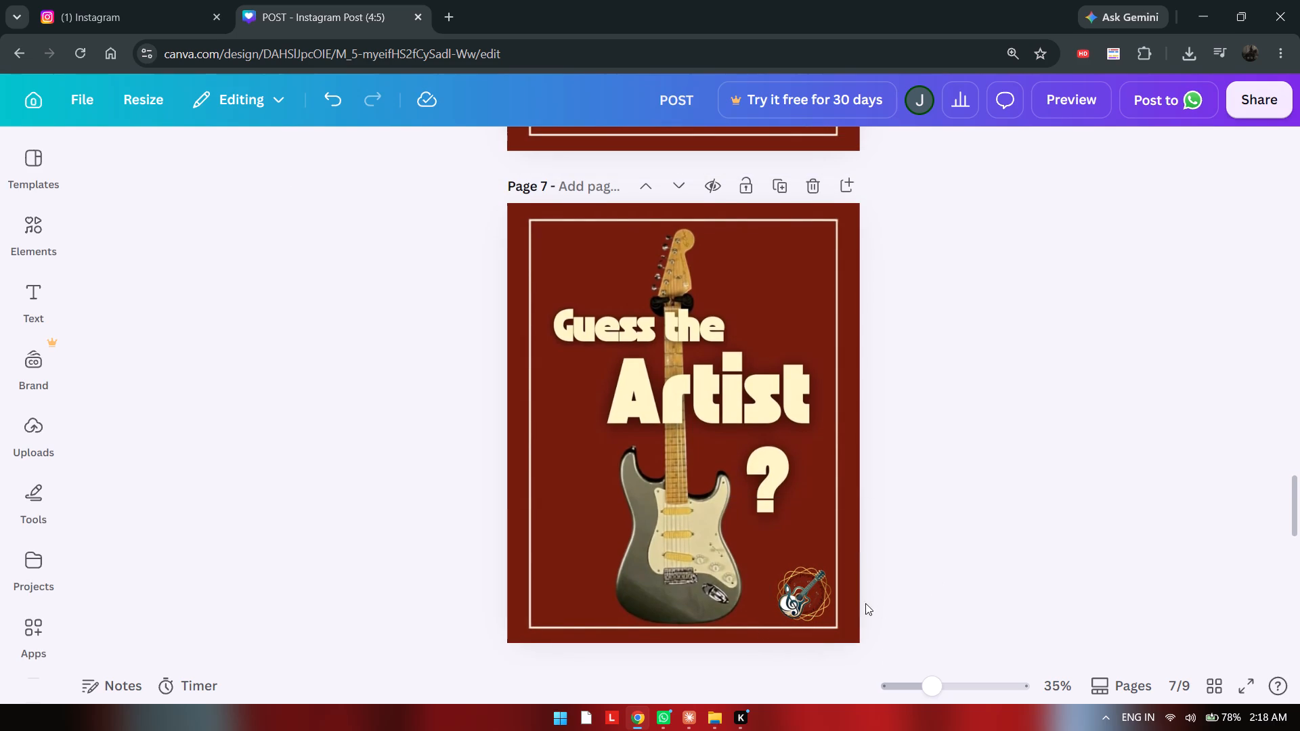
Align the orange guitar image on page 8 to the page's upper-left corner and enlarge it to fill the page.
scroll(771, 569, "down", 4)
left_click(734, 512)
left_click_drag(731, 587, 669, 516)
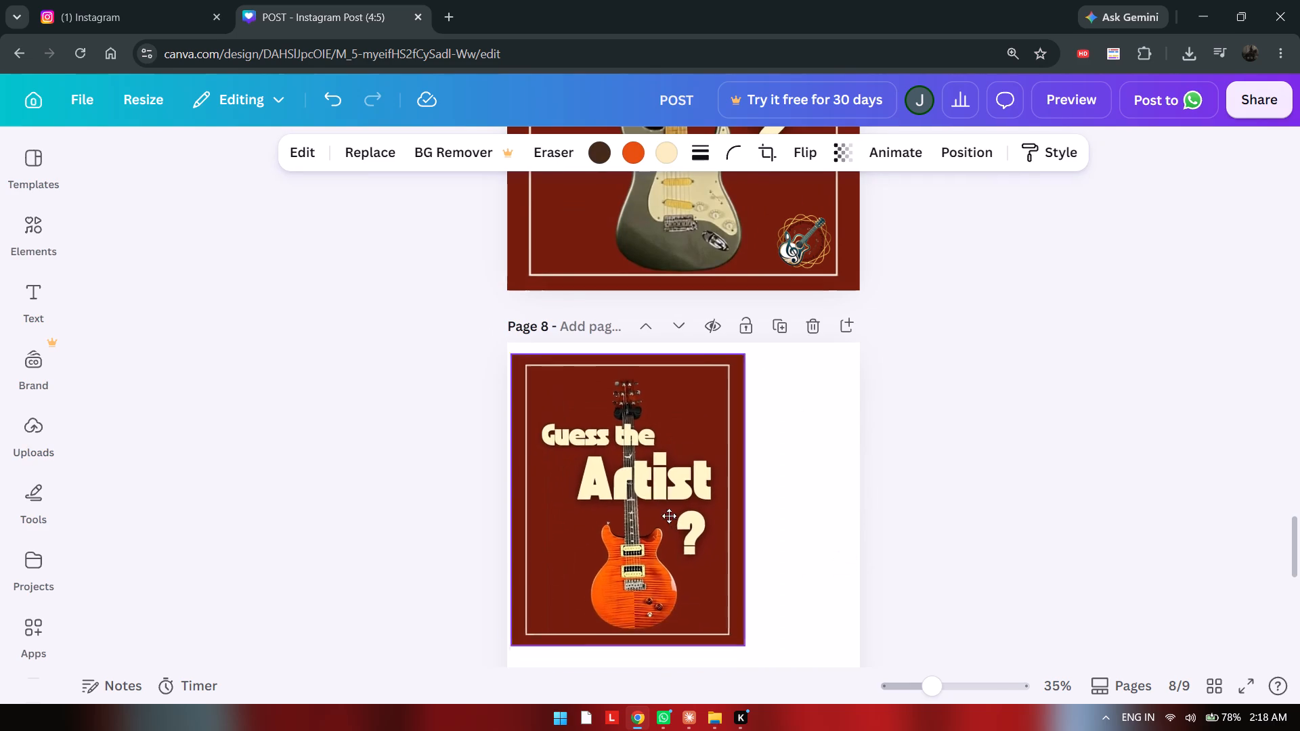
left_click_drag(669, 516, 670, 521)
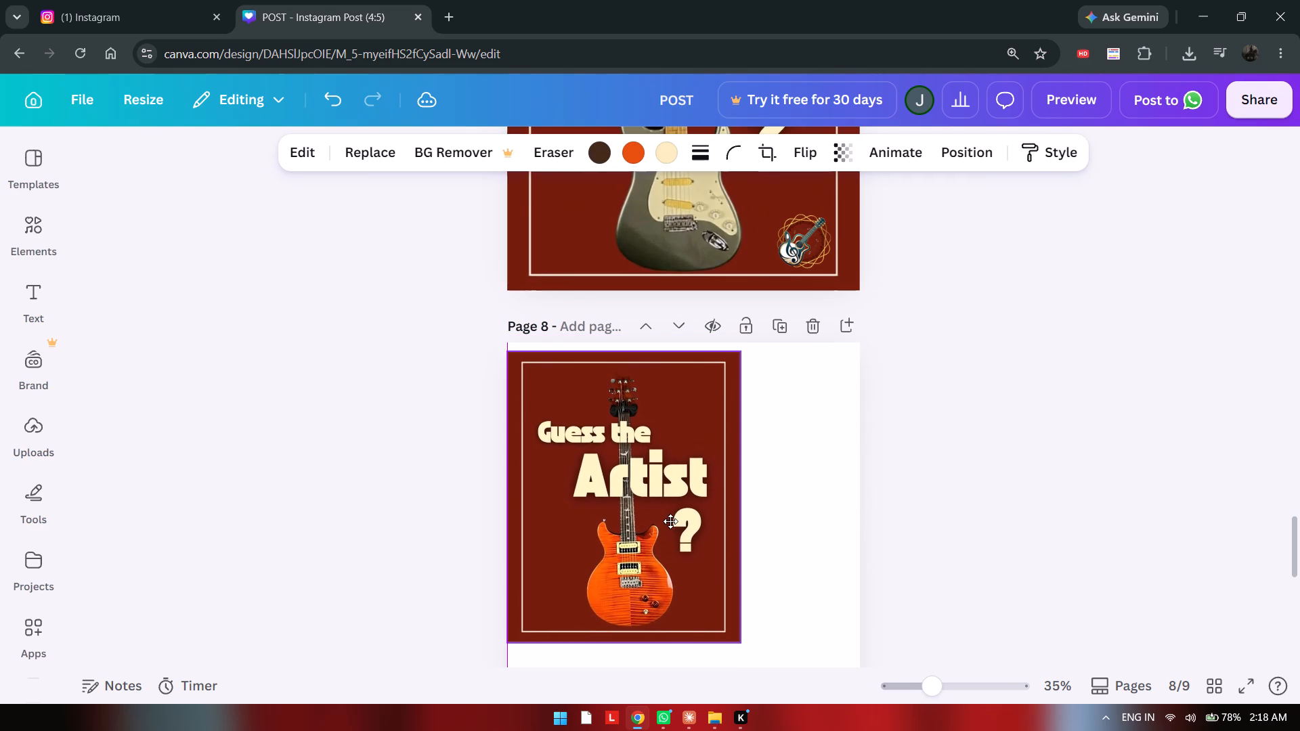
left_click_drag(670, 521, 674, 511)
scroll(674, 511, "down", 1)
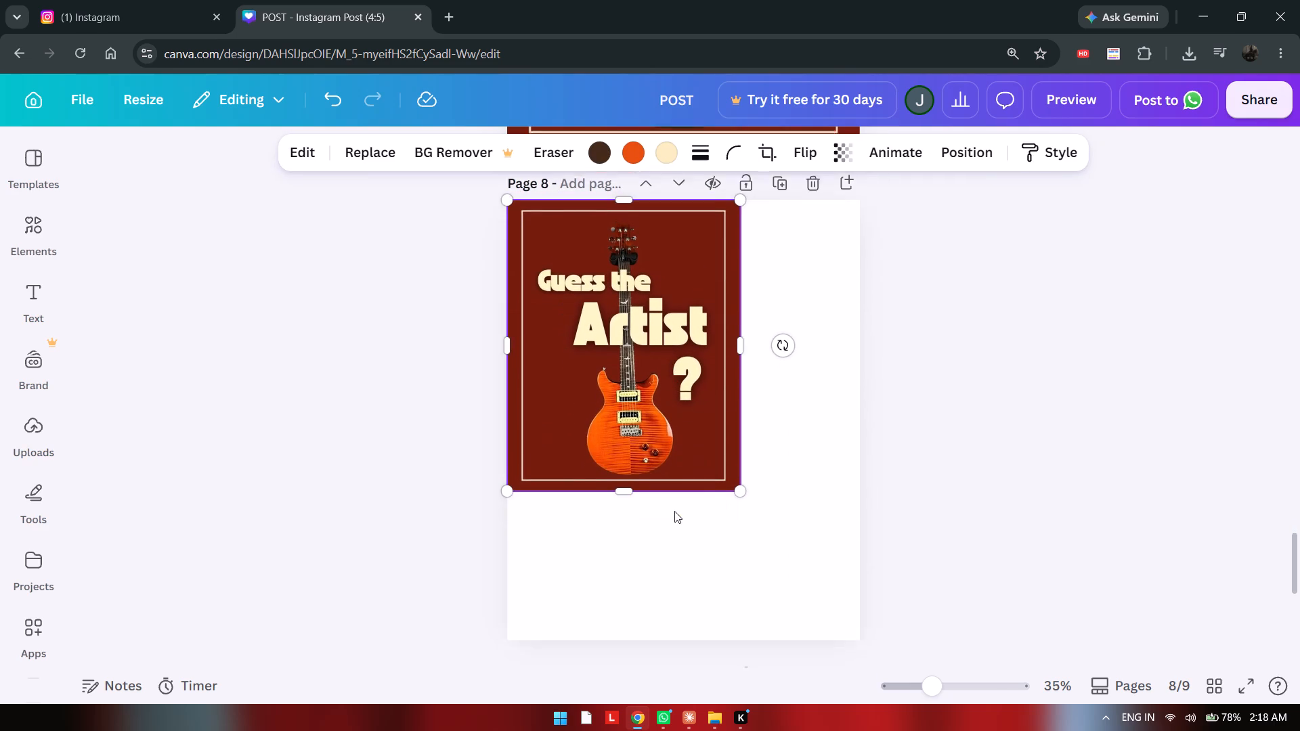
scroll(674, 511, "down", 2)
left_click(750, 449)
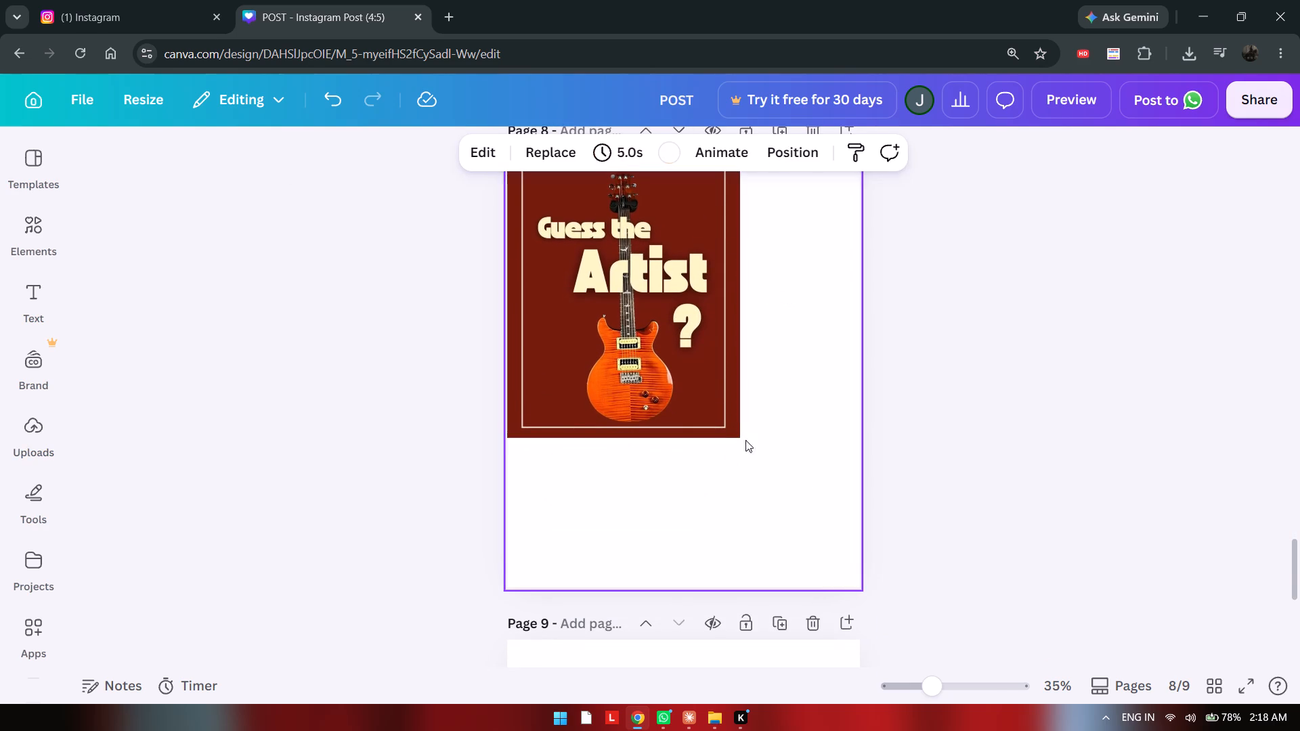
left_click(729, 420)
left_click_drag(745, 439, 897, 553)
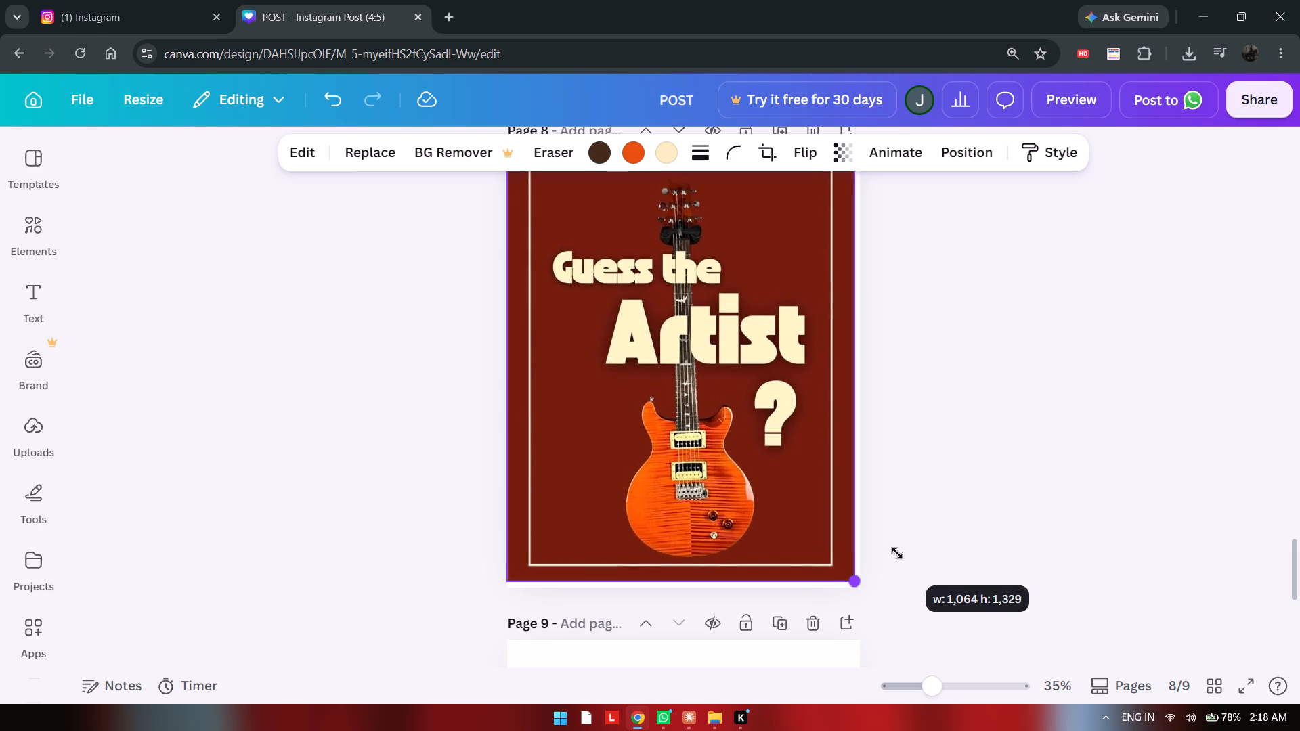
left_click_drag(897, 553, 903, 554)
Paste the guitar logo onto page 8 and position it in the lower-right corner of the white frame.
left_click(766, 552)
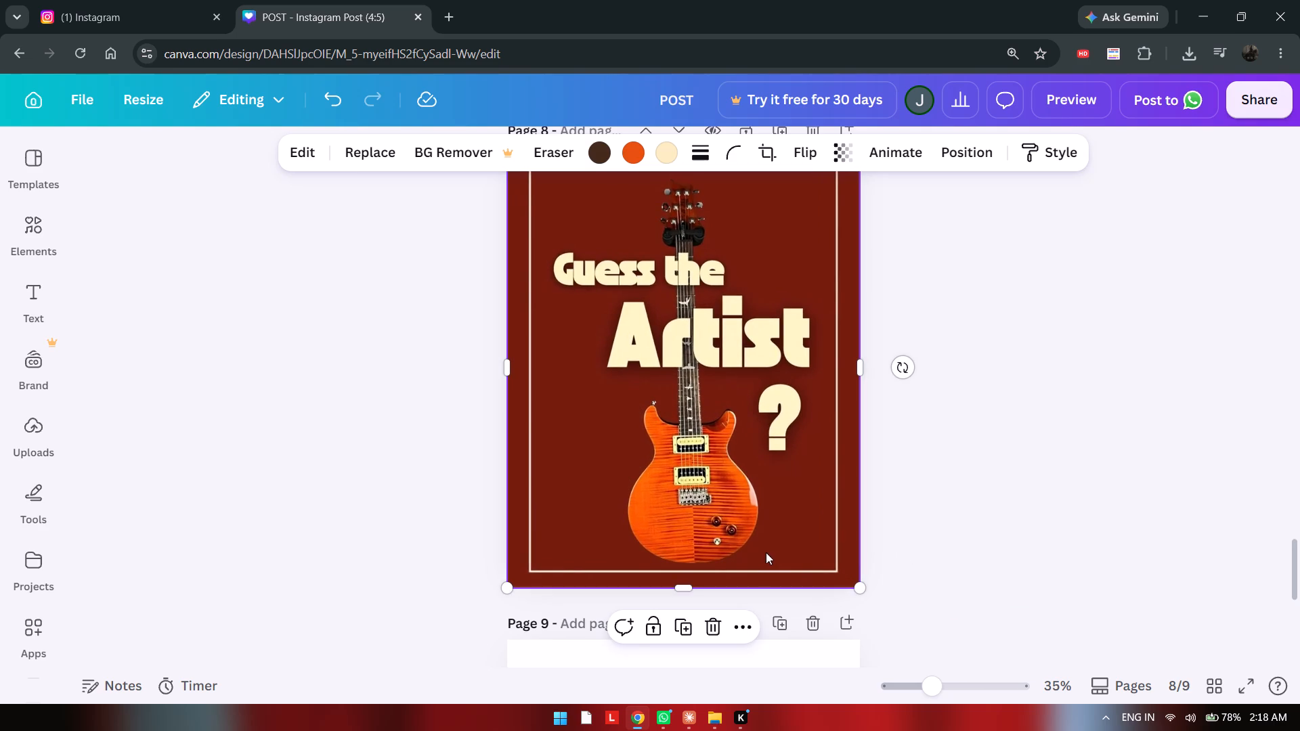
key("ctrl+v")
left_click_drag(549, 192, 786, 466)
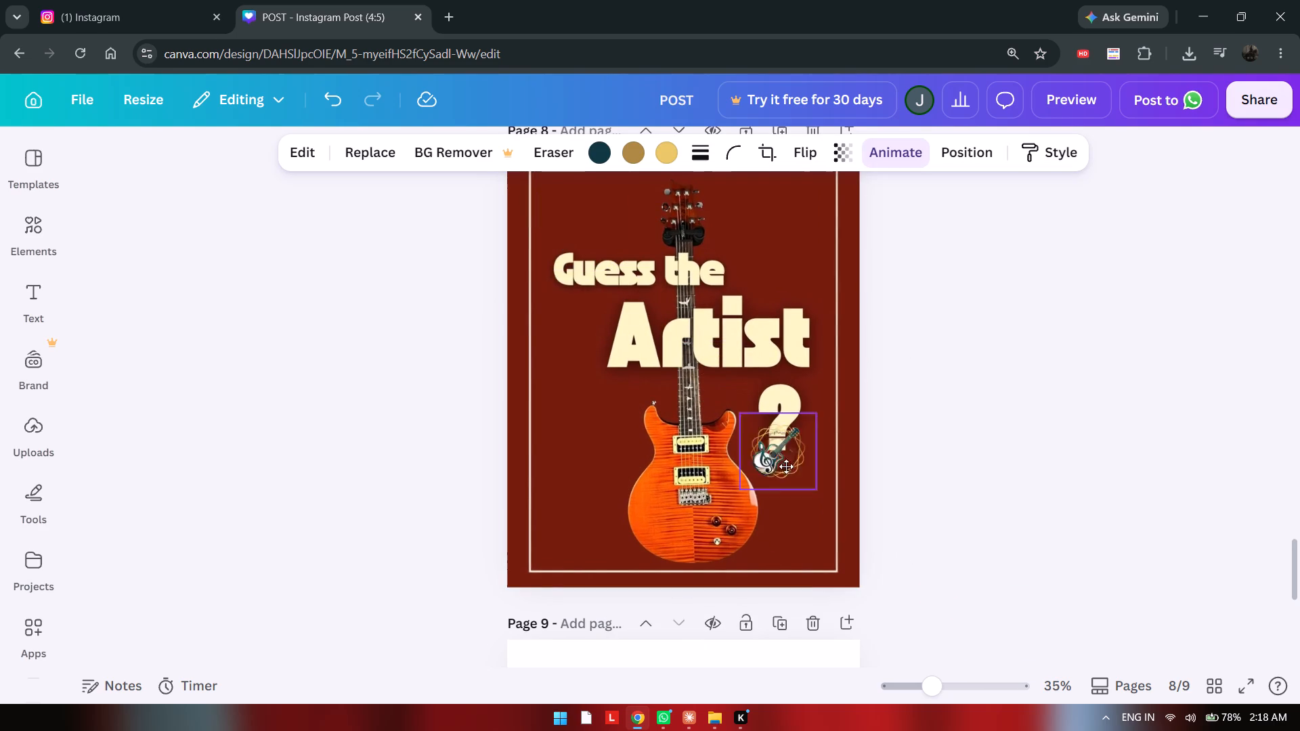
left_click_drag(786, 466, 808, 544)
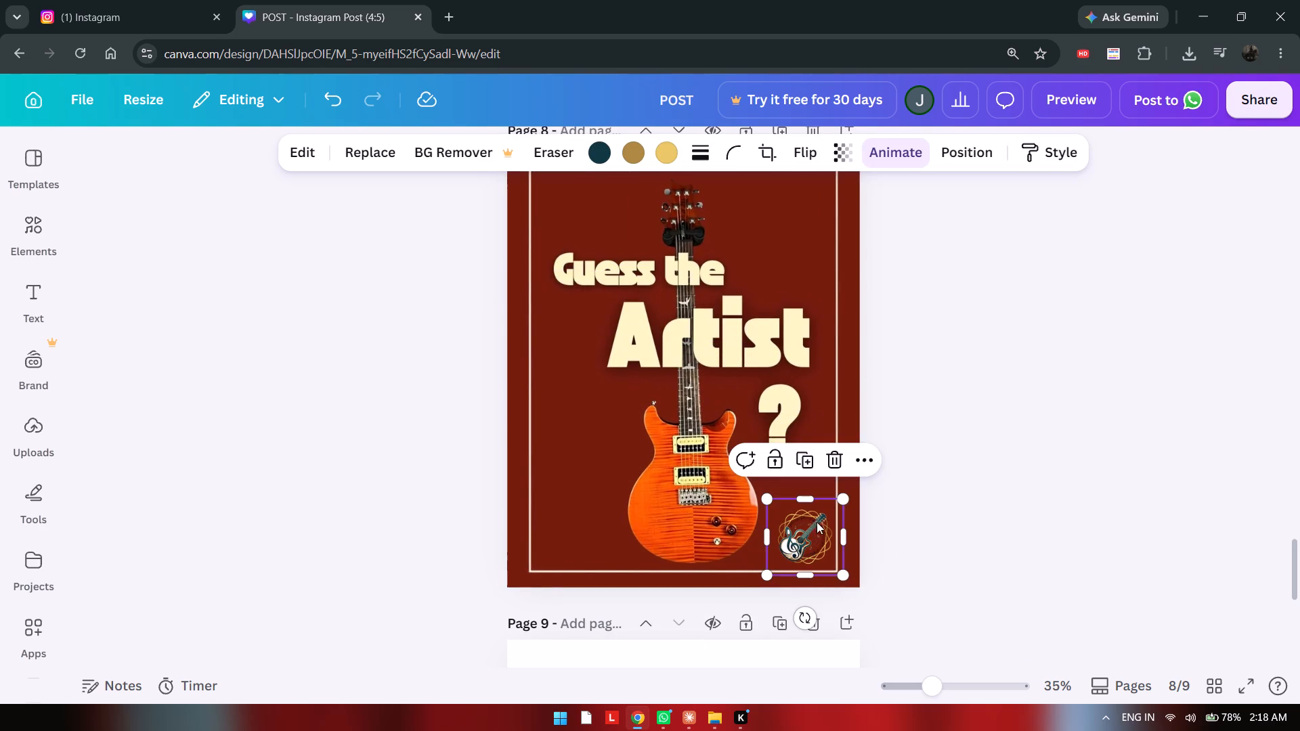
left_click(980, 424)
Delete page 9, the Carlos Santana artist page.
scroll(965, 407, "down", 4)
left_click(759, 382)
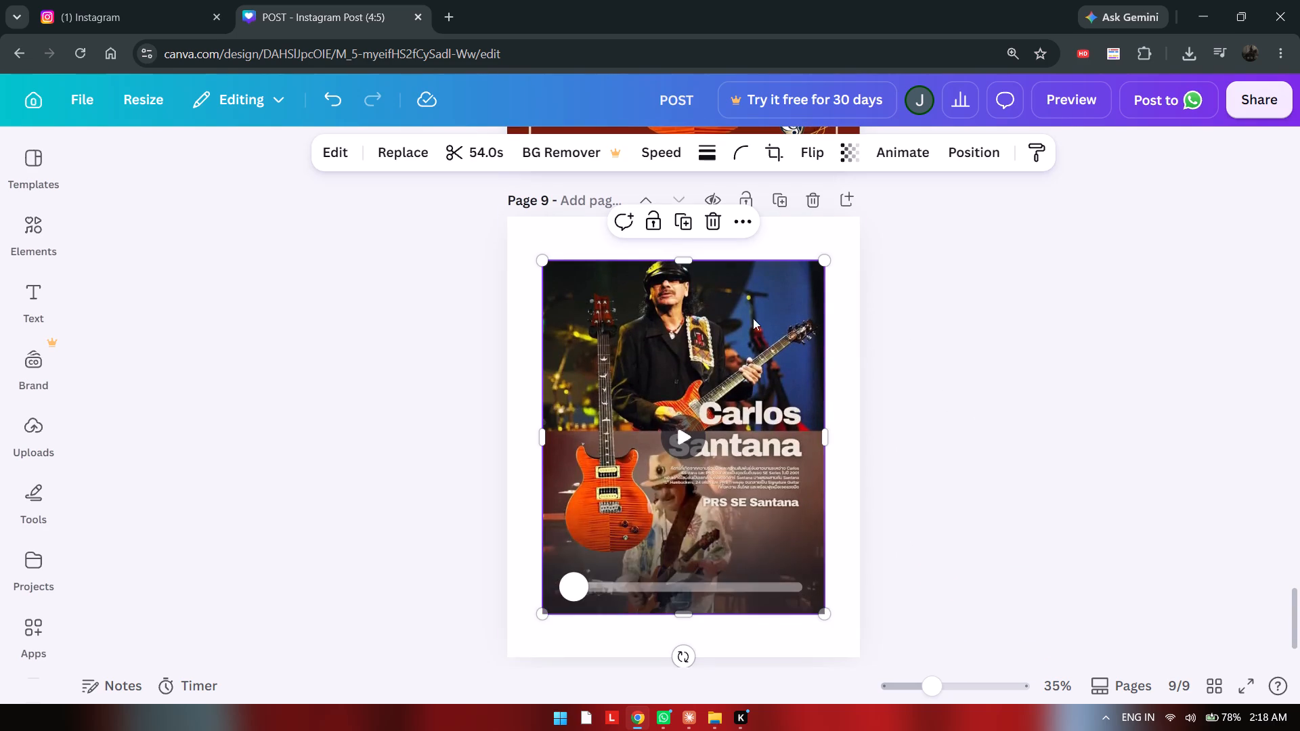
left_click(824, 201)
scroll(804, 426, "down", 1)
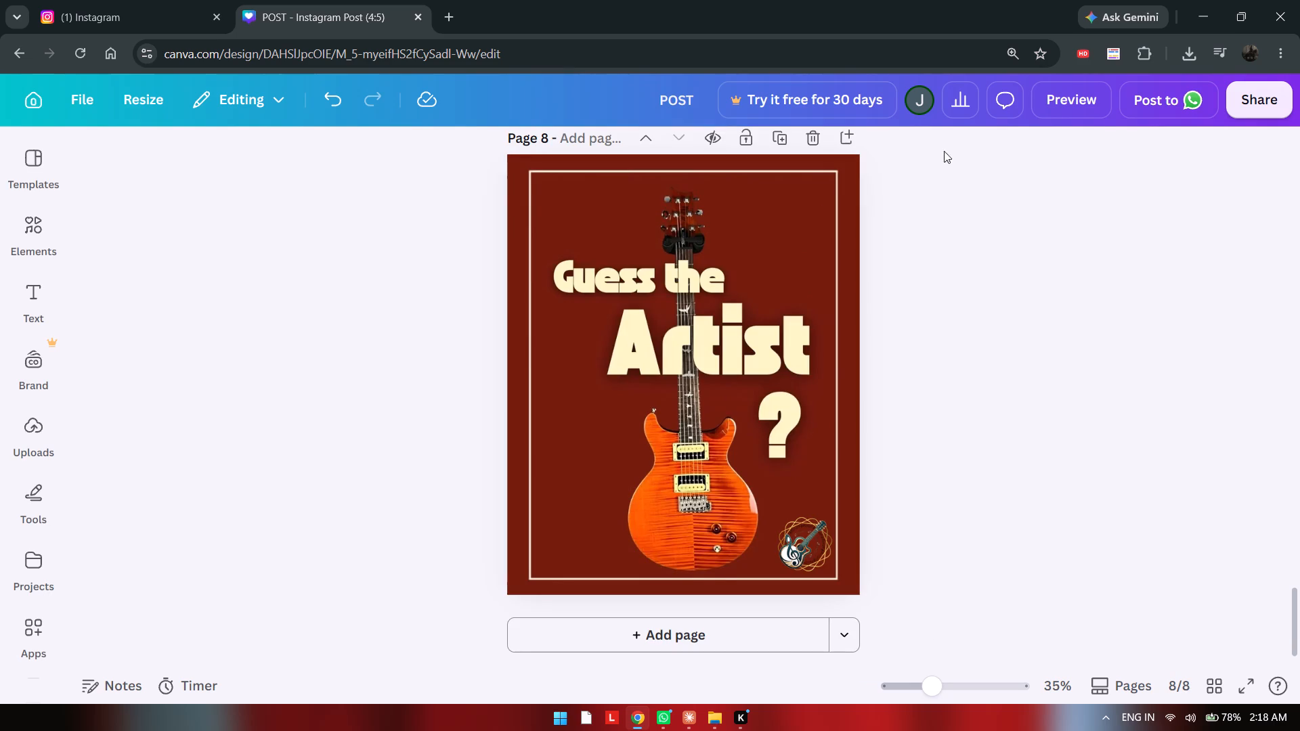
Preview the carousel and check how the yellow guitar image on page 1 covers the page edges.
left_click(1039, 108)
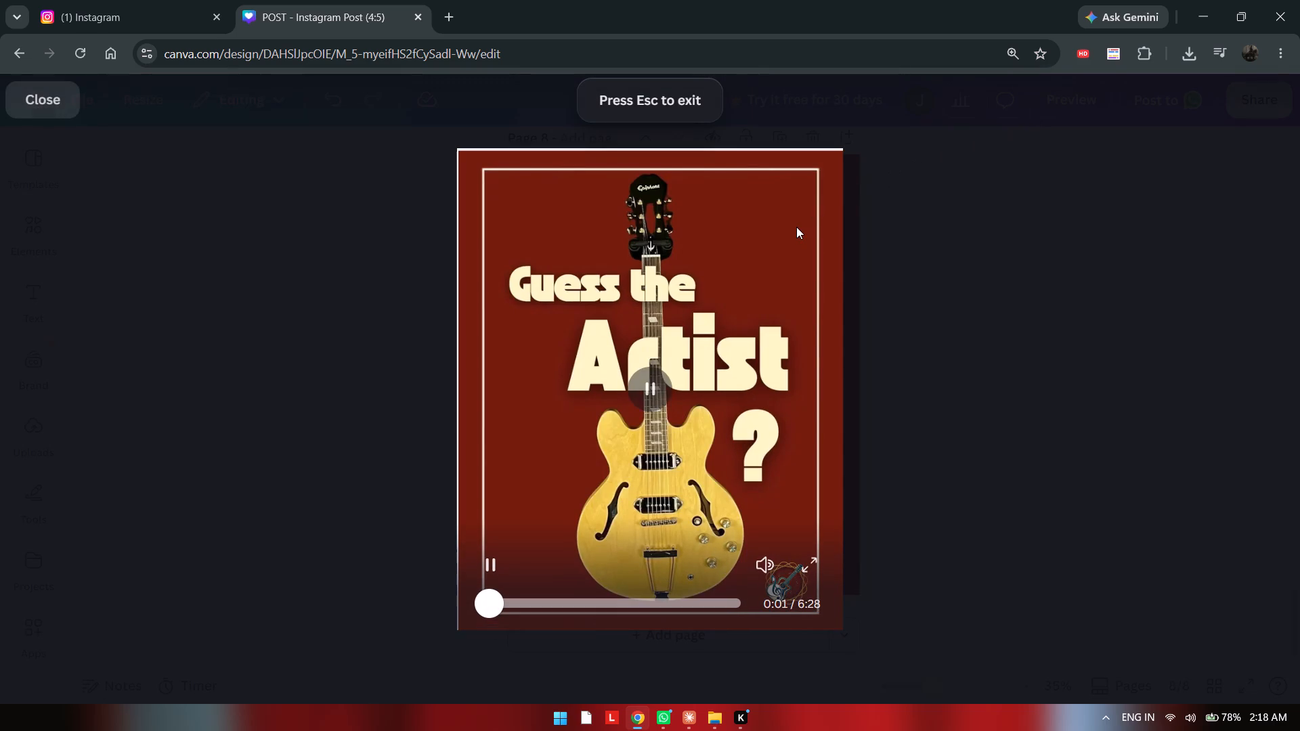
key("Escape")
scroll(788, 365, "up", 9)
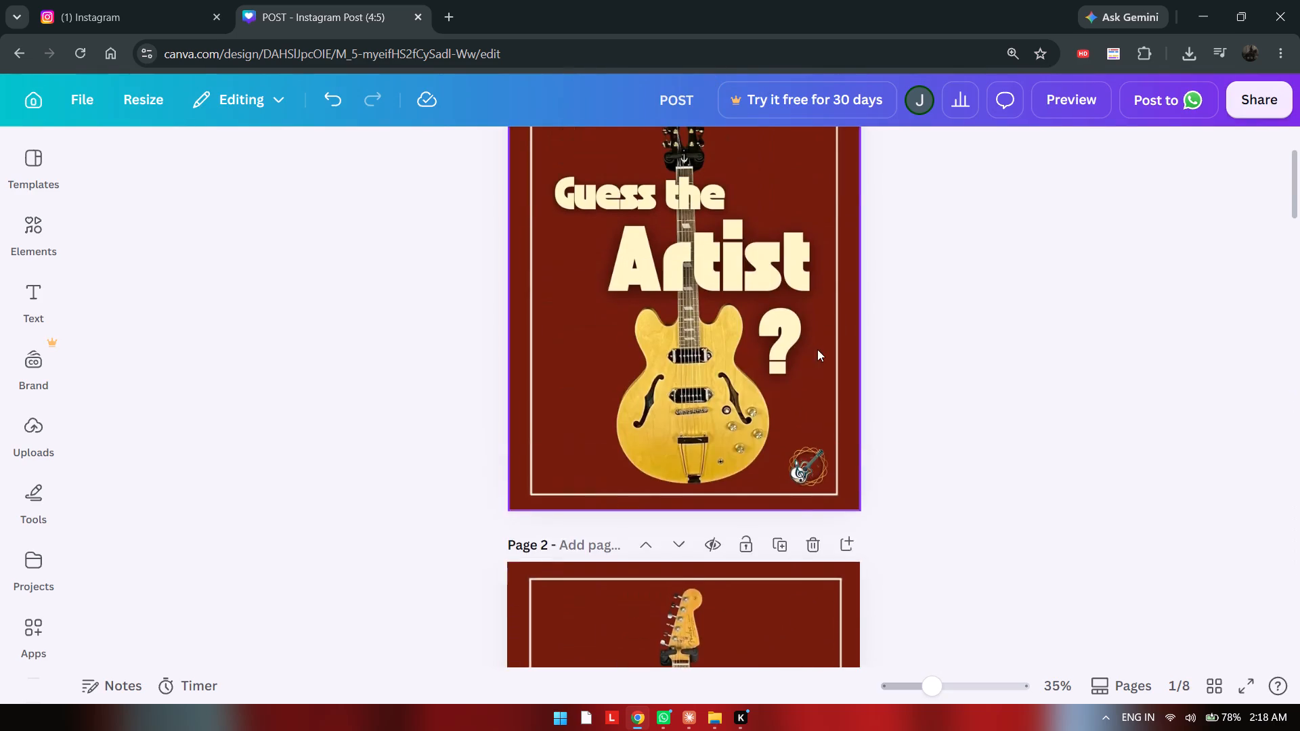
scroll(817, 349, "up", 6)
left_click(1064, 104)
key("Escape")
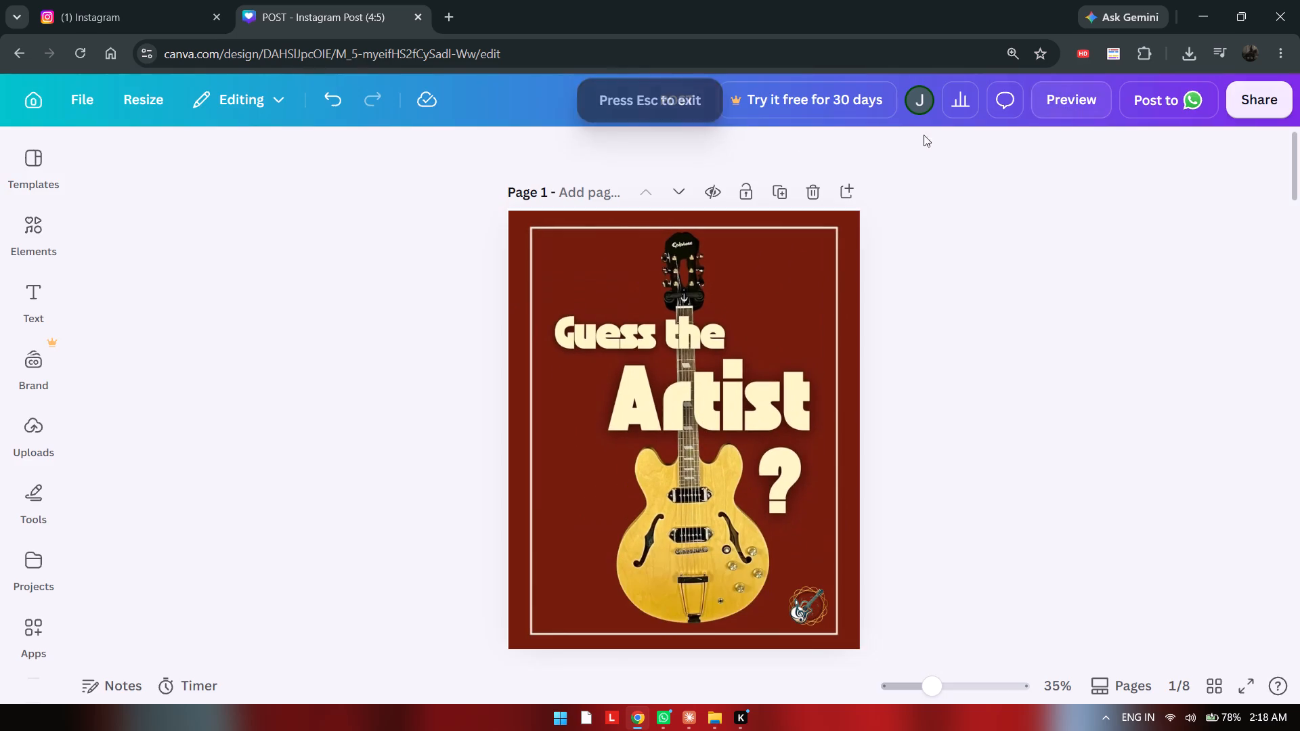
Extend the yellow guitar image on page 1 from its upper-left and lower-right corners to cover the whole page, checking it in the preview.
left_click(576, 262)
left_click_drag(511, 208, 509, 200)
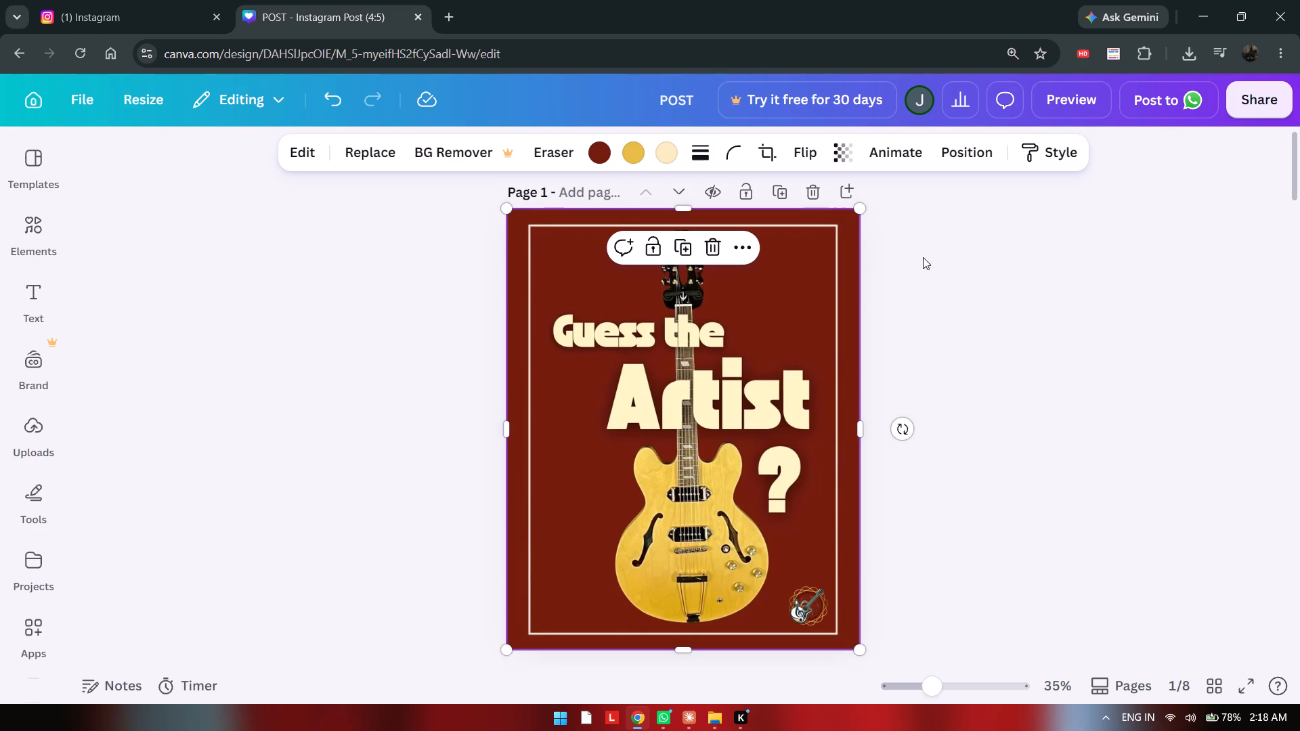
scroll(906, 330, "down", 2)
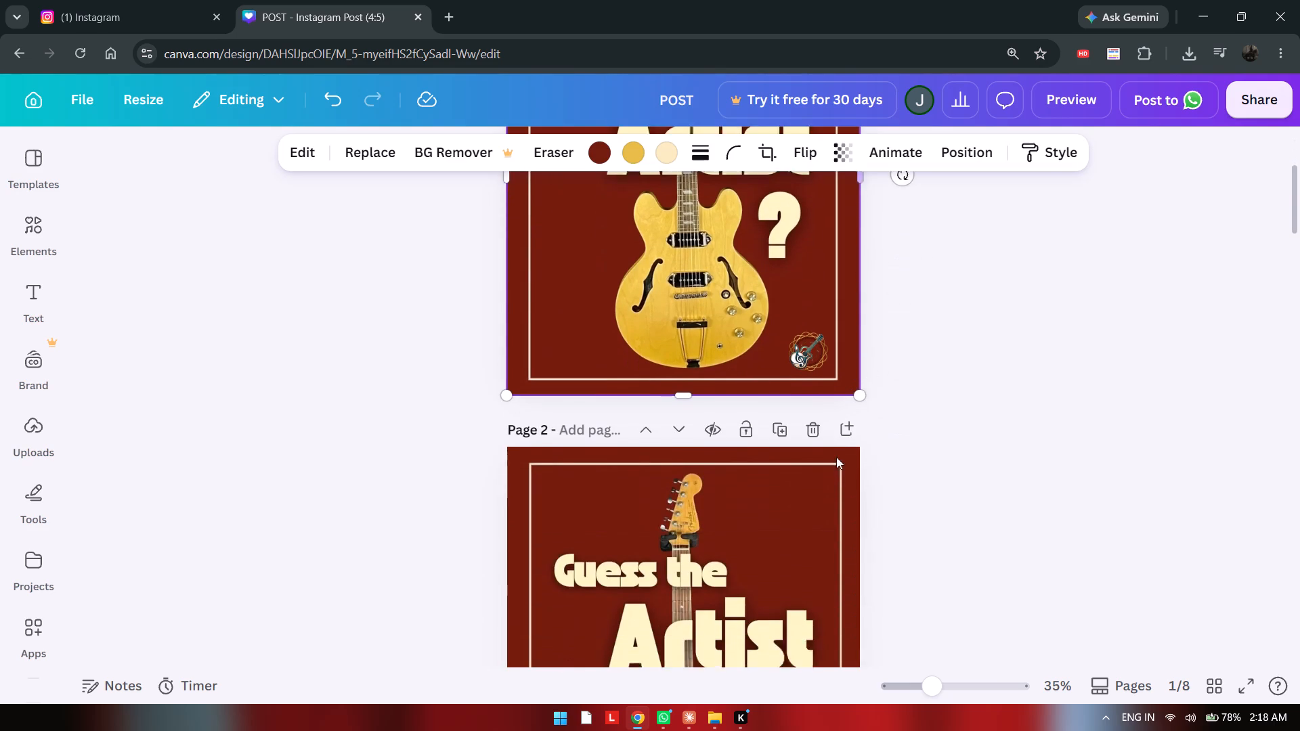
scroll(836, 457, "down", 2)
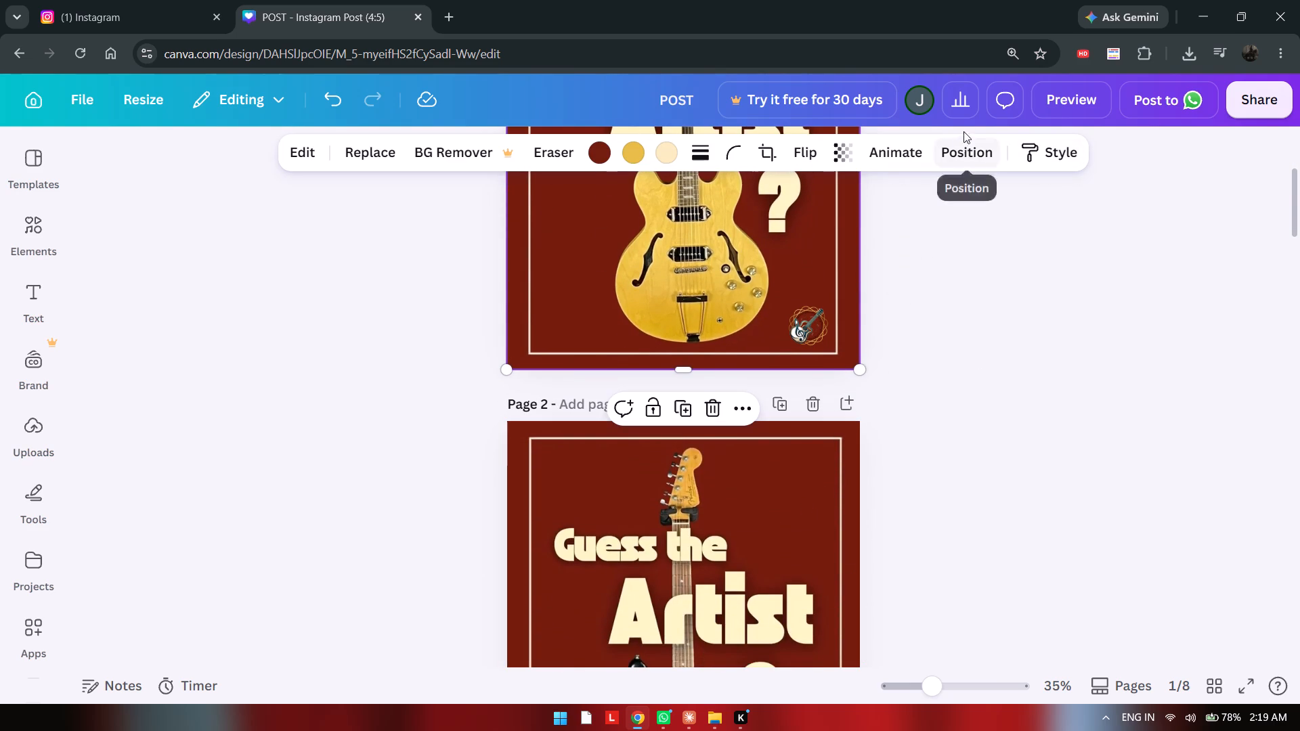
left_click(1055, 102)
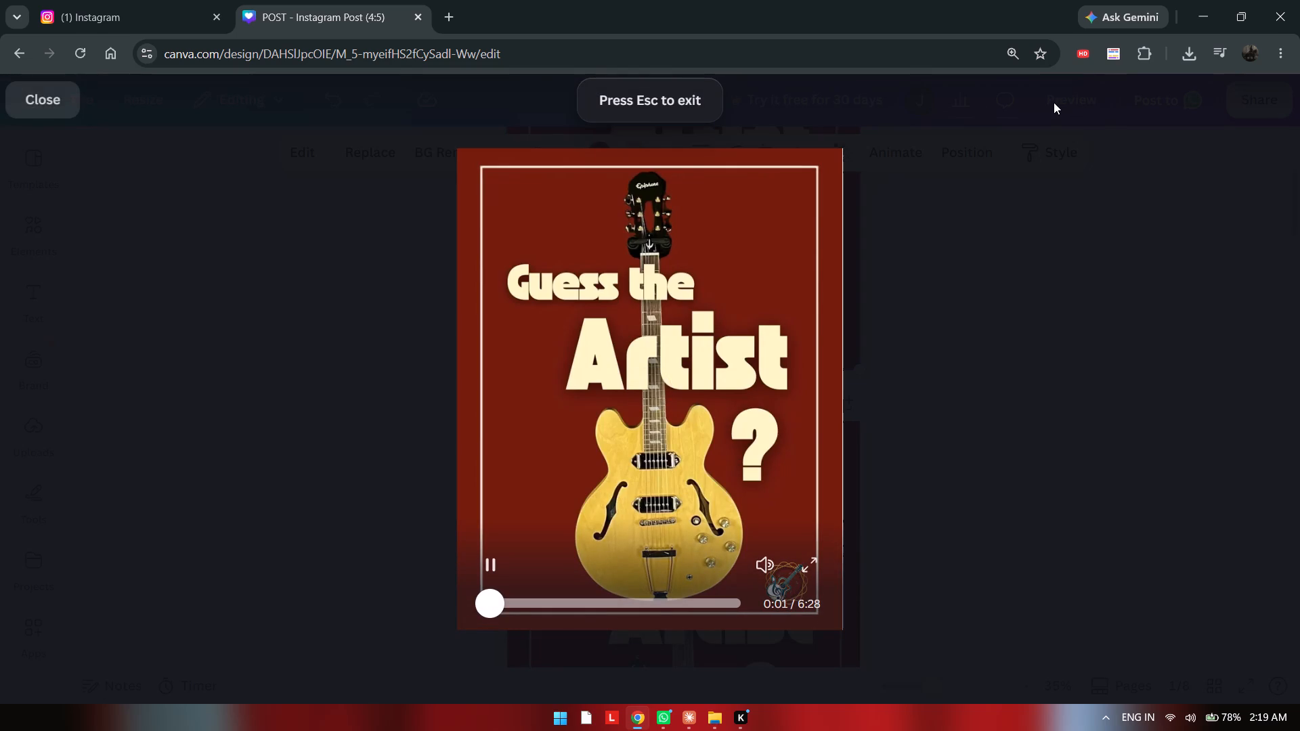
key("Escape")
left_click_drag(863, 370, 875, 368)
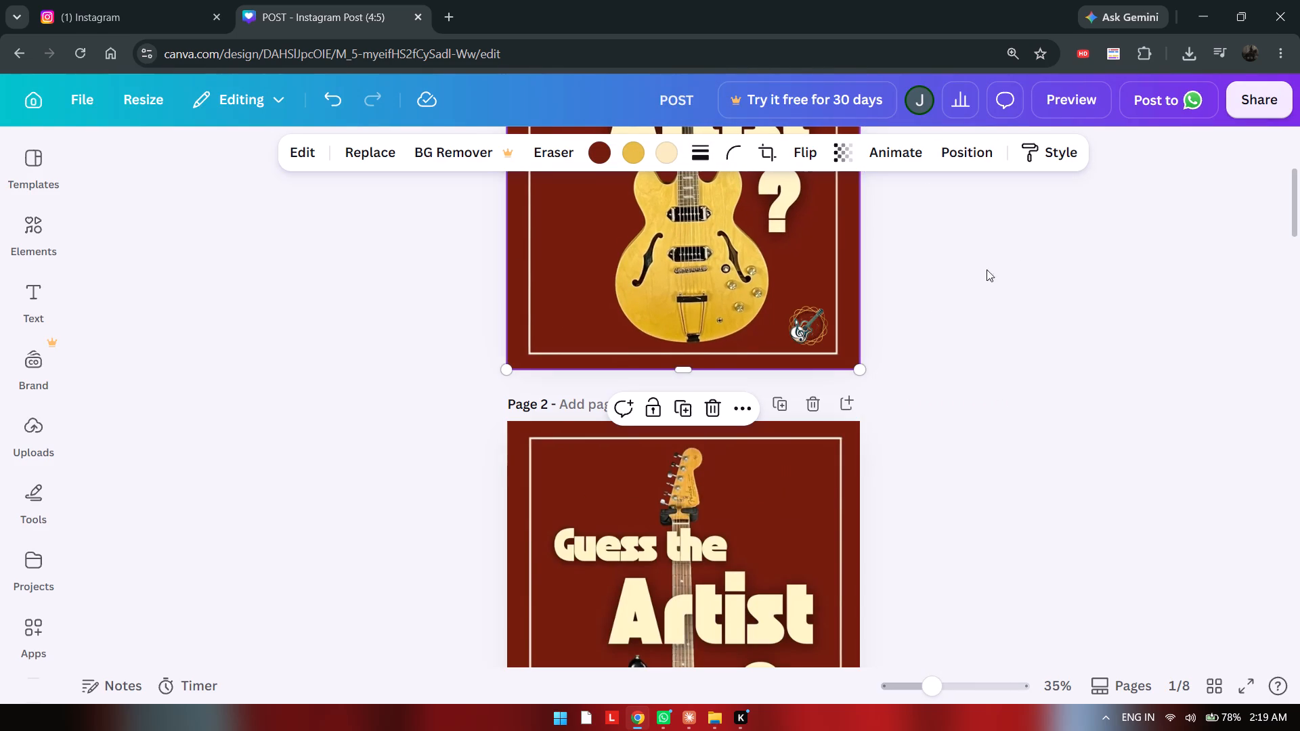
Preview the carousel from page 1 to page 8, checking each guitar image's page coverage, and look over the pages in the editor.
left_click(1079, 106)
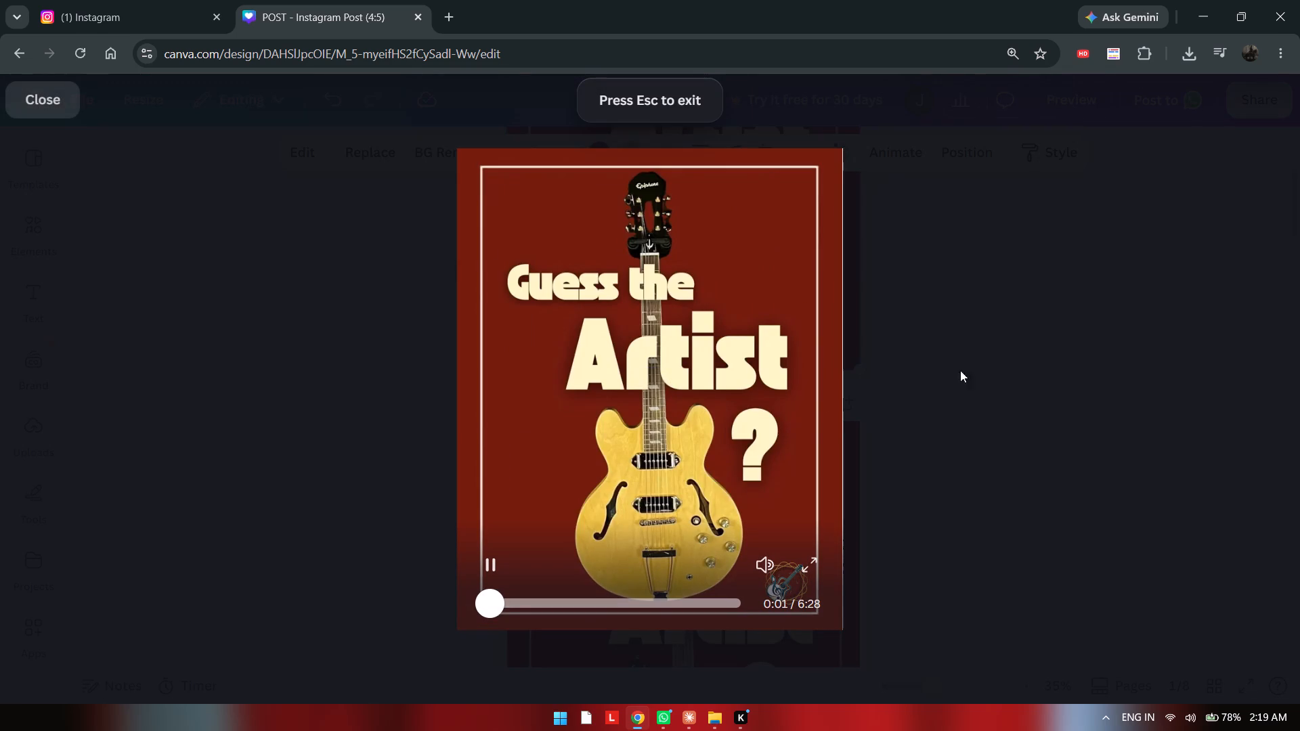
key("Right")
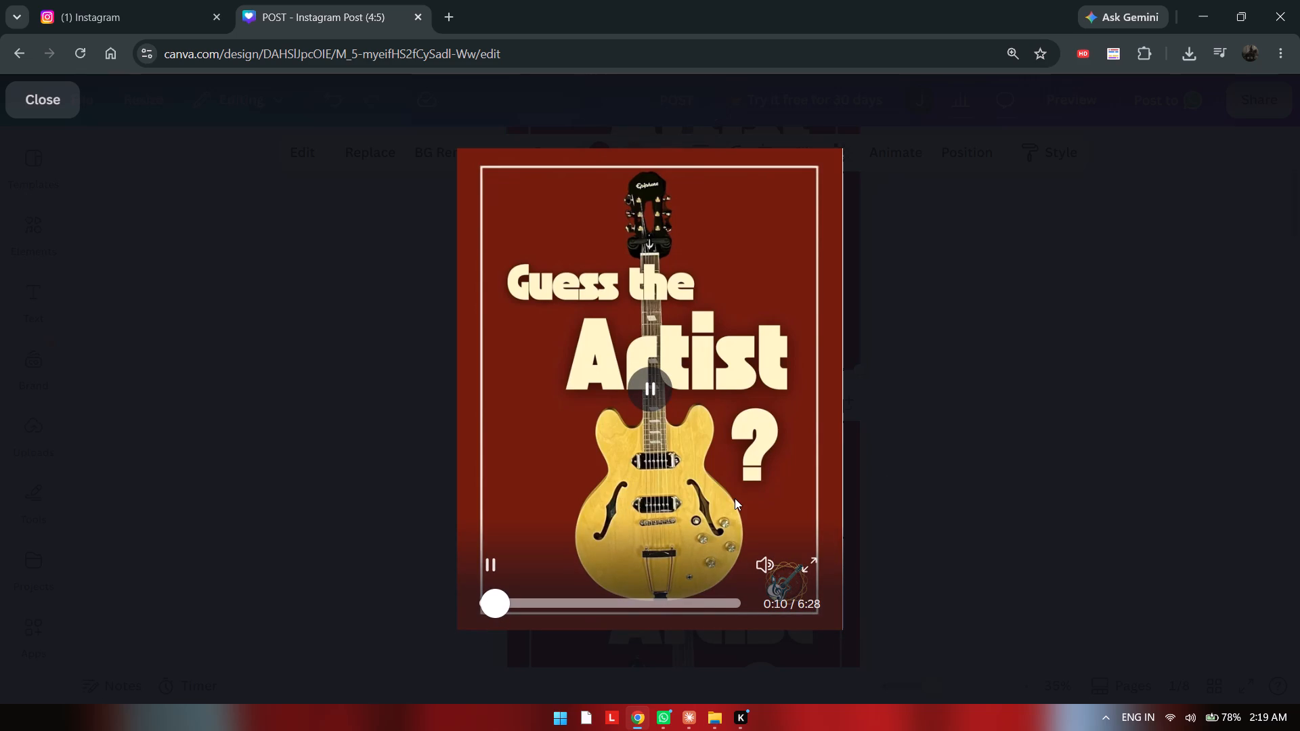
key("Right")
key("Right")
key("Right")
key("Right")
key("Right")
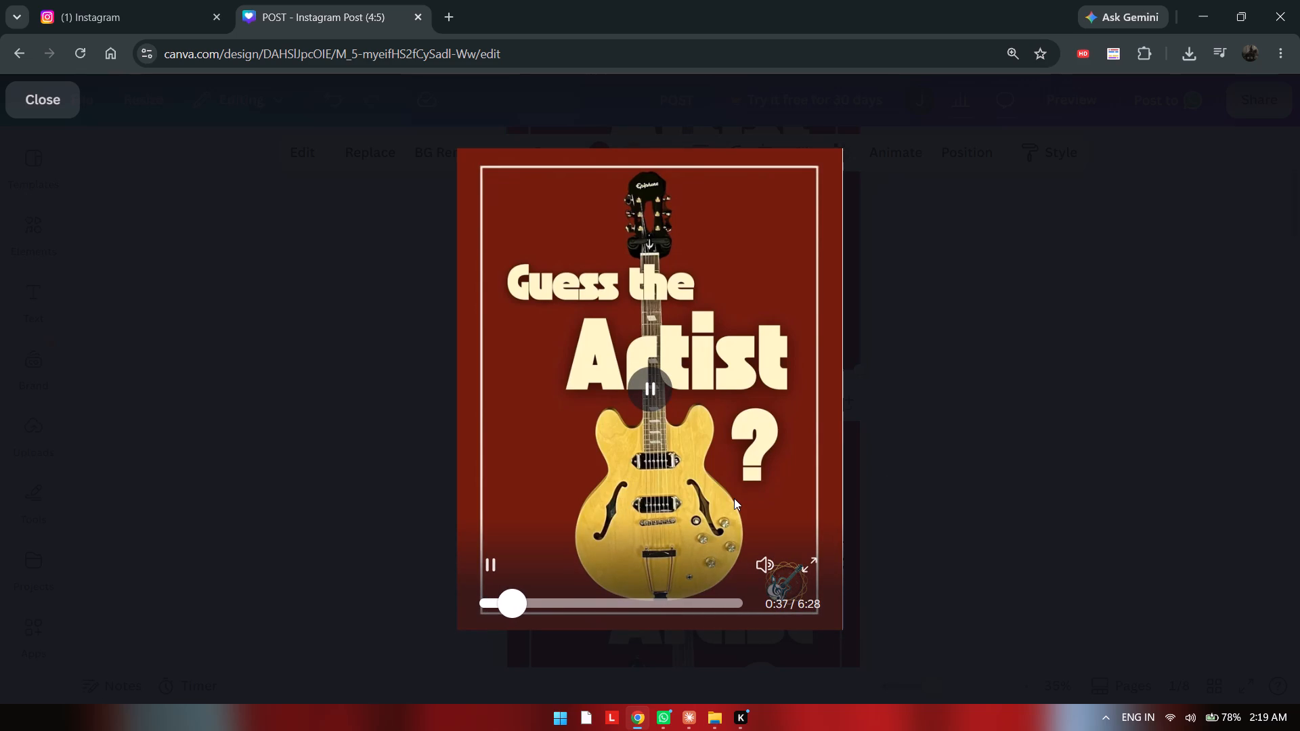
key("Right")
key("Right")
key("Right")
key("Right")
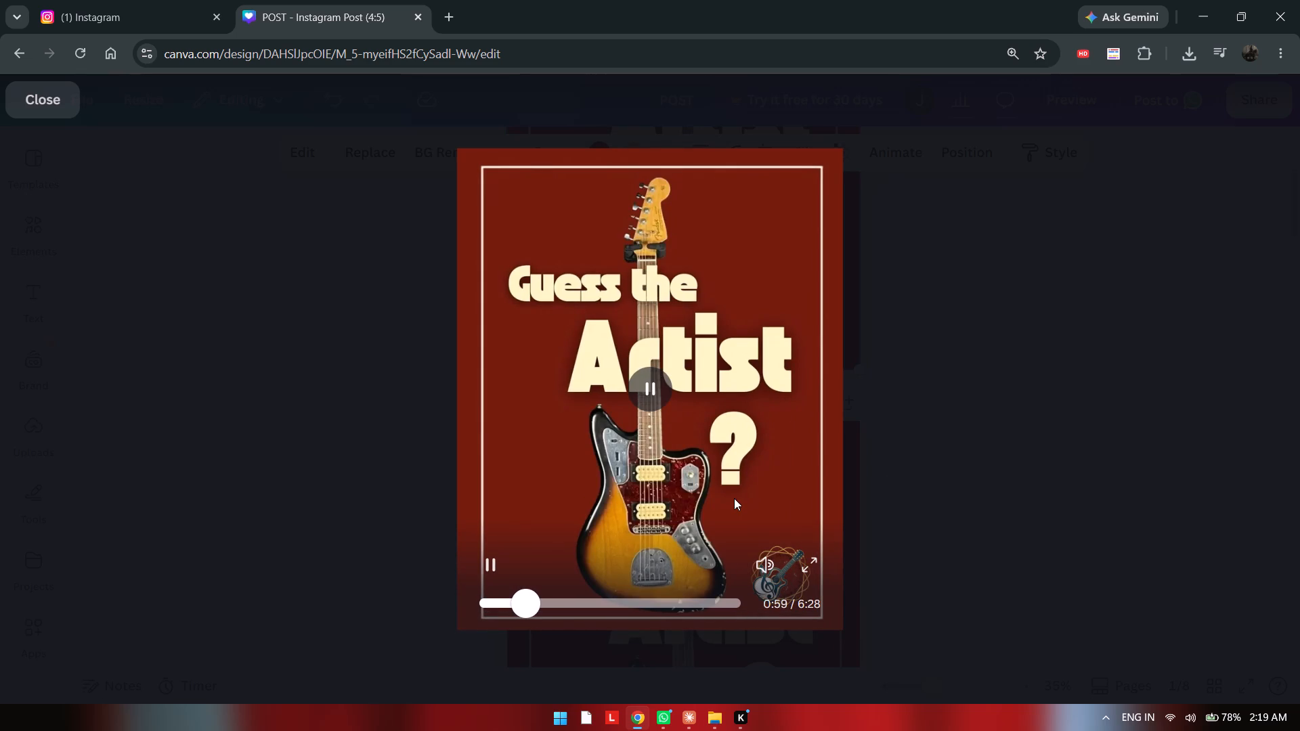
key("Right")
key("Right")
key("Right")
key("Right")
key("Right")
key("Right")
key("Right")
key("Right")
key("Right")
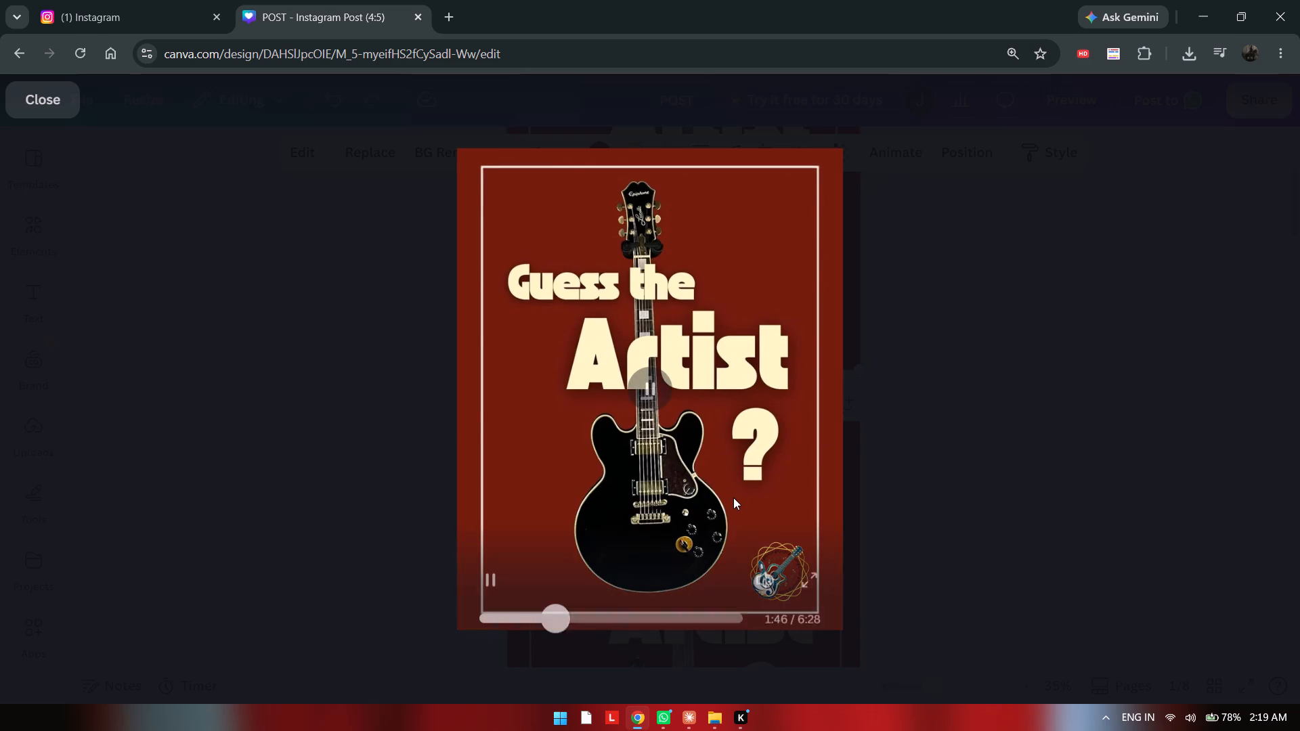
key("Right")
key("Right")
key("Right")
key("Right")
key("Right")
key("Right")
key("Right")
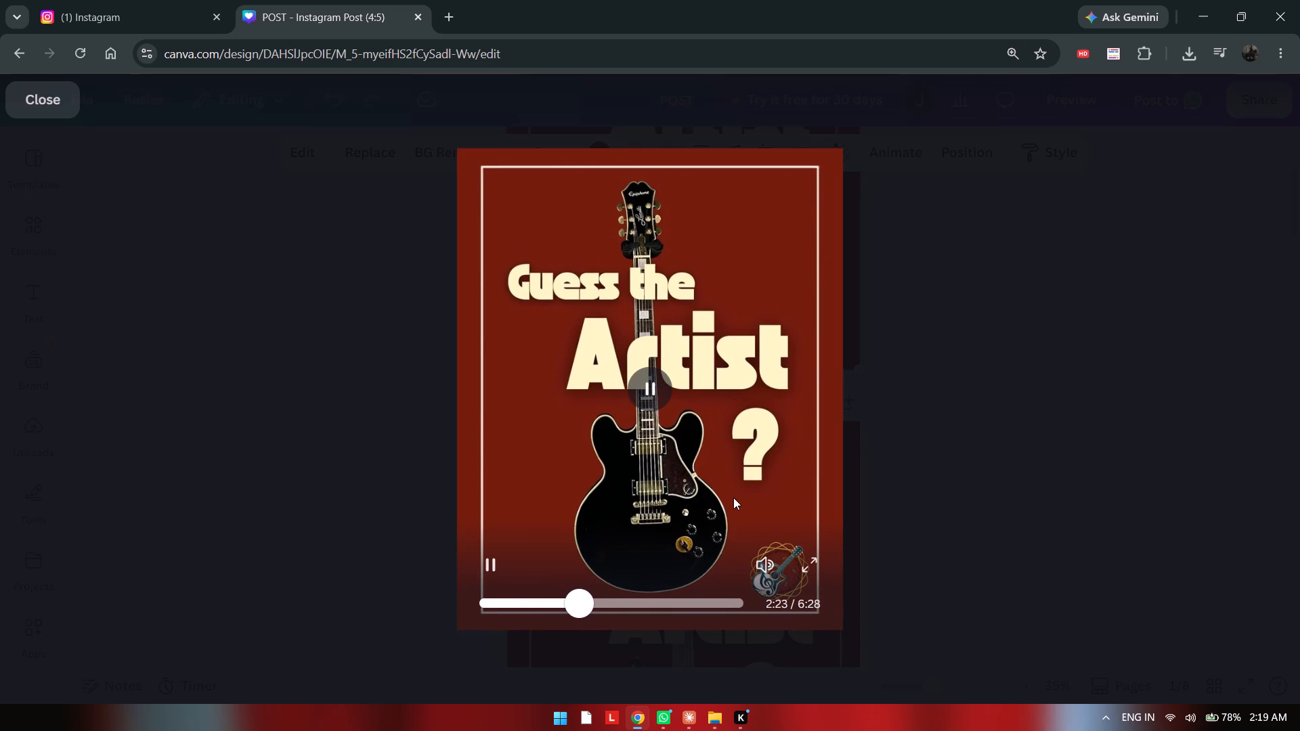
key("Right")
key("Right")
key("Right")
key("Right")
key("Right")
key("Right")
key("Right")
key("Right")
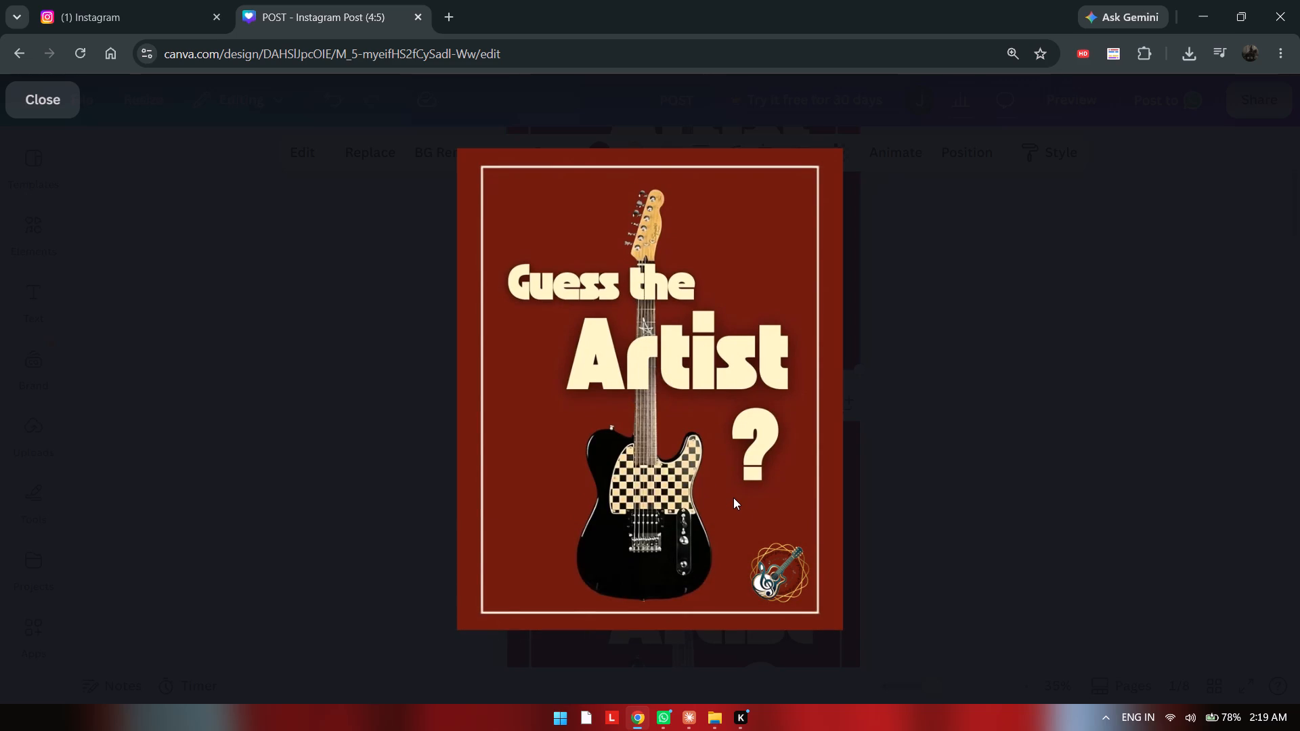
key("Right")
key("Right")
key("Right")
key("Right")
key("Right")
key("Right")
key("Right")
key("Right")
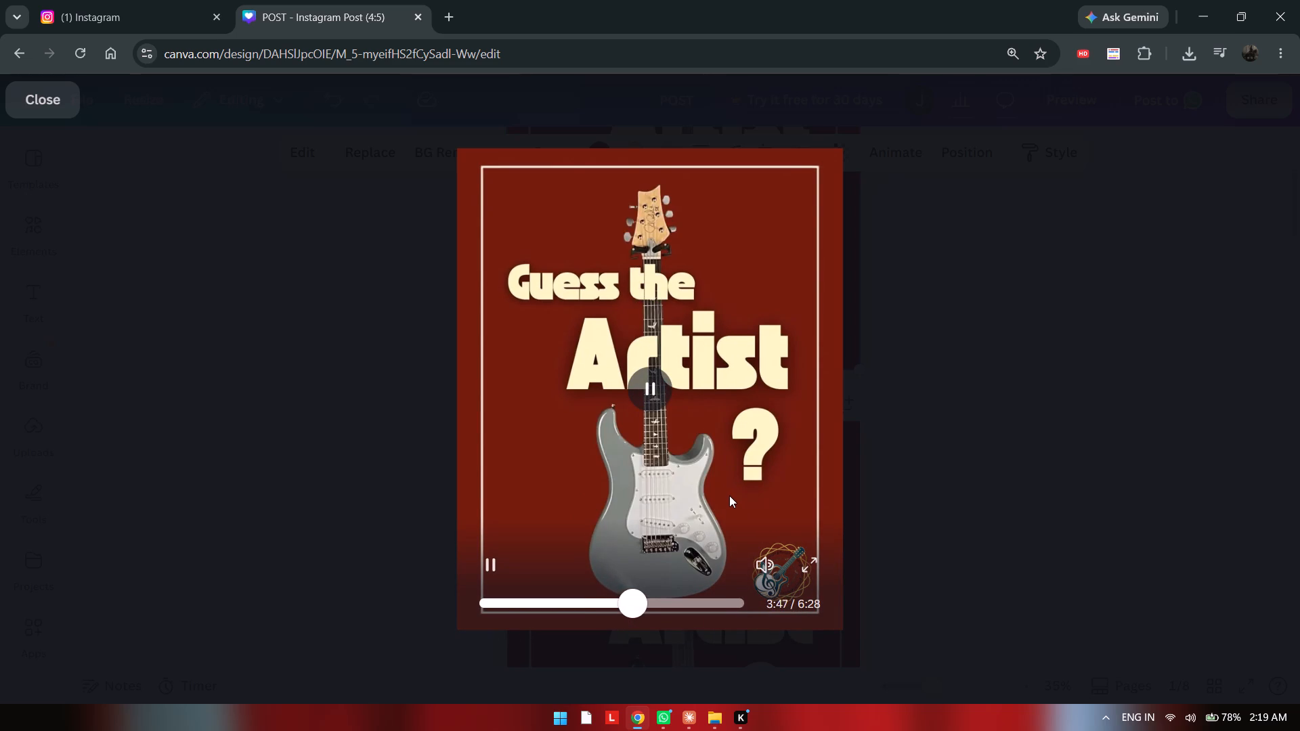
key("Right")
key("Right")
key("Right")
key("Right")
key("Right")
key("Right")
key("Right")
key("Right")
key("Right")
key("Right")
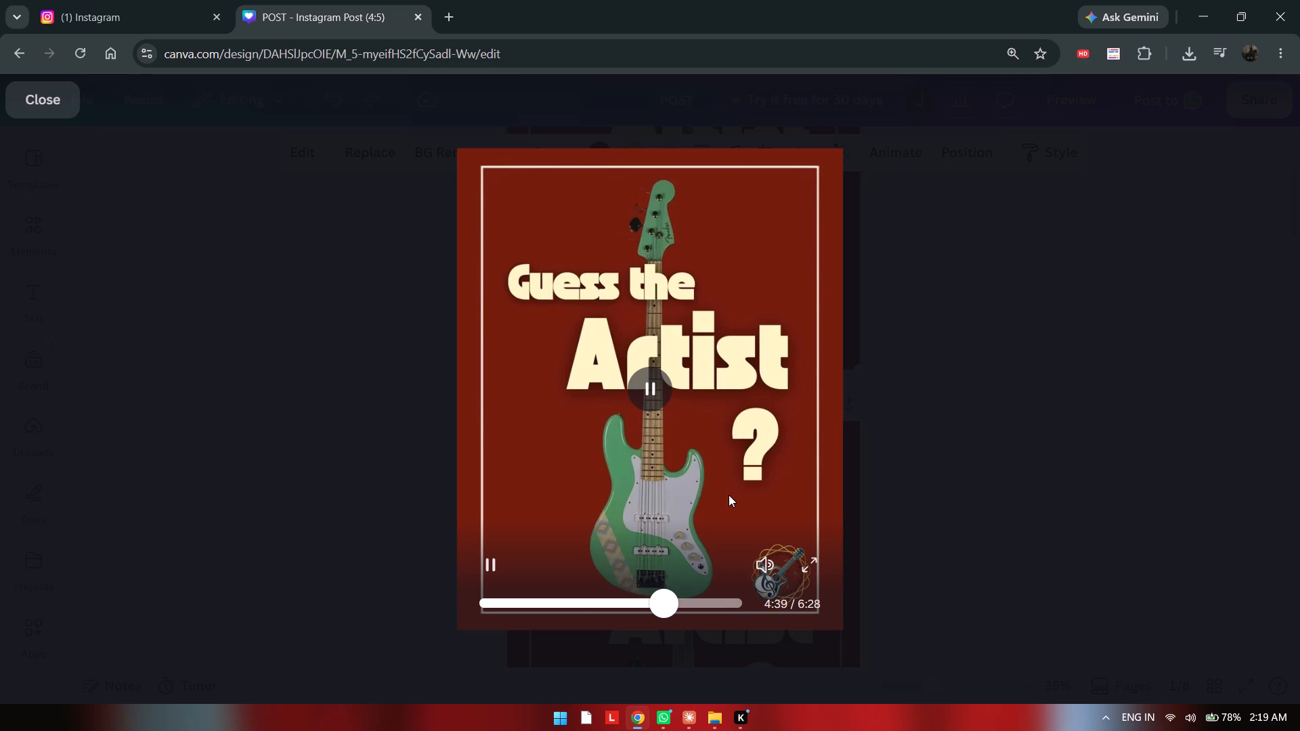
key("Right")
key("Right")
key("Right")
key("Right")
key("Right")
key("Right")
key("Right")
key("Right")
key("Right")
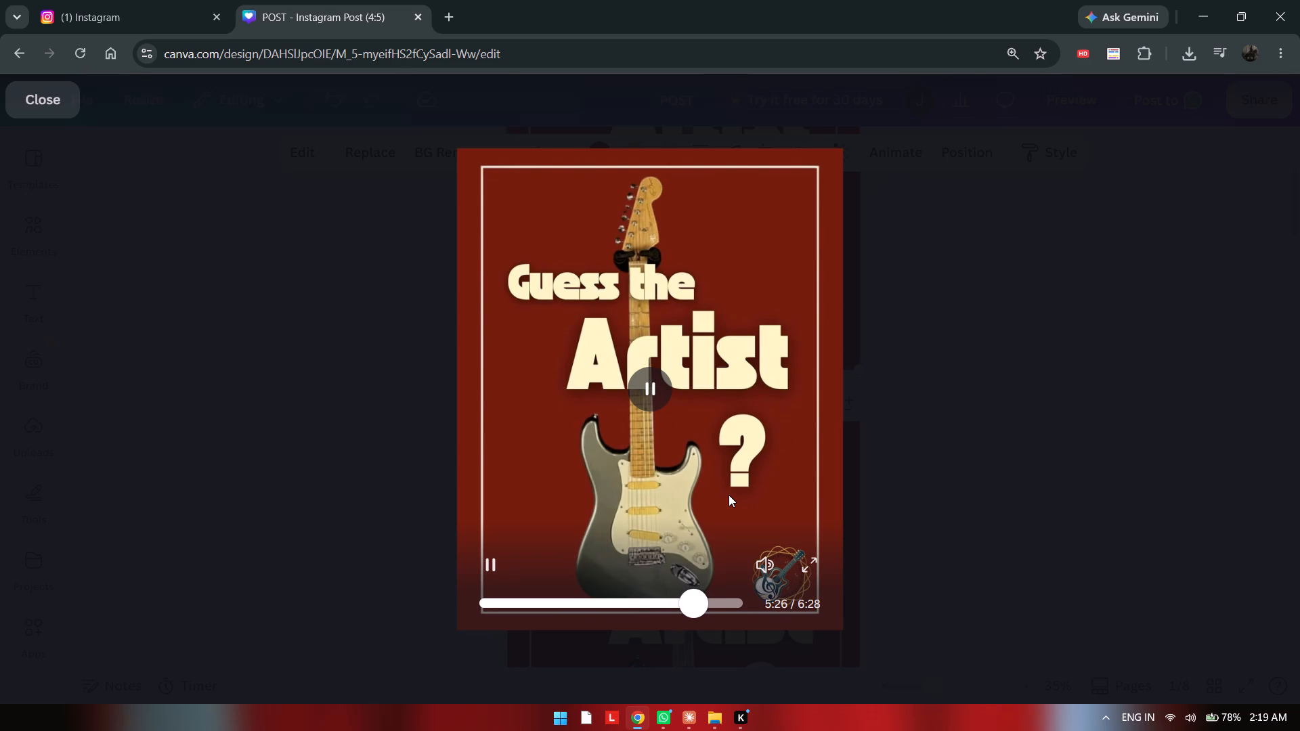
key("Right")
key("Right")
key("Right")
key("Right")
key("Right")
key("Right")
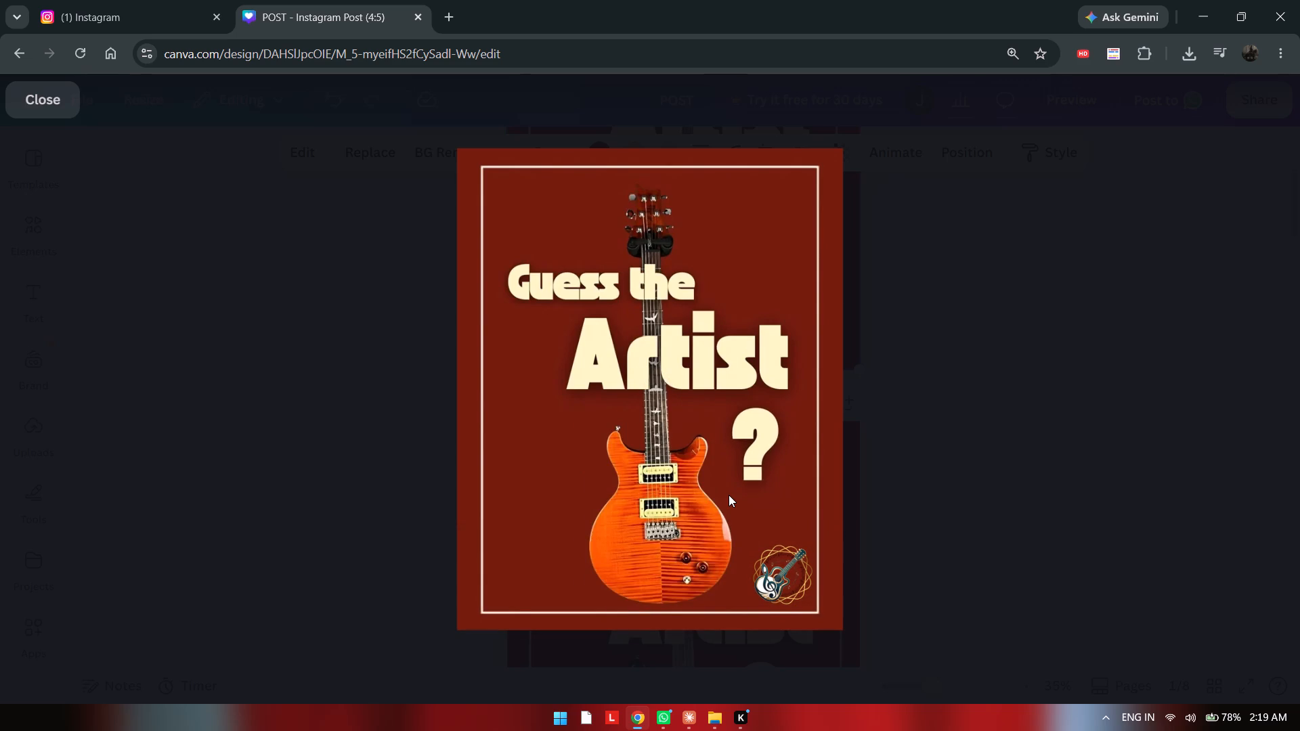
key("Right")
key("Right")
key("Right")
key("Right")
key("Right")
key("Right")
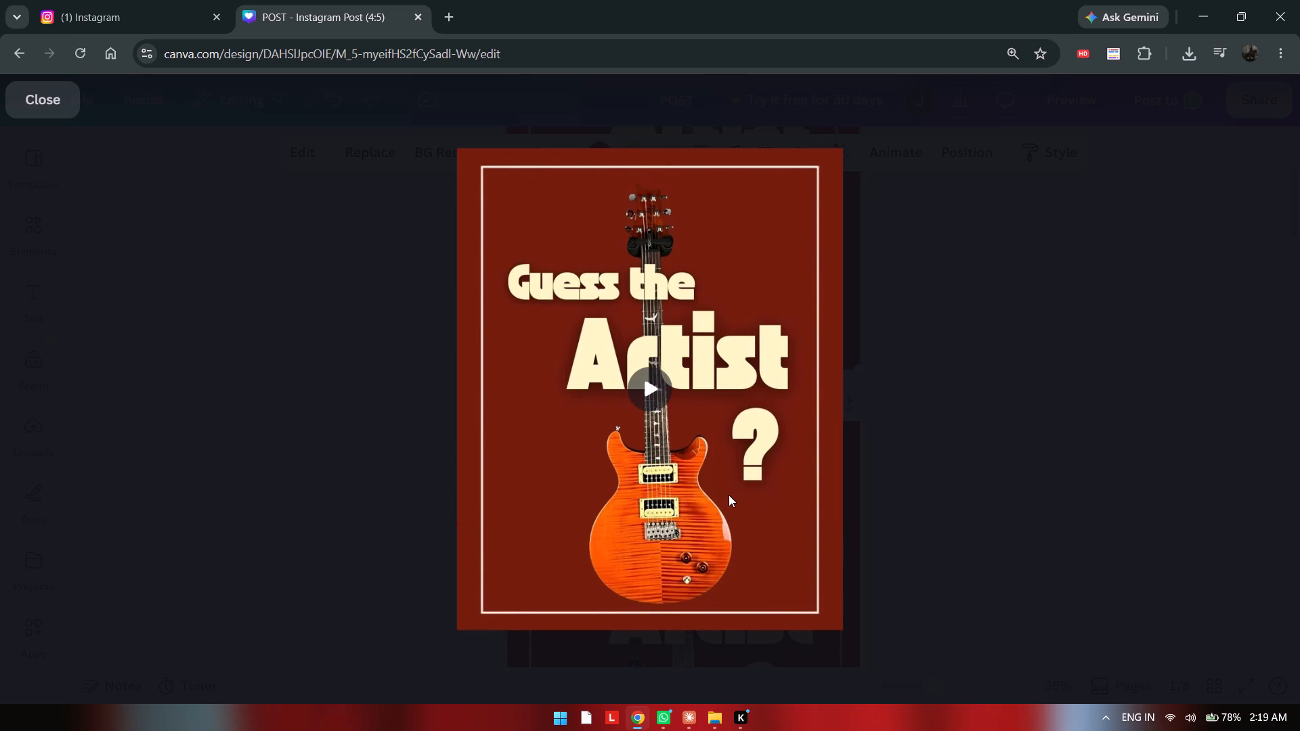
key("Escape")
scroll(729, 495, "down", 5)
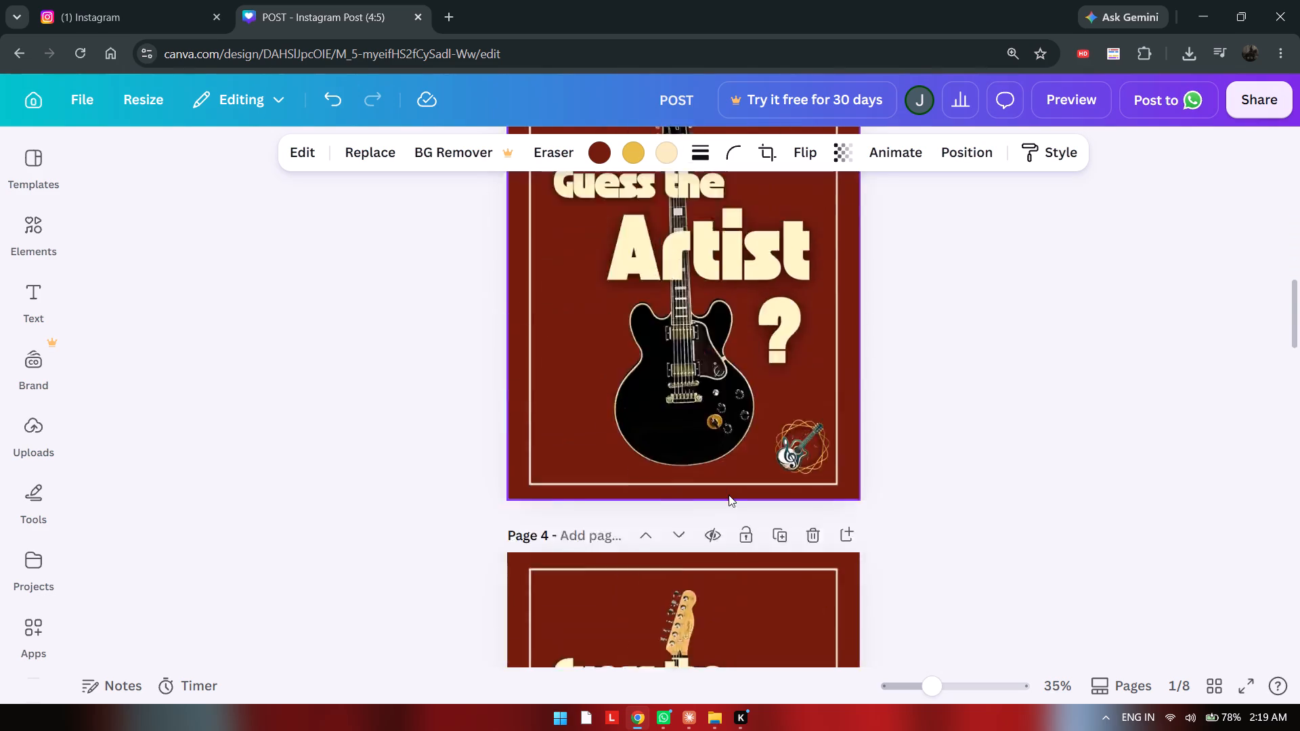
scroll(729, 495, "down", 5)
scroll(729, 495, "up", 10)
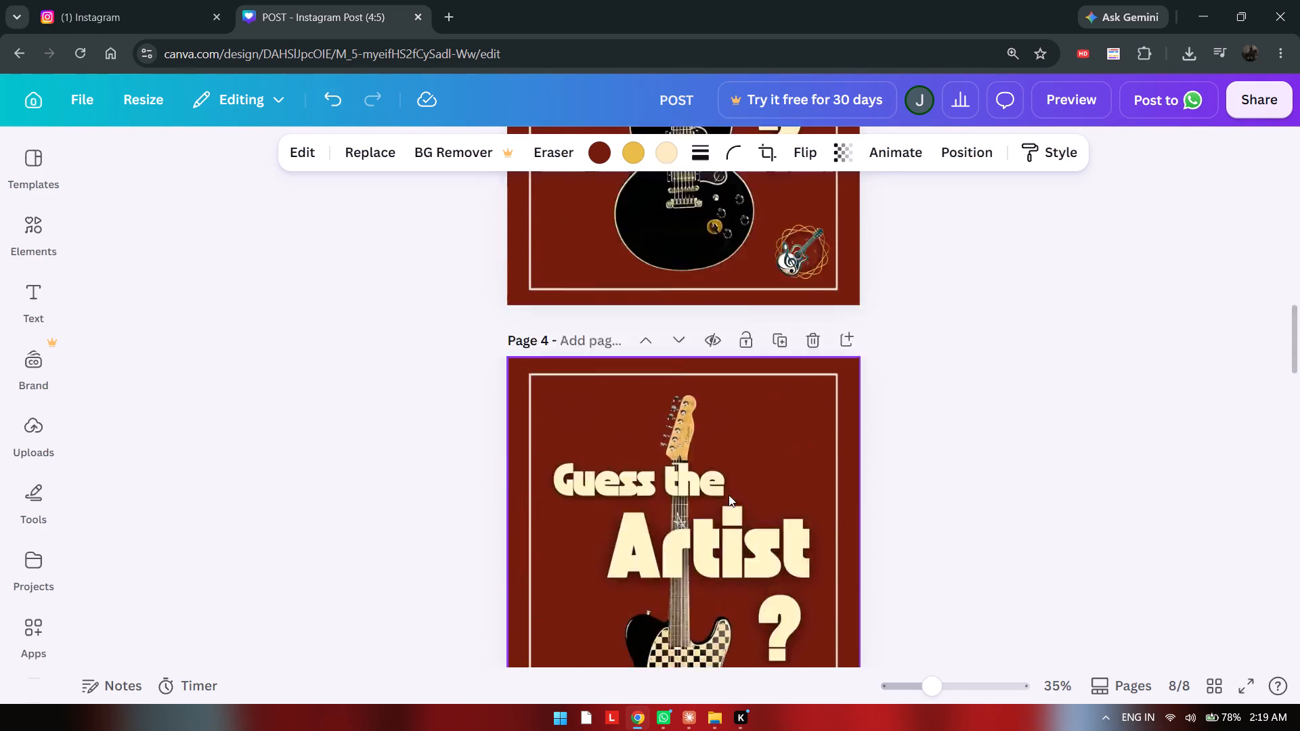
scroll(729, 495, "up", 7)
Preview page 1 again and check how the yellow guitar image meets the page's right edge.
left_click(1104, 106)
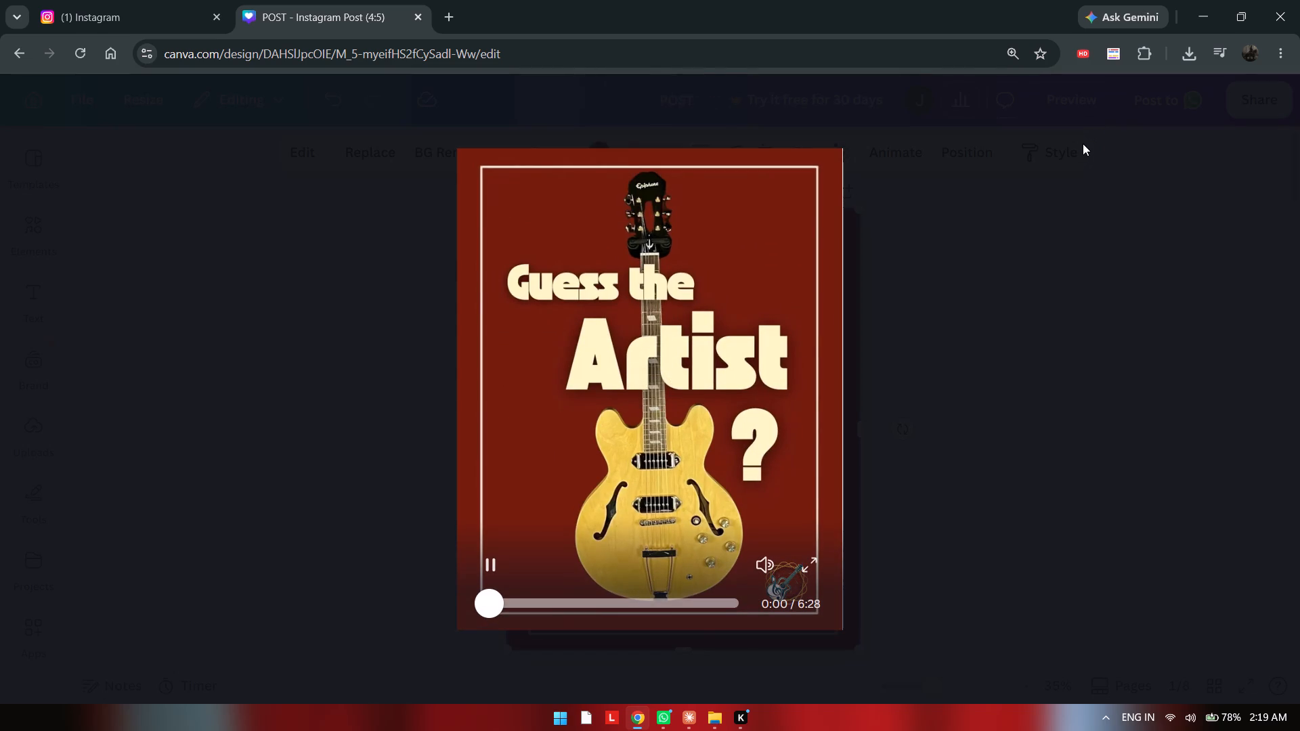
key("Right")
key("Right")
key("Right")
key("Right")
key("Right")
key("Right")
key("Right")
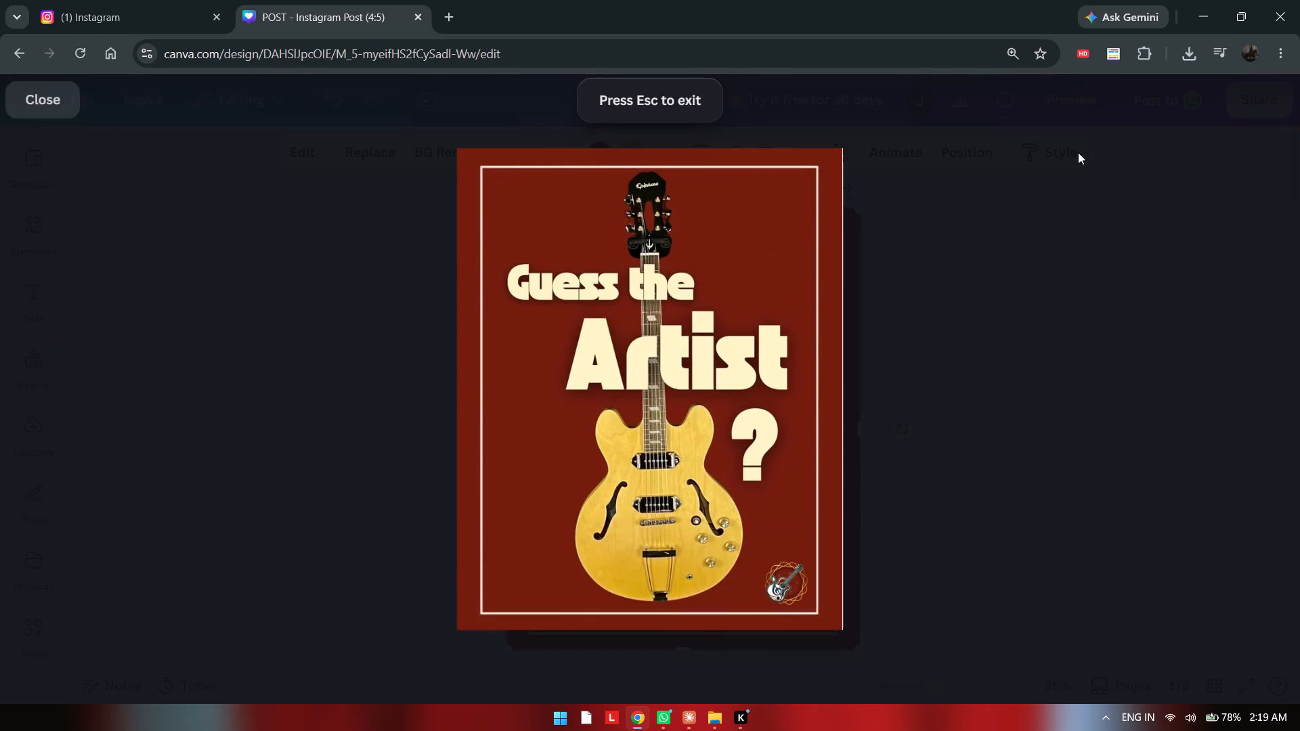
key("Right")
key("Right")
key("Right")
key("Escape")
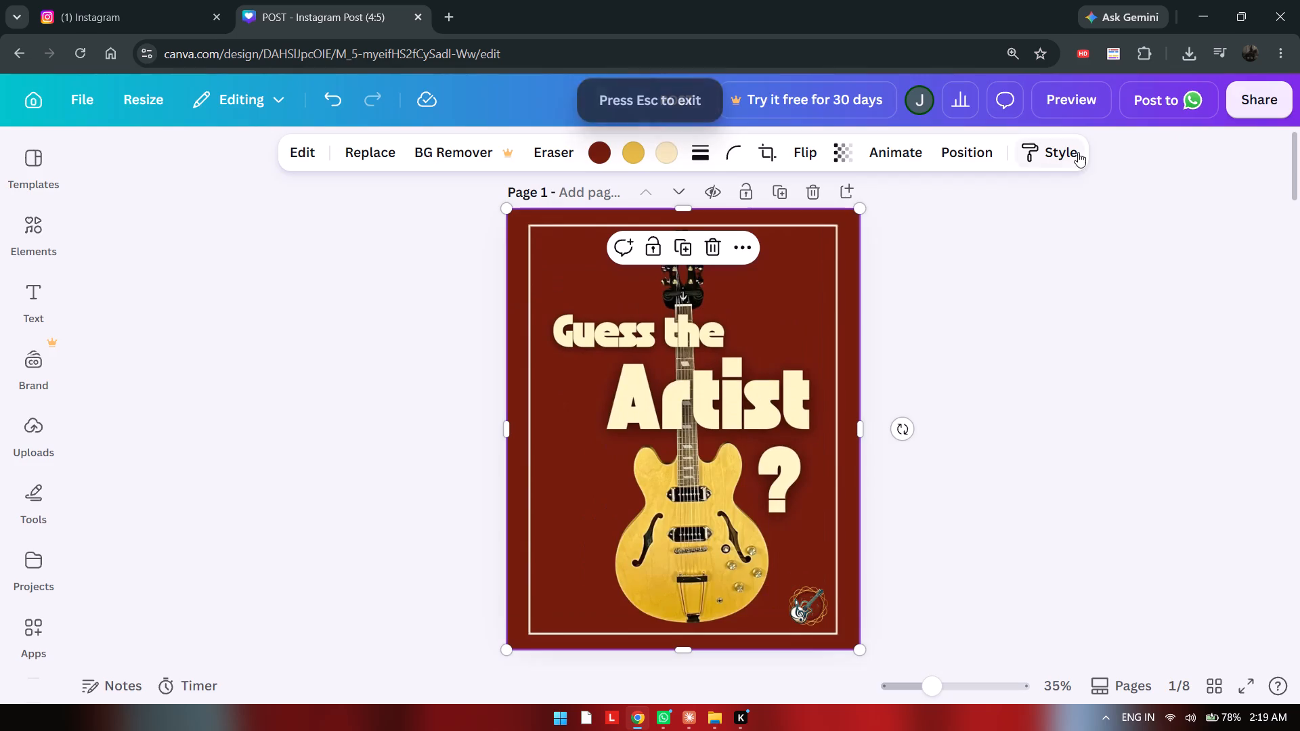
Enlarge the yellow guitar image on page 1 slightly from its lower-right corner so it extends past the page edge.
left_click(863, 424)
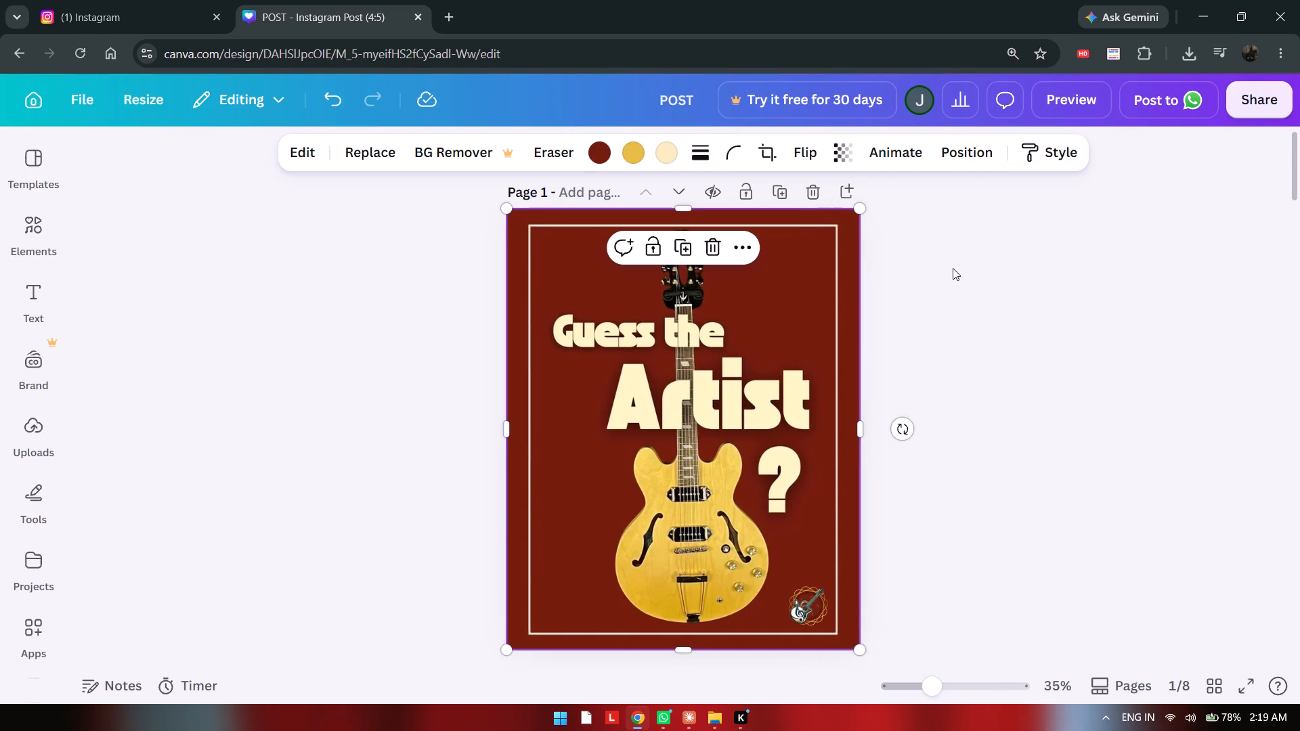
left_click_drag(1058, 89, 1052, 94)
left_click(914, 454)
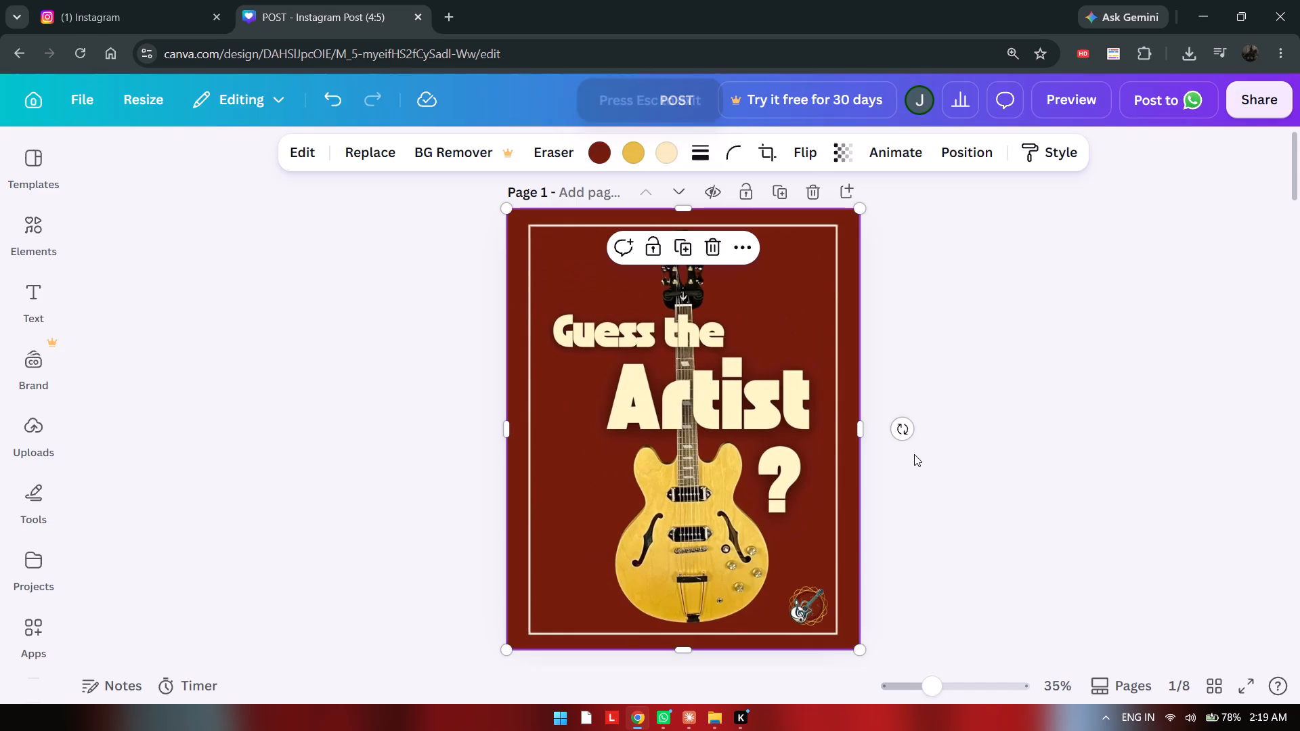
left_click_drag(857, 650, 864, 649)
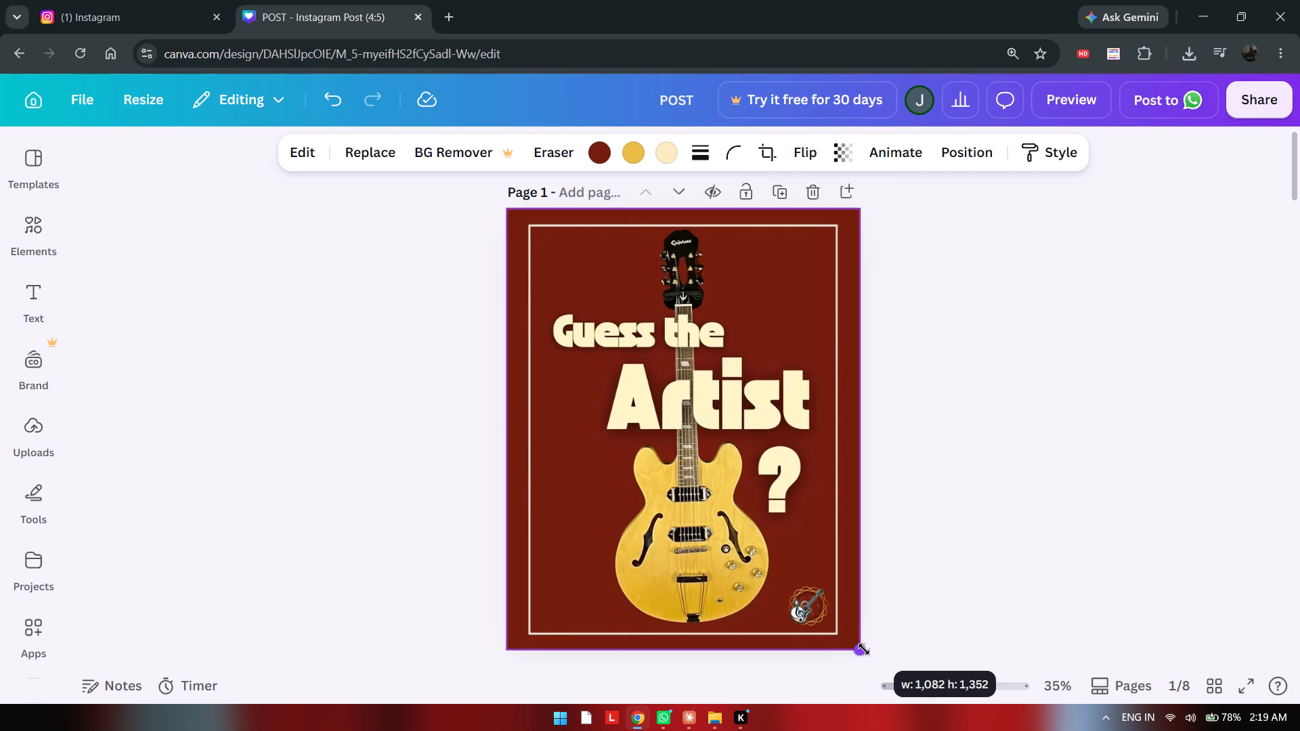
left_click_drag(864, 649, 869, 648)
left_click(873, 632)
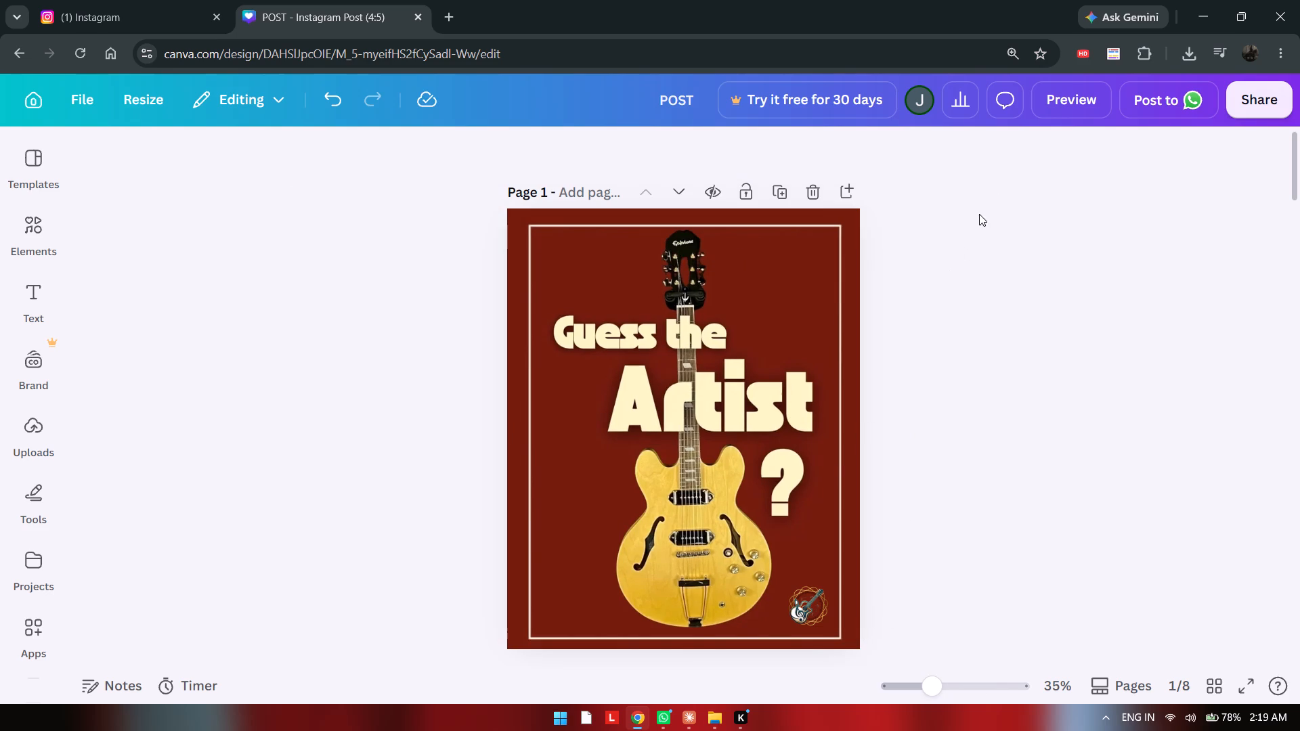
Preview page 1 and check the enlarged yellow guitar image along the page edges.
left_click(1060, 115)
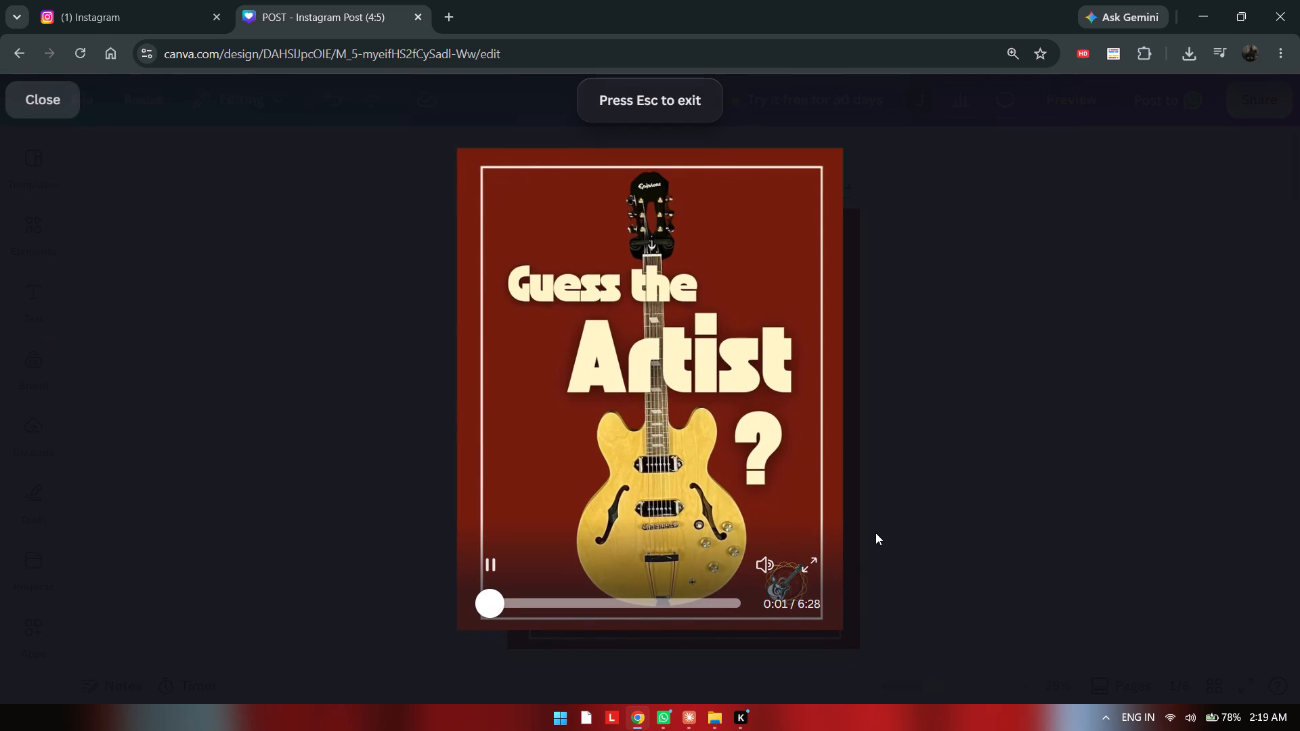
key("Right")
key("Right")
key("Right")
key("Right")
key("Right")
key("Right")
key("Right")
key("Right")
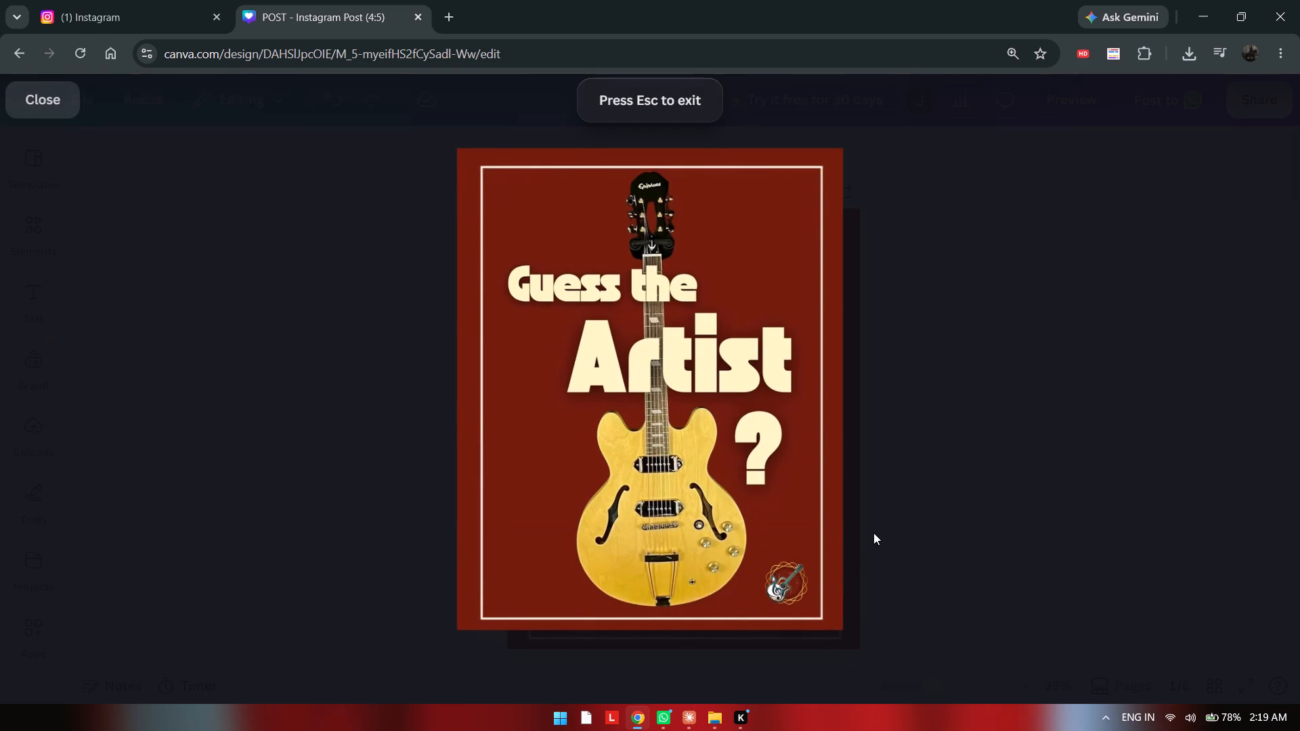
key("Right")
key("Right")
key("Escape")
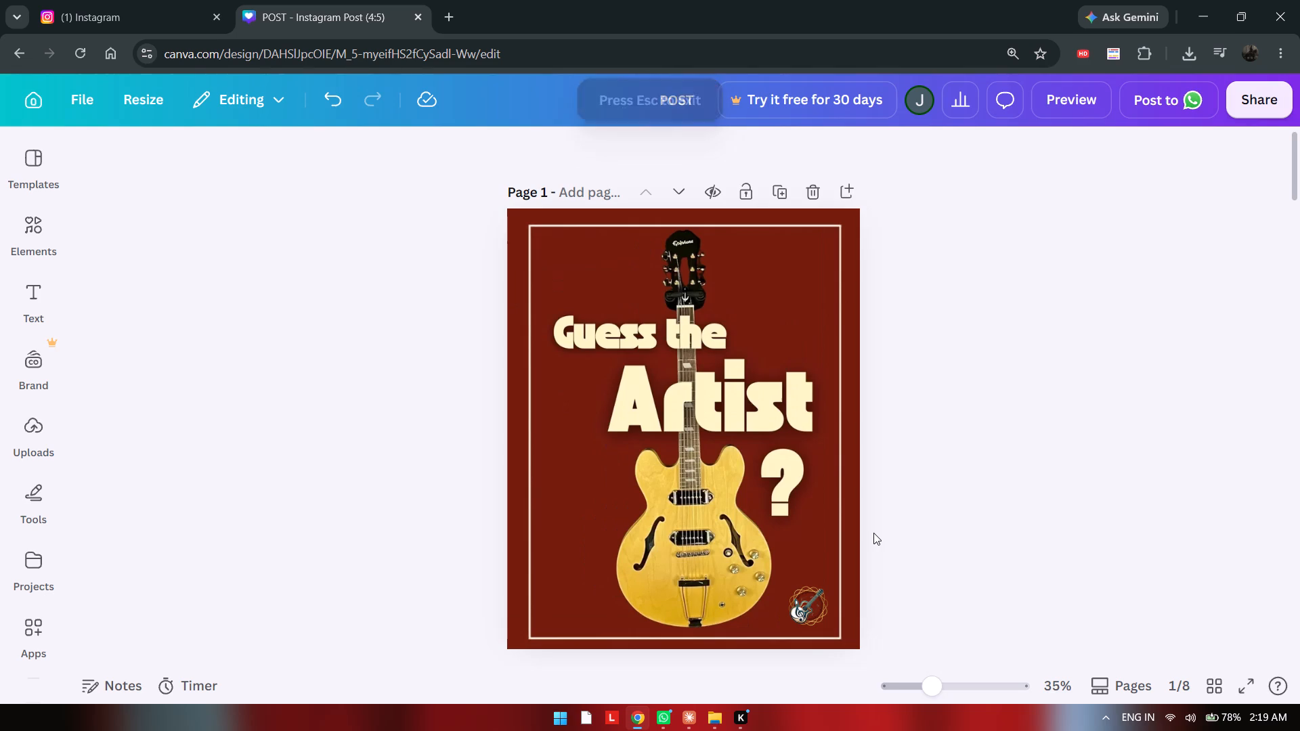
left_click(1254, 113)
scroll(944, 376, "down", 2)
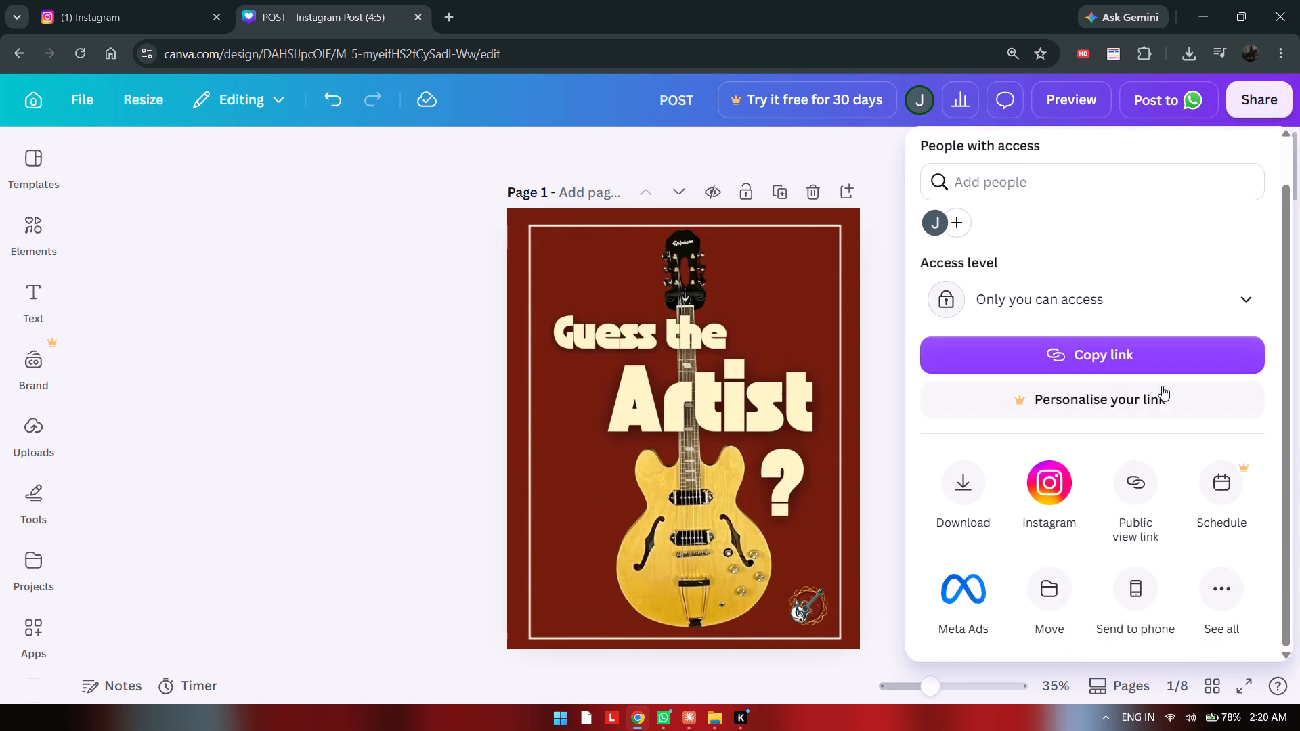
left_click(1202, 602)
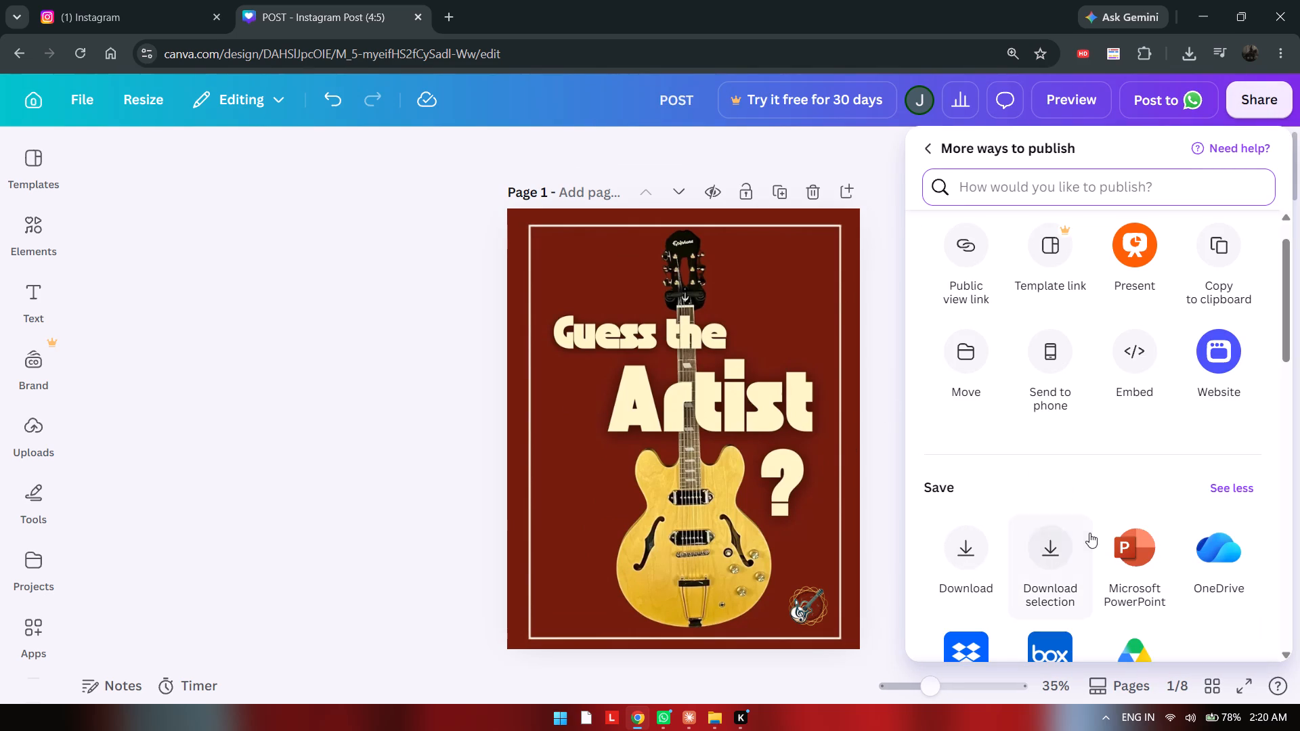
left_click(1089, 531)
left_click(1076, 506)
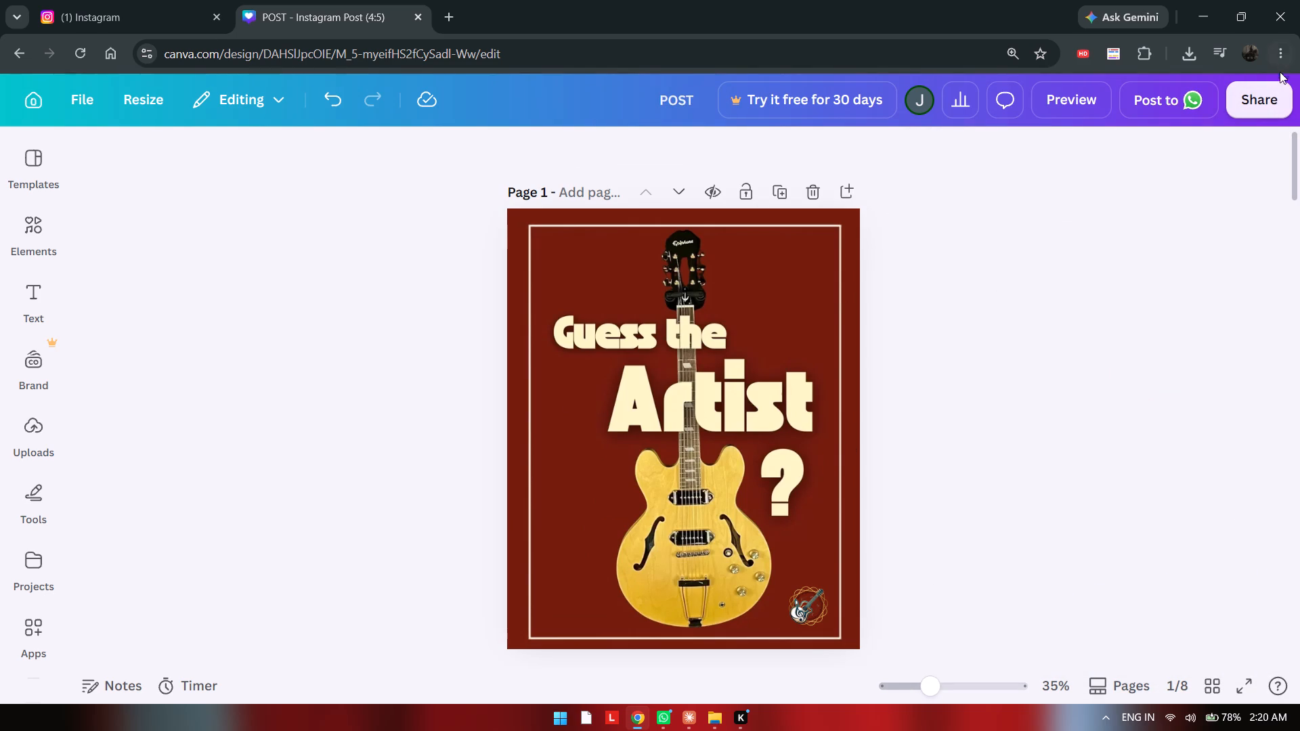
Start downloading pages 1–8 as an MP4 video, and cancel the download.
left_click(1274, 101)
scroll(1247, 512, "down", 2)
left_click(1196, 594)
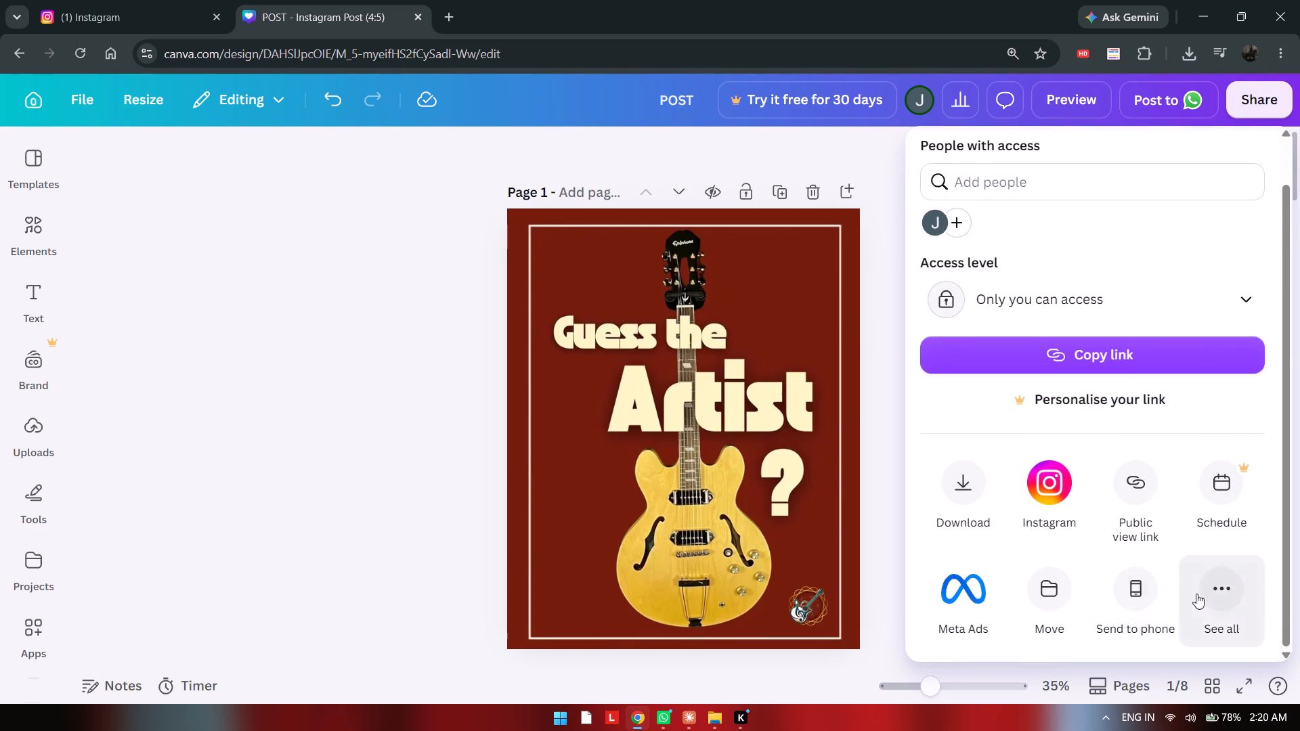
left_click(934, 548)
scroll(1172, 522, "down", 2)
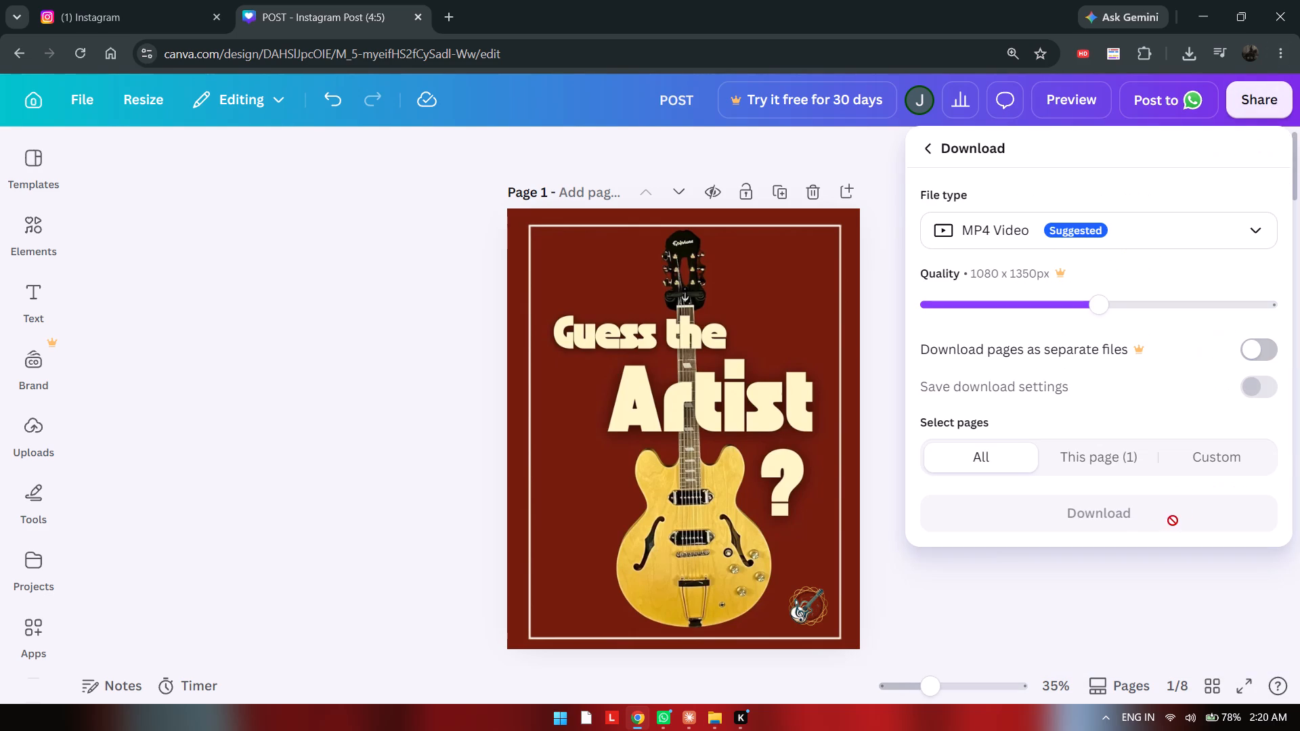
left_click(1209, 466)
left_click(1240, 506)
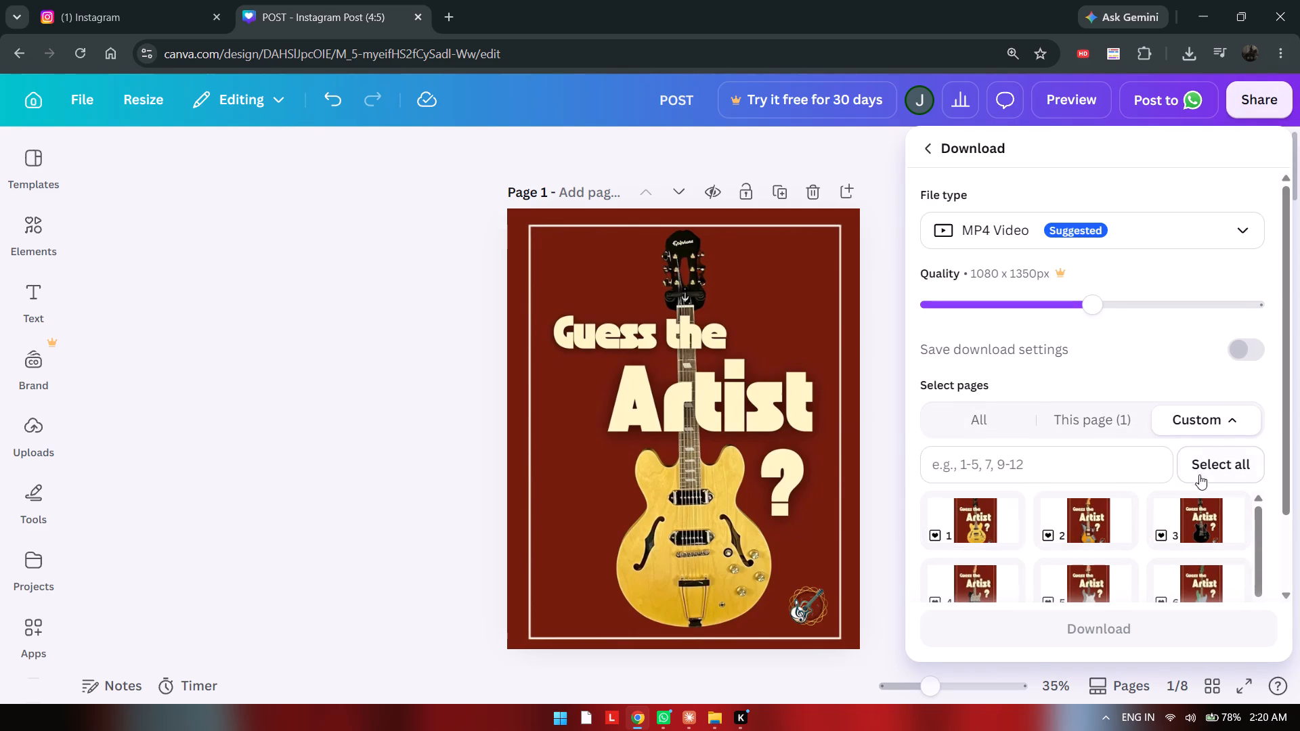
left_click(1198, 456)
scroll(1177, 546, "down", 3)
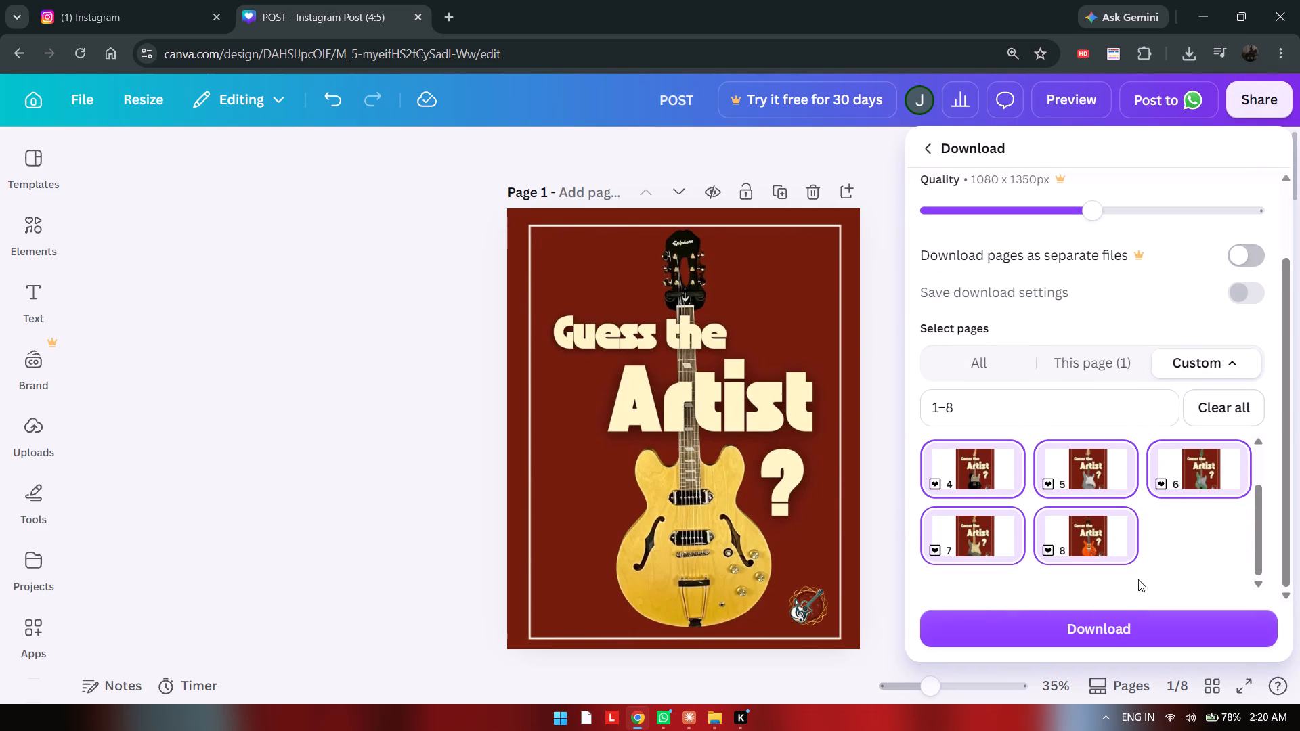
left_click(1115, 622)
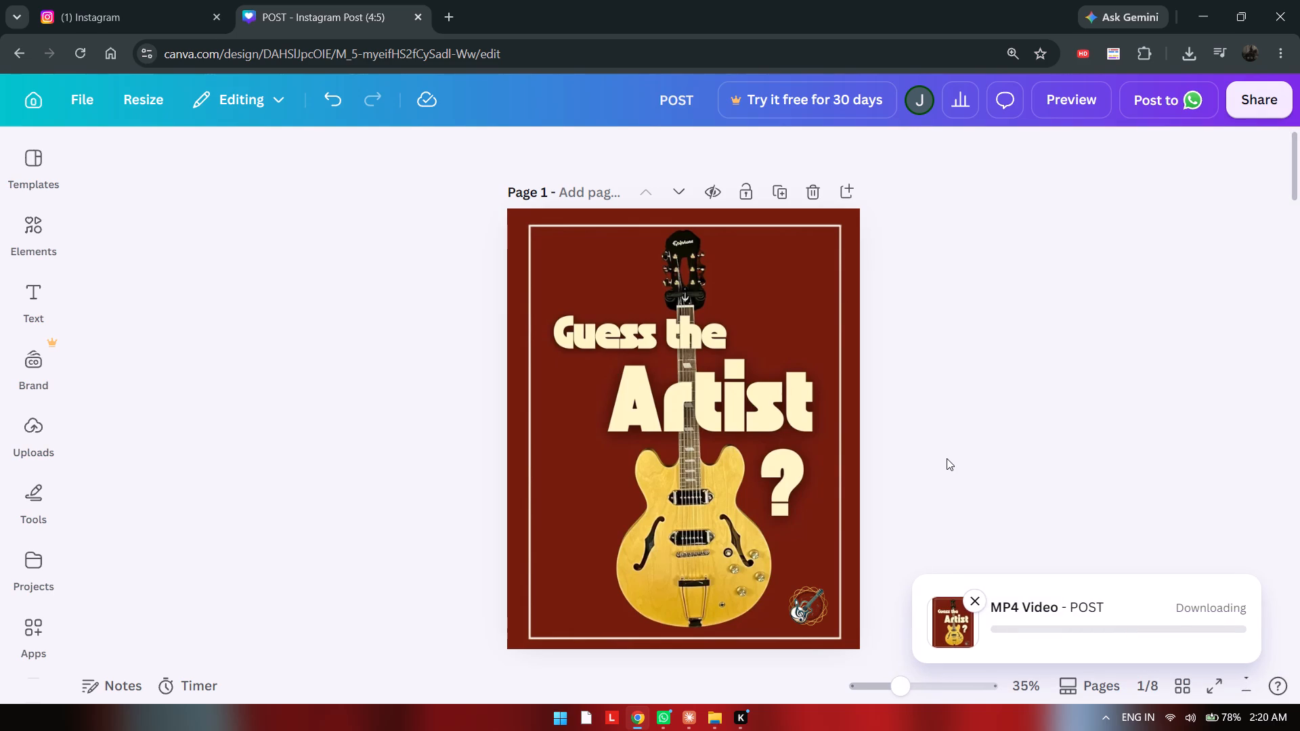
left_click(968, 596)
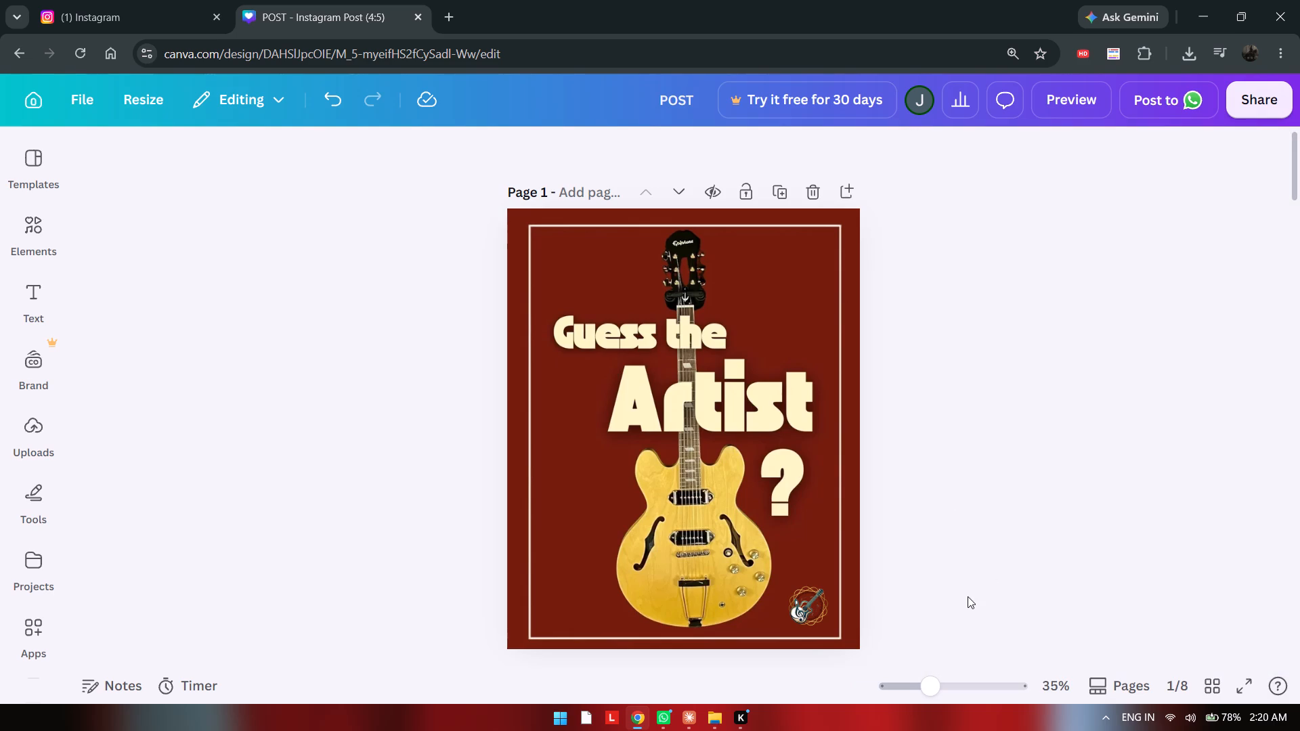
Look over the carousel pages down to the orange guitar on page 8.
scroll(790, 351, "down", 1)
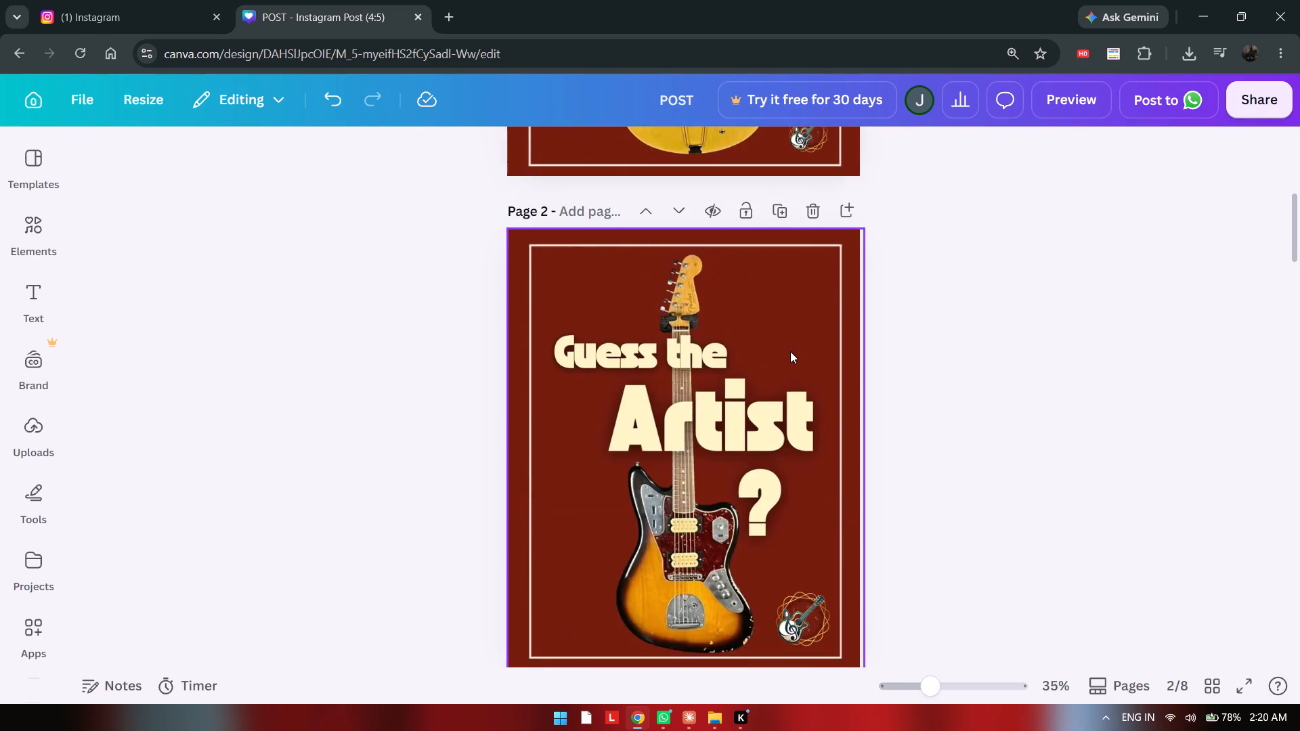
scroll(790, 351, "down", 10)
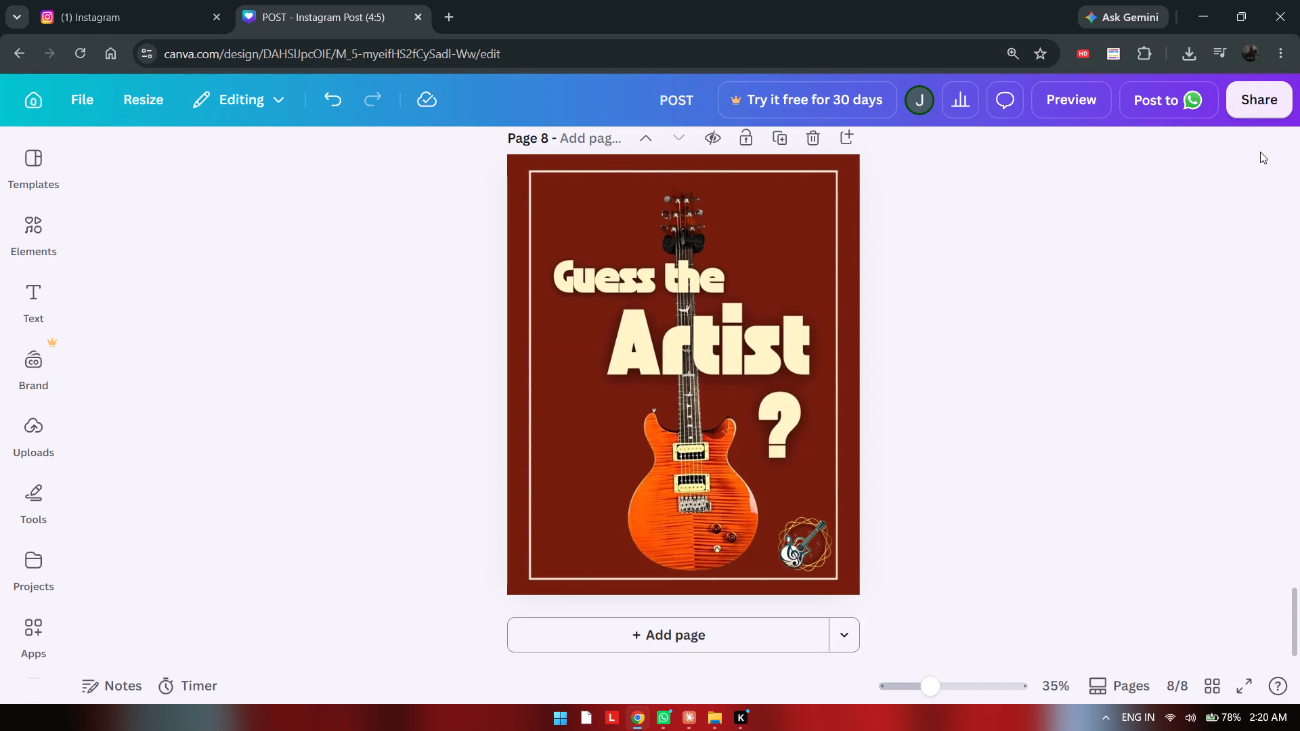
Download pages 1–8 of the carousel as PNG images.
left_click(1260, 93)
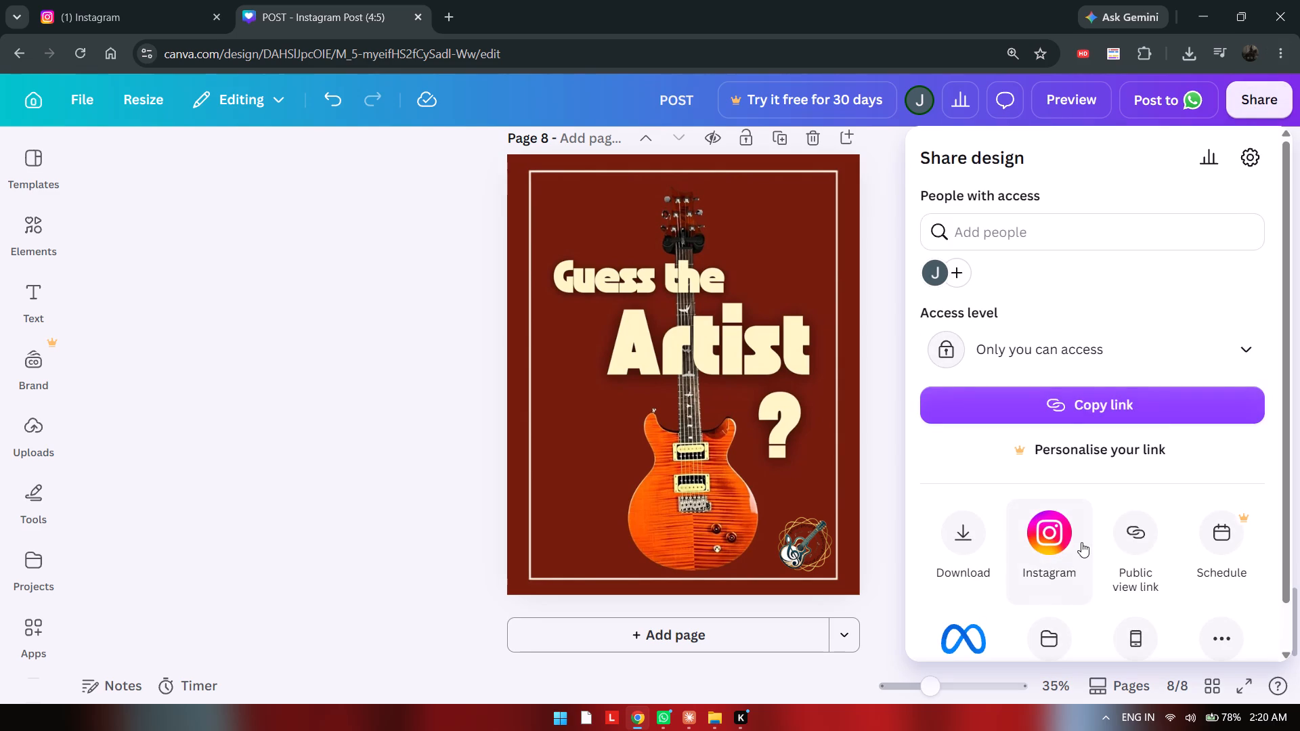
left_click(974, 550)
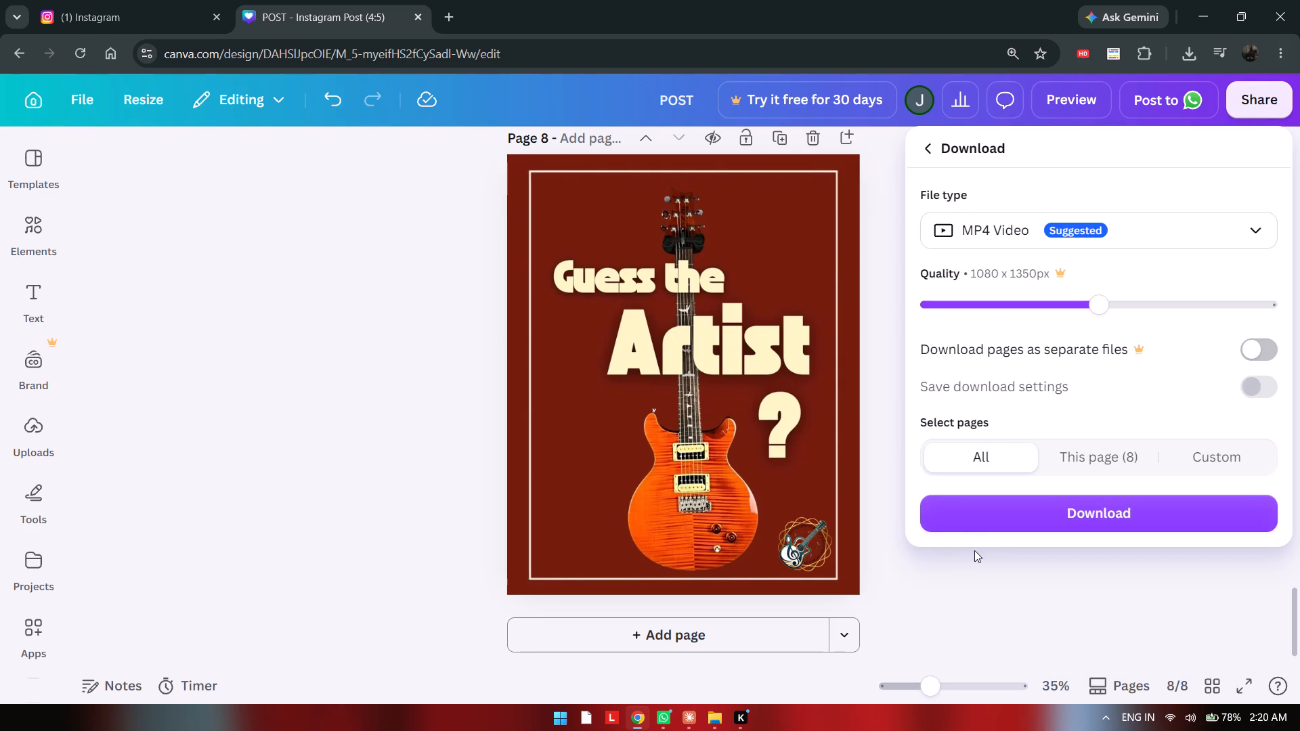
left_click(1081, 456)
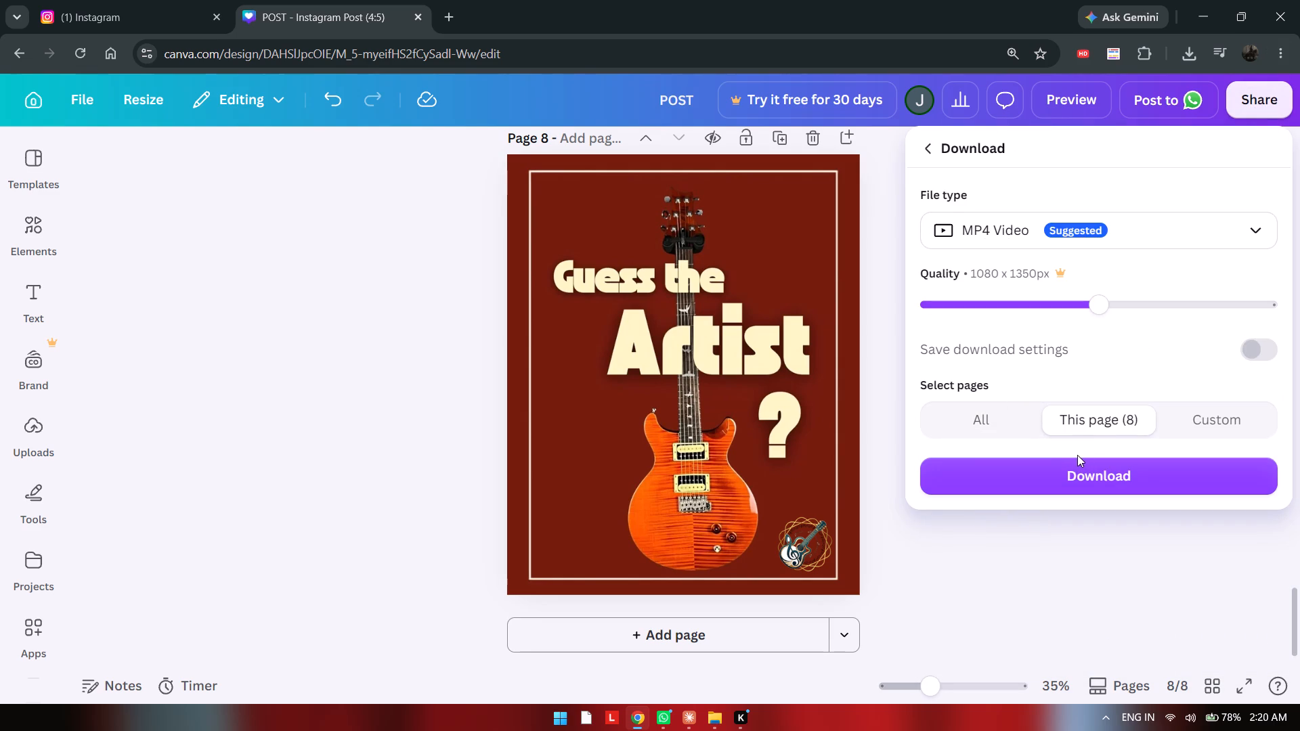
left_click(1170, 414)
left_click(1190, 470)
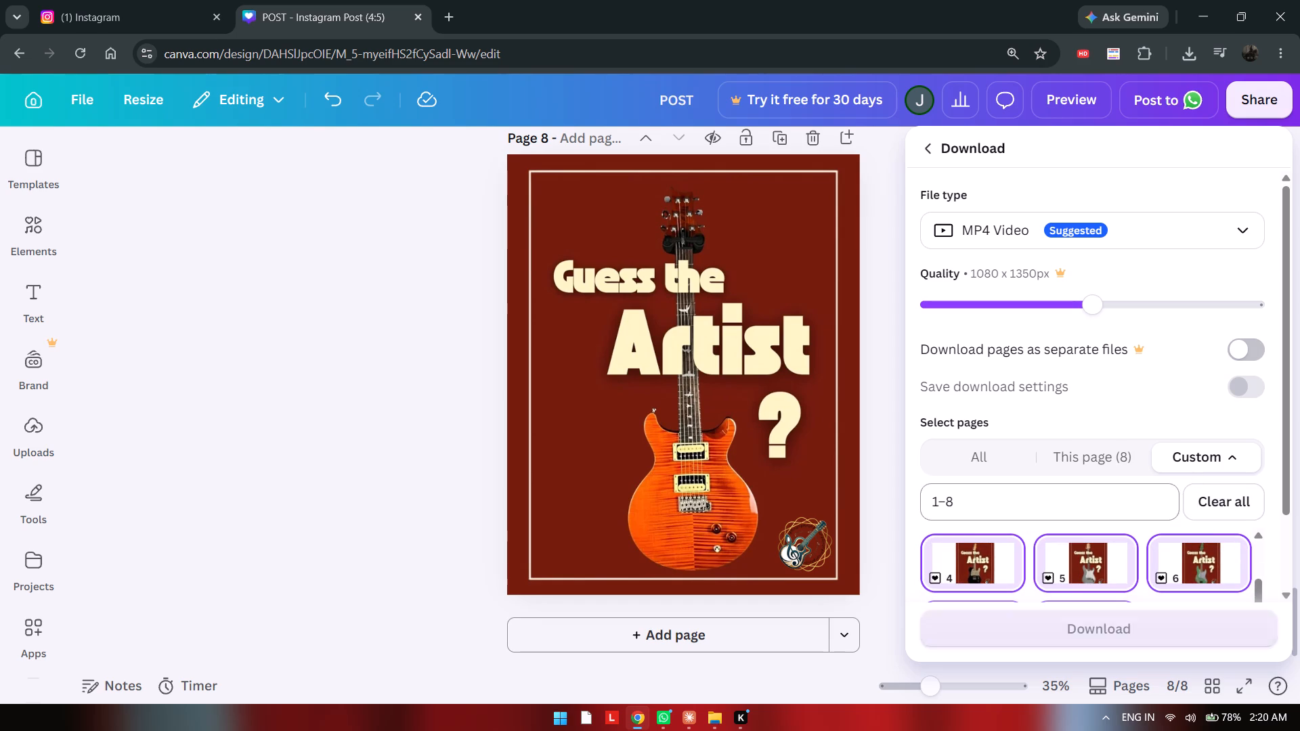
left_click(1153, 242)
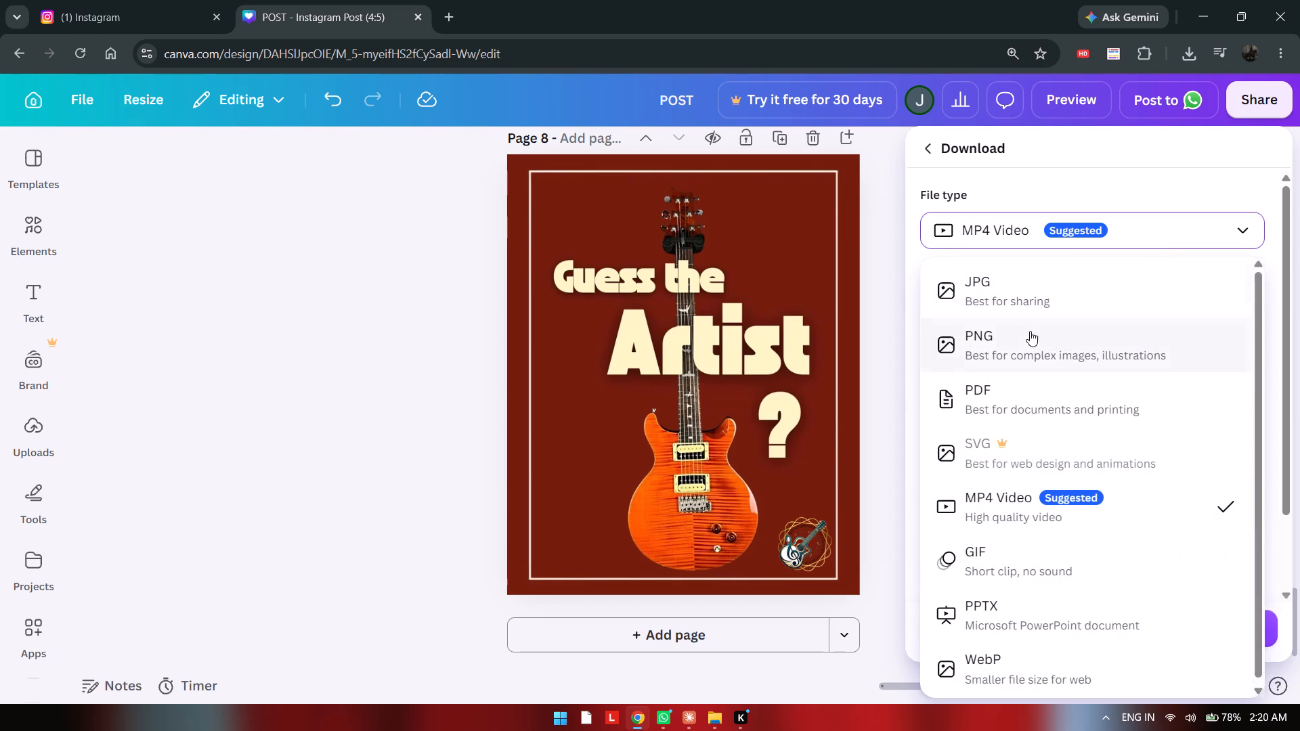
left_click(1028, 332)
left_click(1082, 630)
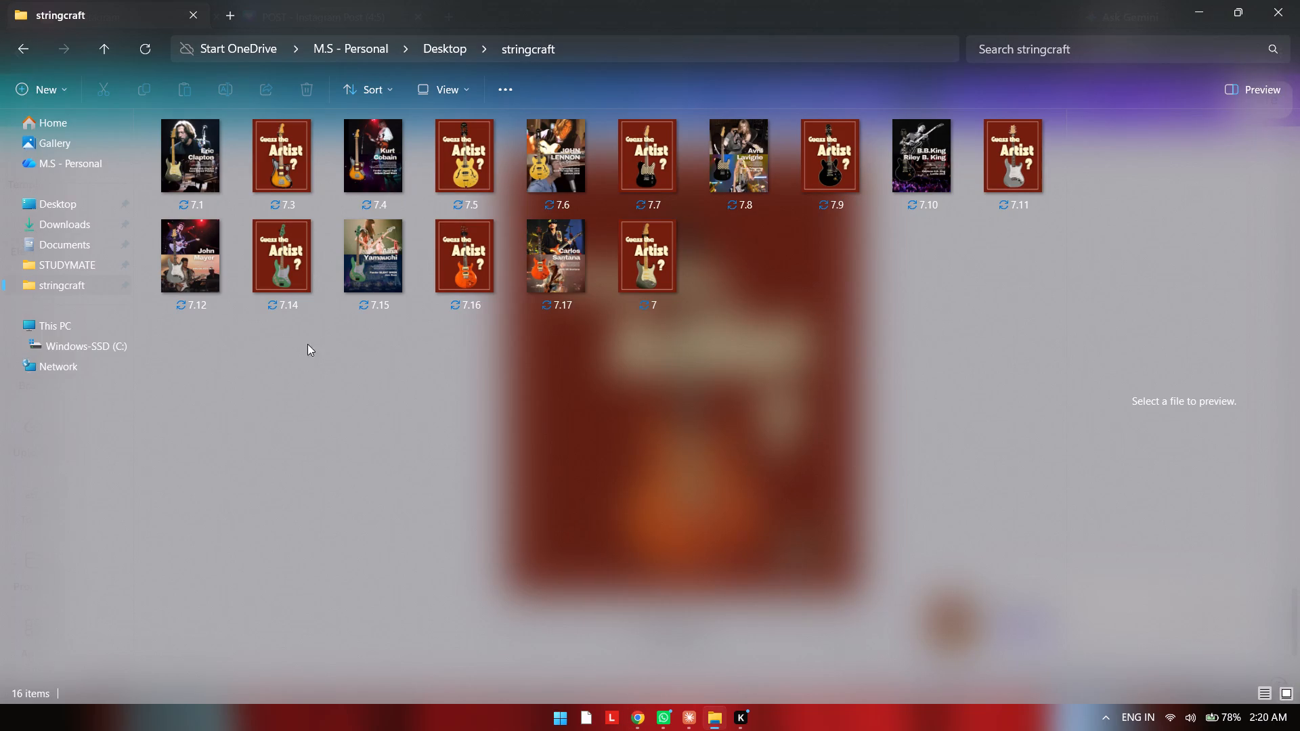
In File Explorer's Downloads folder, open the POST (4) archive and view 1.png to check the exported yellow guitar page.
left_click(60, 220)
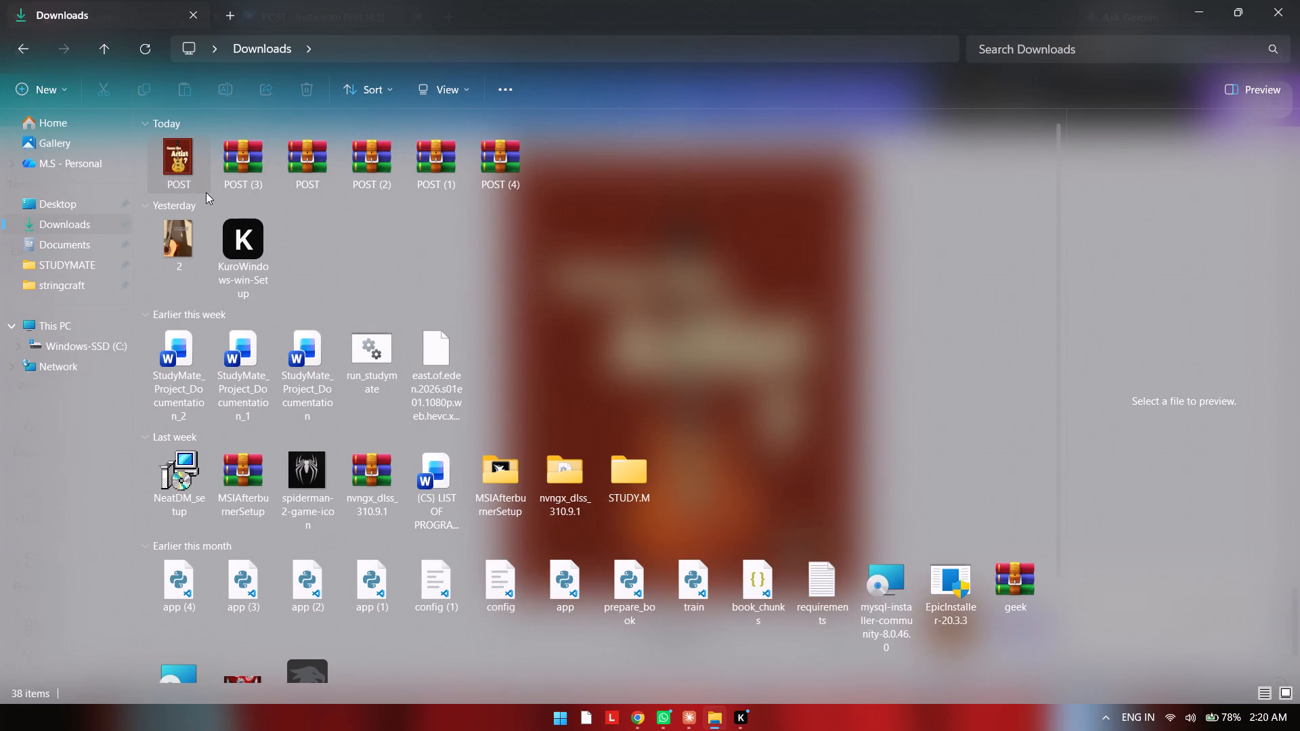
left_click(491, 160)
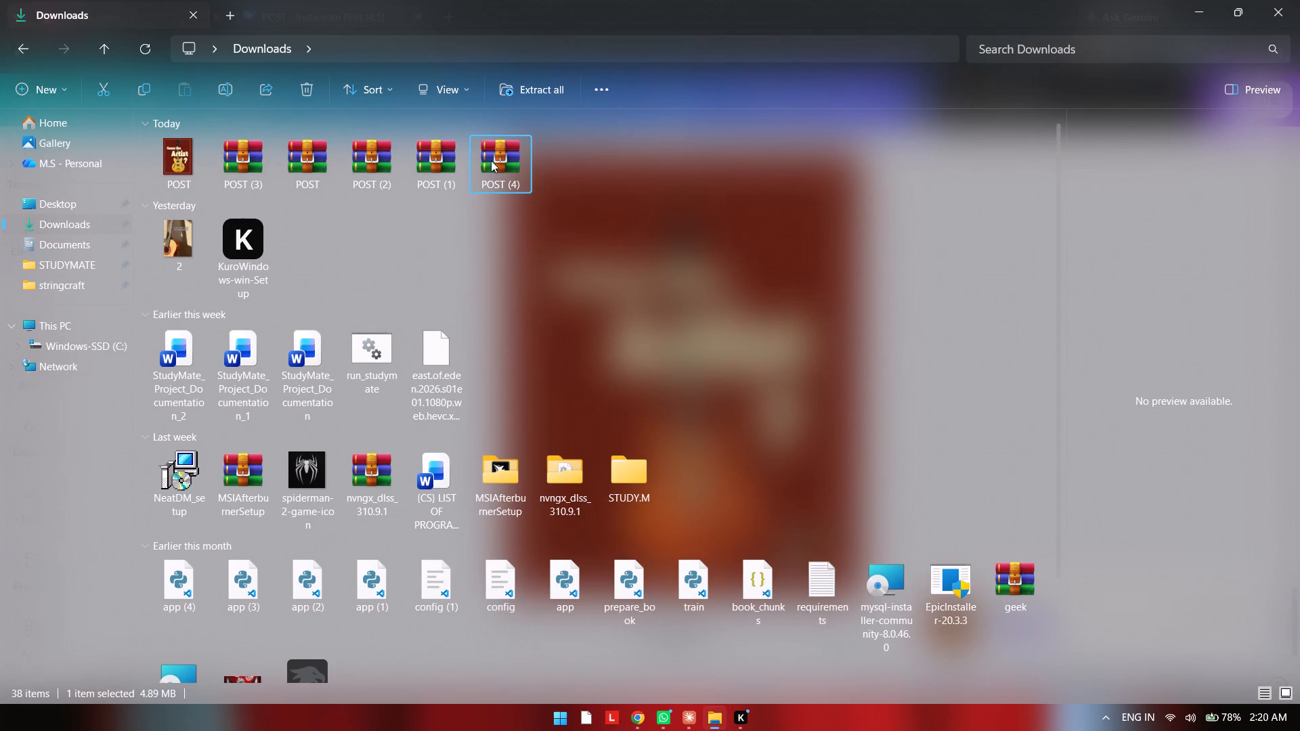
double_click(491, 160)
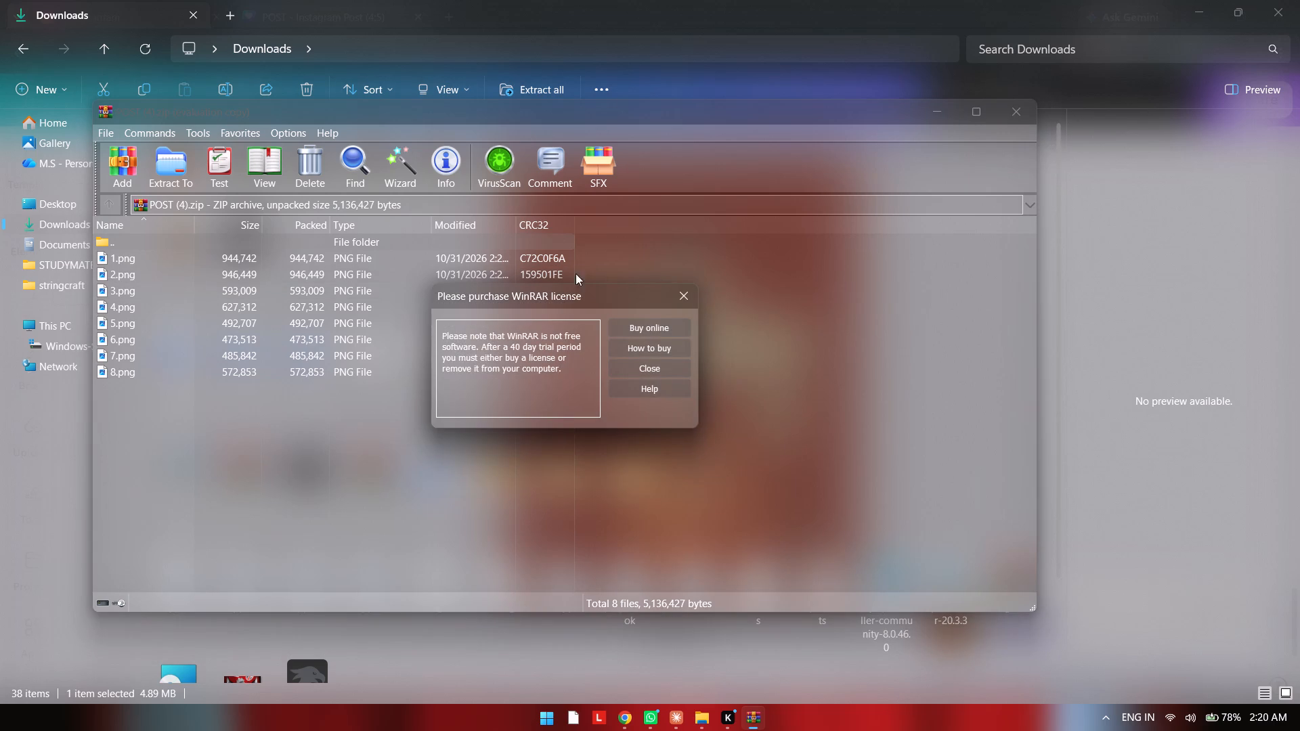
left_click(680, 290)
double_click(513, 263)
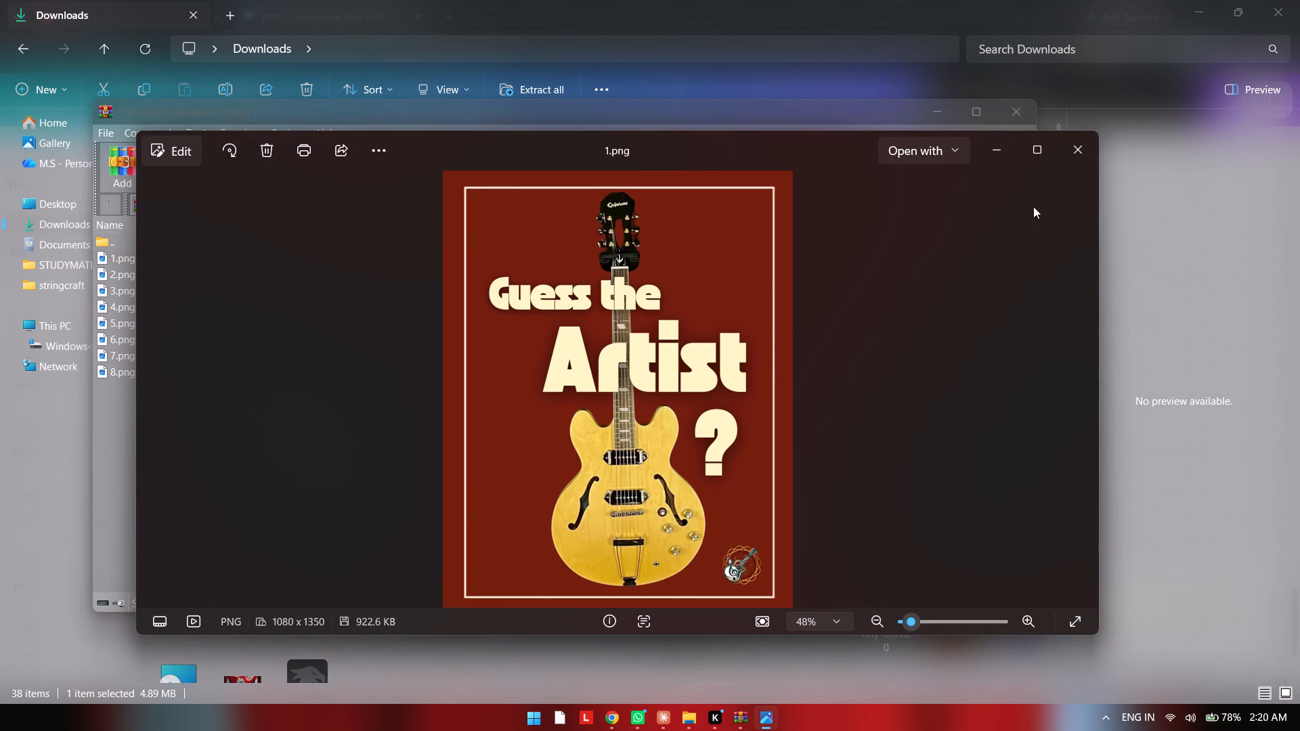
left_click(1072, 154)
key("alt+Tab")
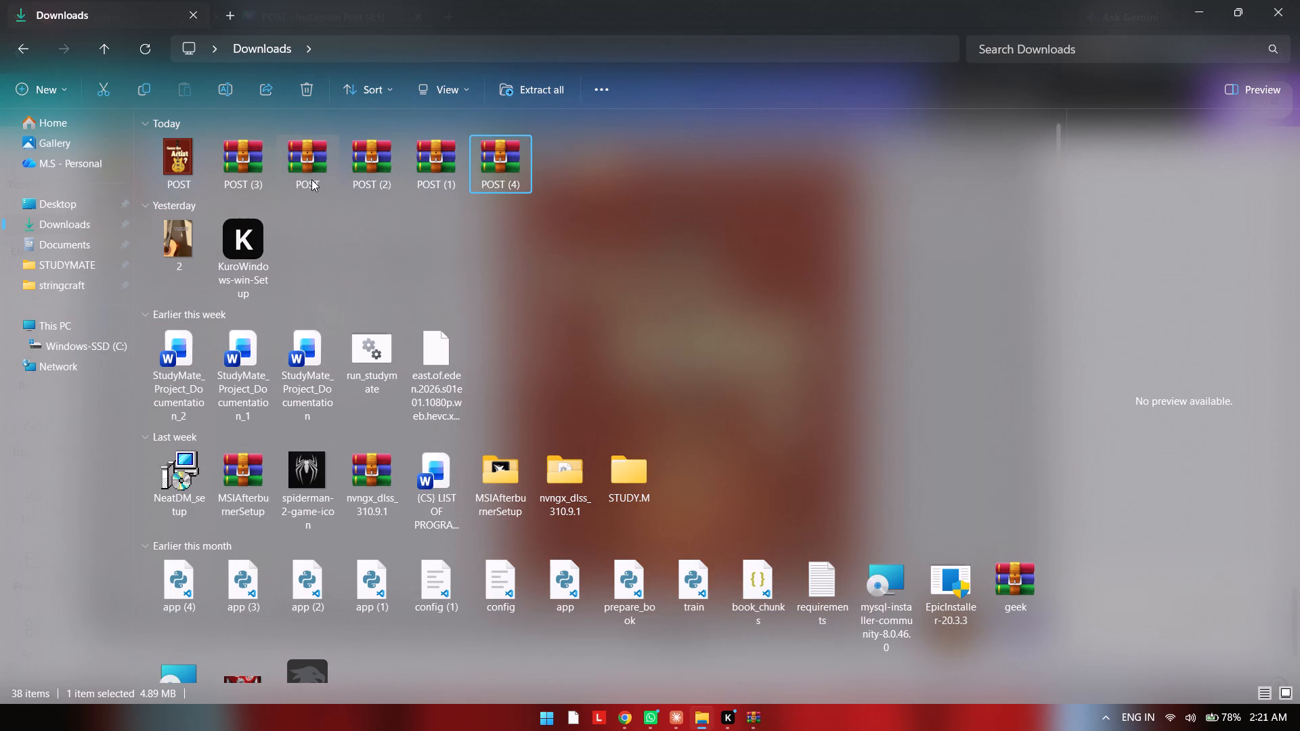
Play the downloaded POST video briefly to check its opening page, close it, and return to the POST (4) archive.
double_click(179, 167)
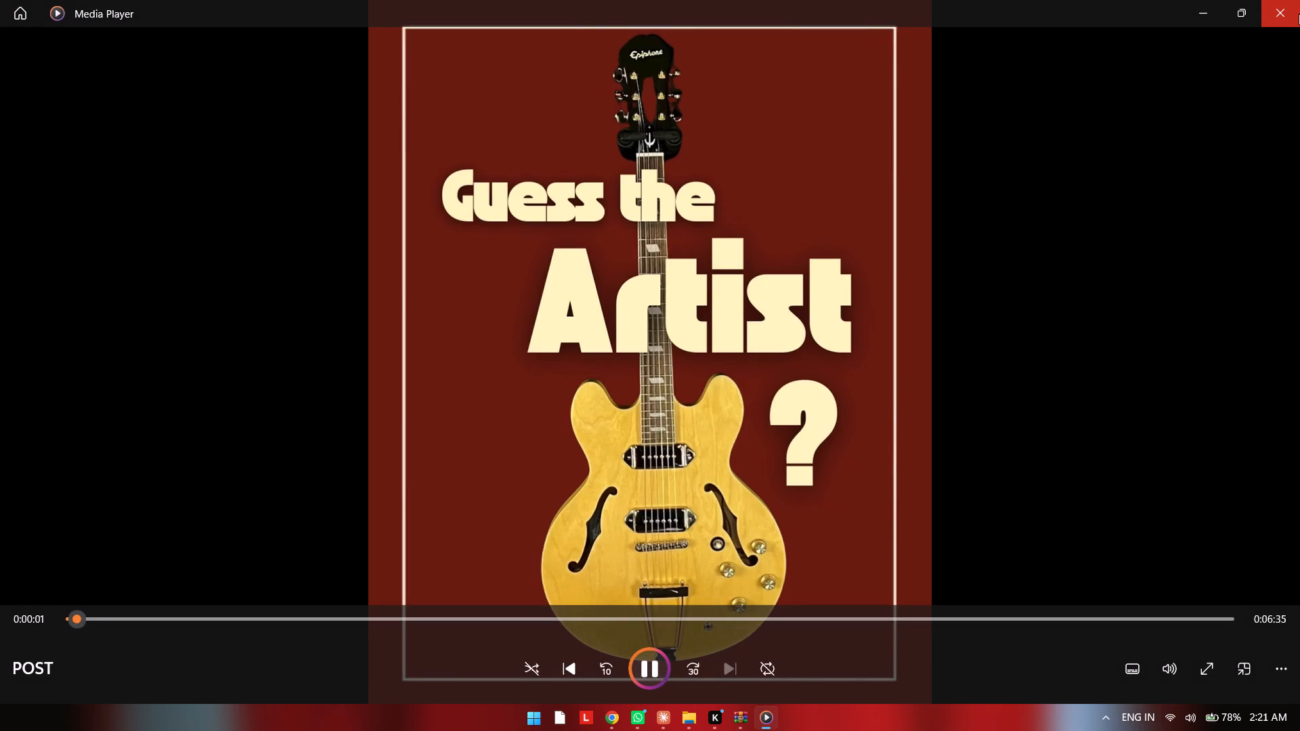
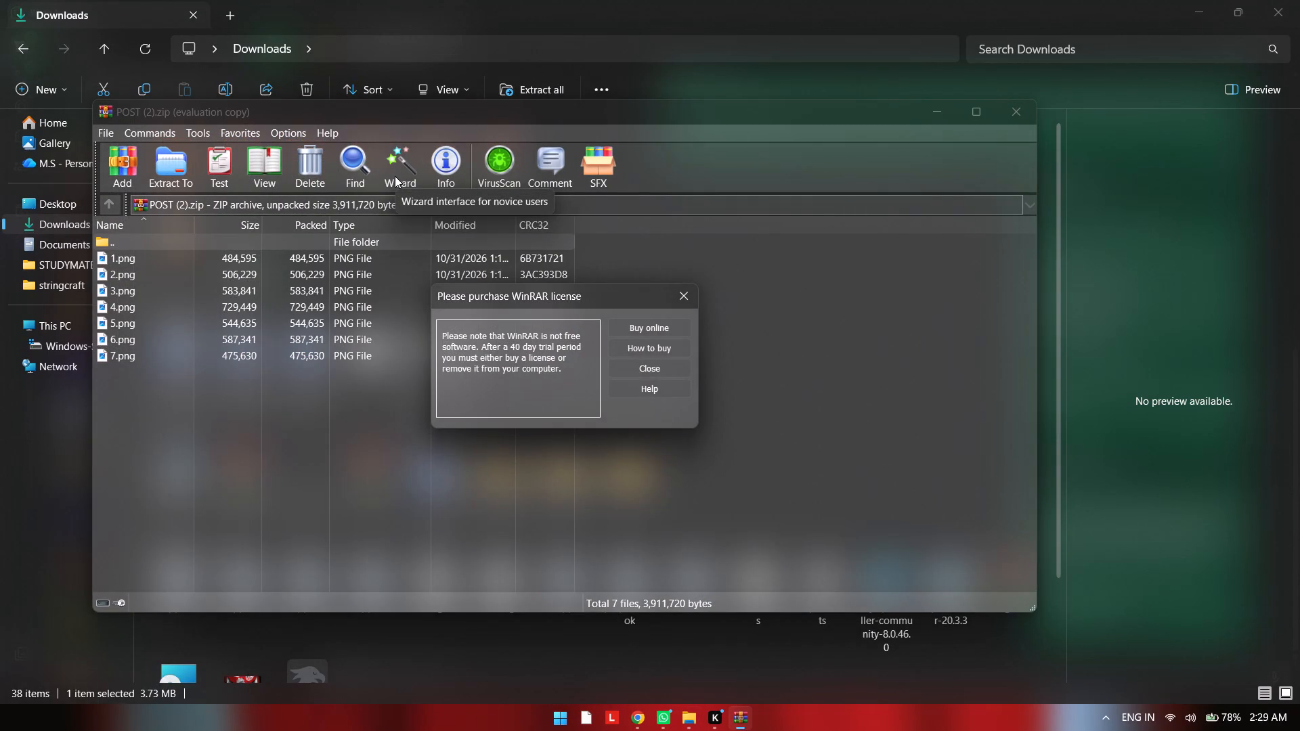
left_click(686, 296)
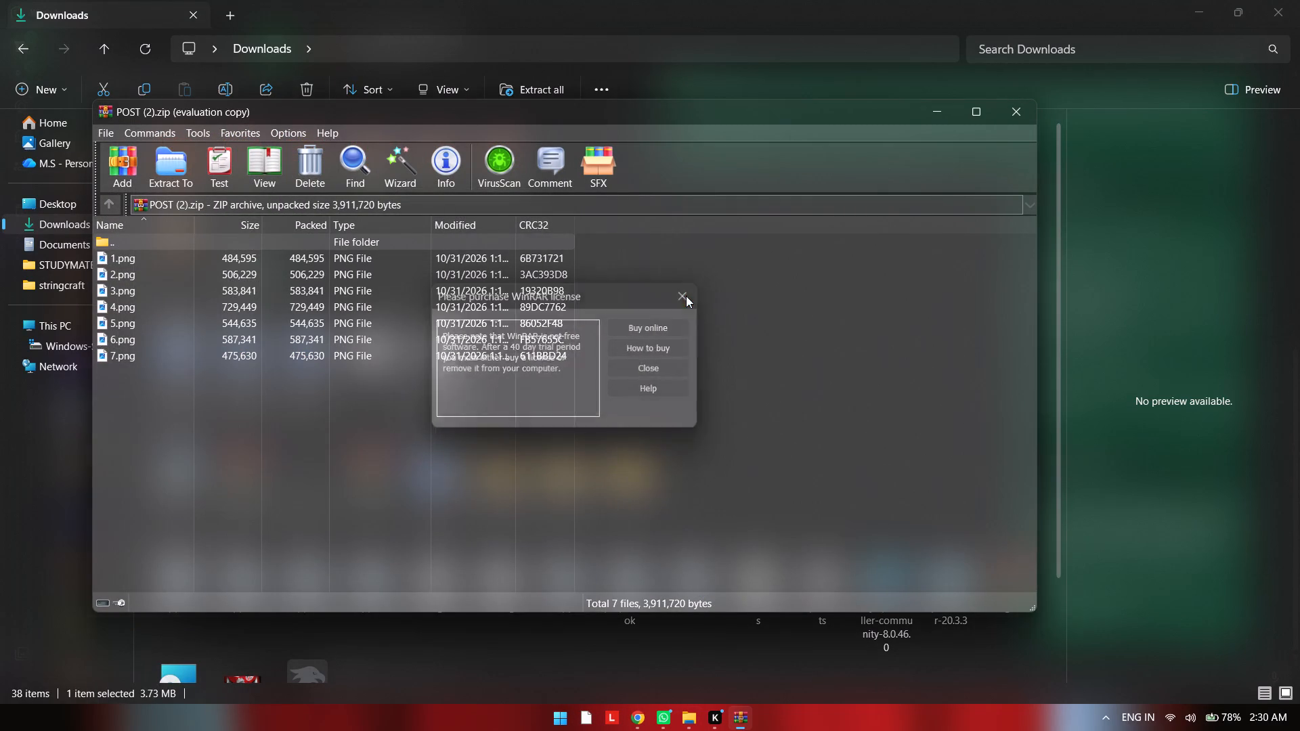
double_click(454, 251)
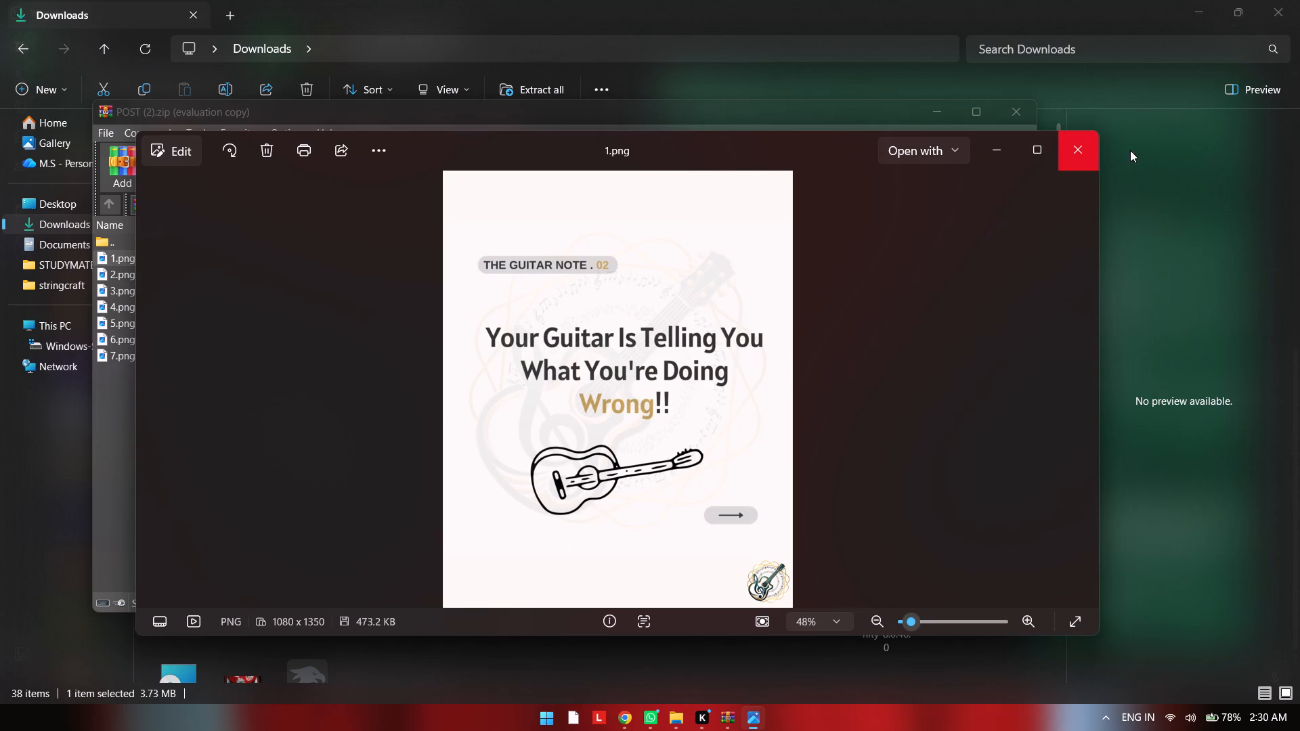
left_click(1072, 135)
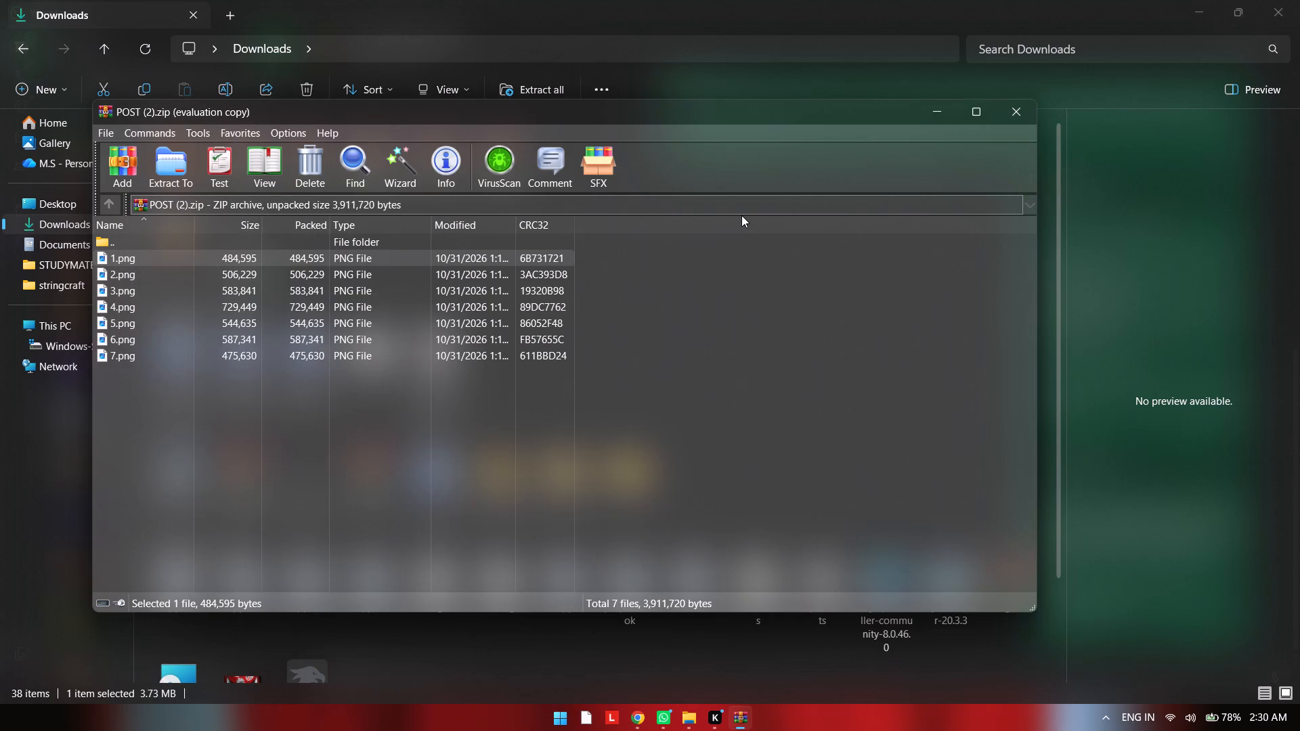
Copy all the PNG files, 1.png to 7.png, from the POST (2) archive and return to the Downloads folder.
key("ctrl+a")
key("ctrl+c")
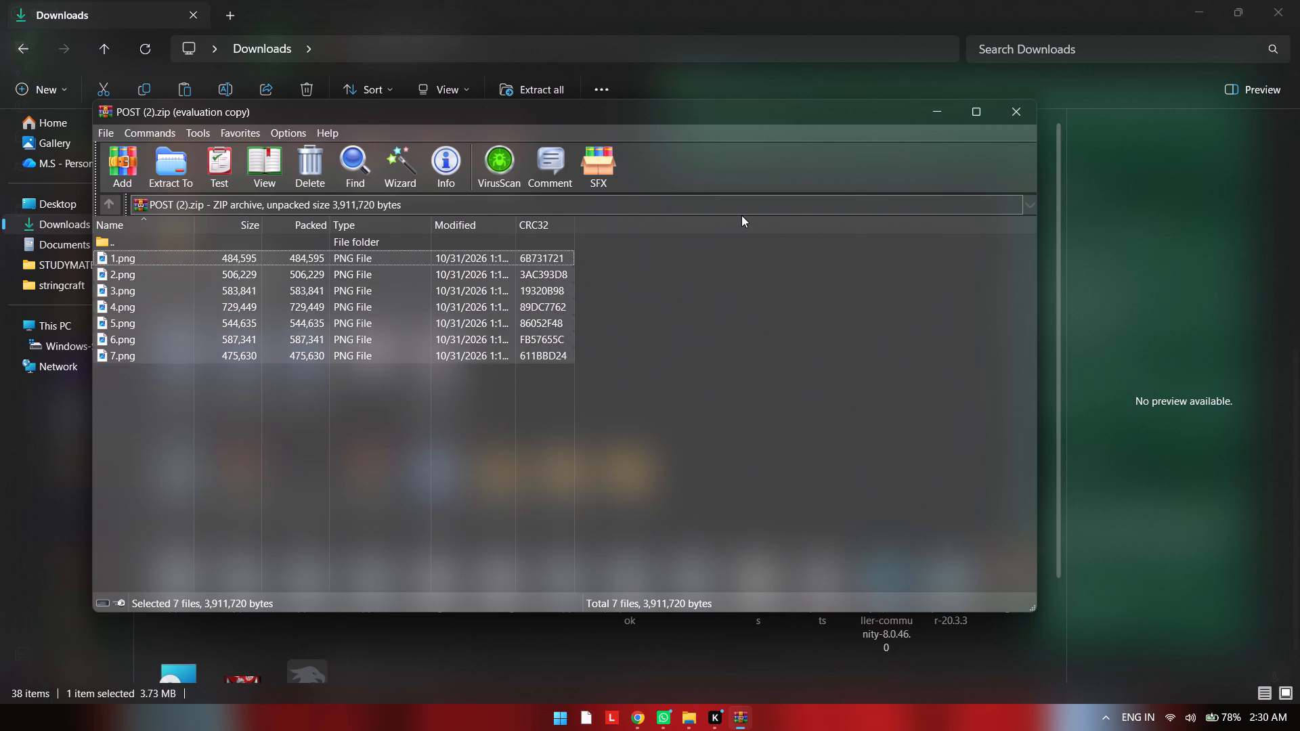
key("alt+Tab")
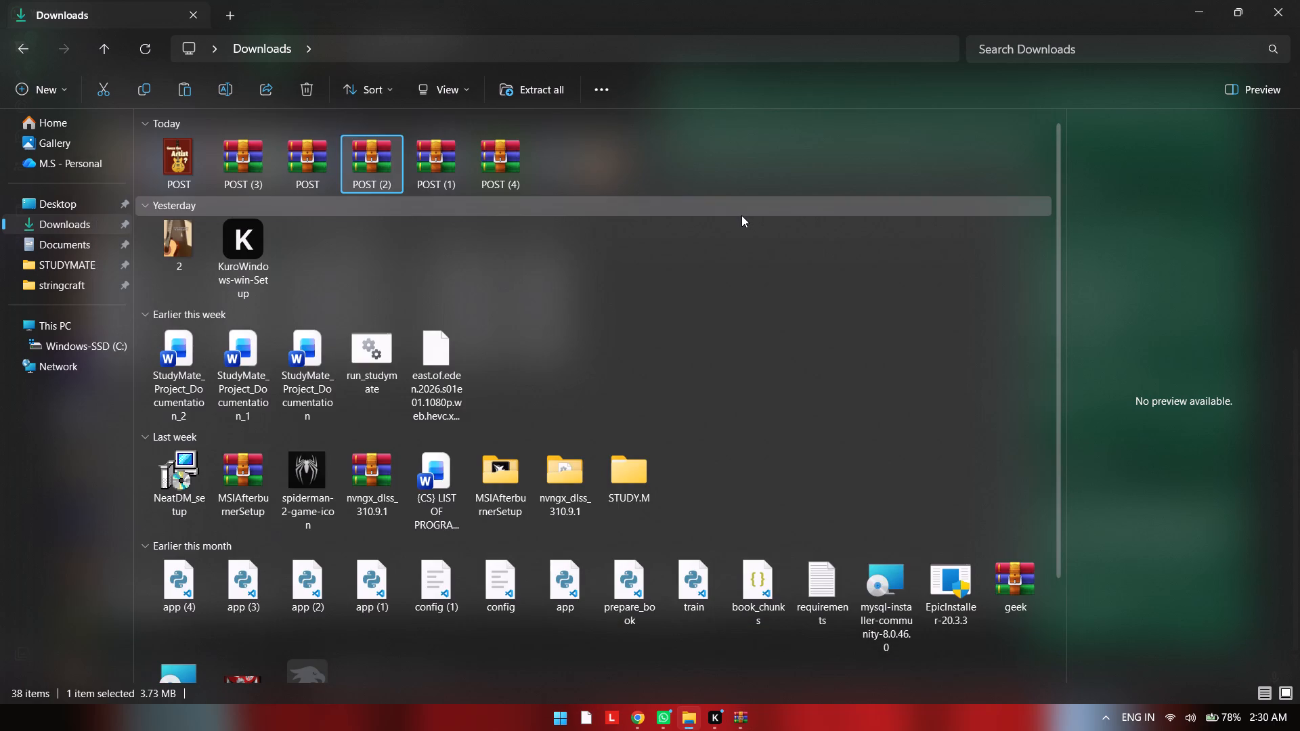
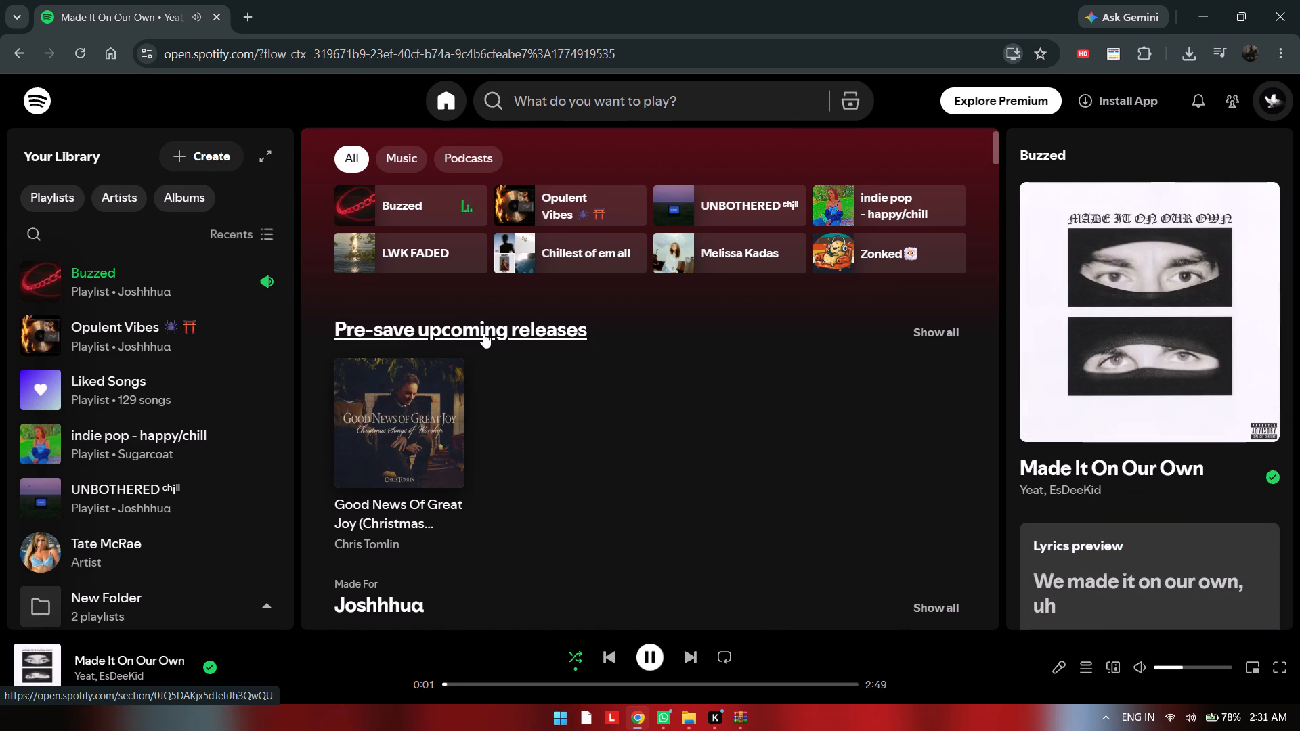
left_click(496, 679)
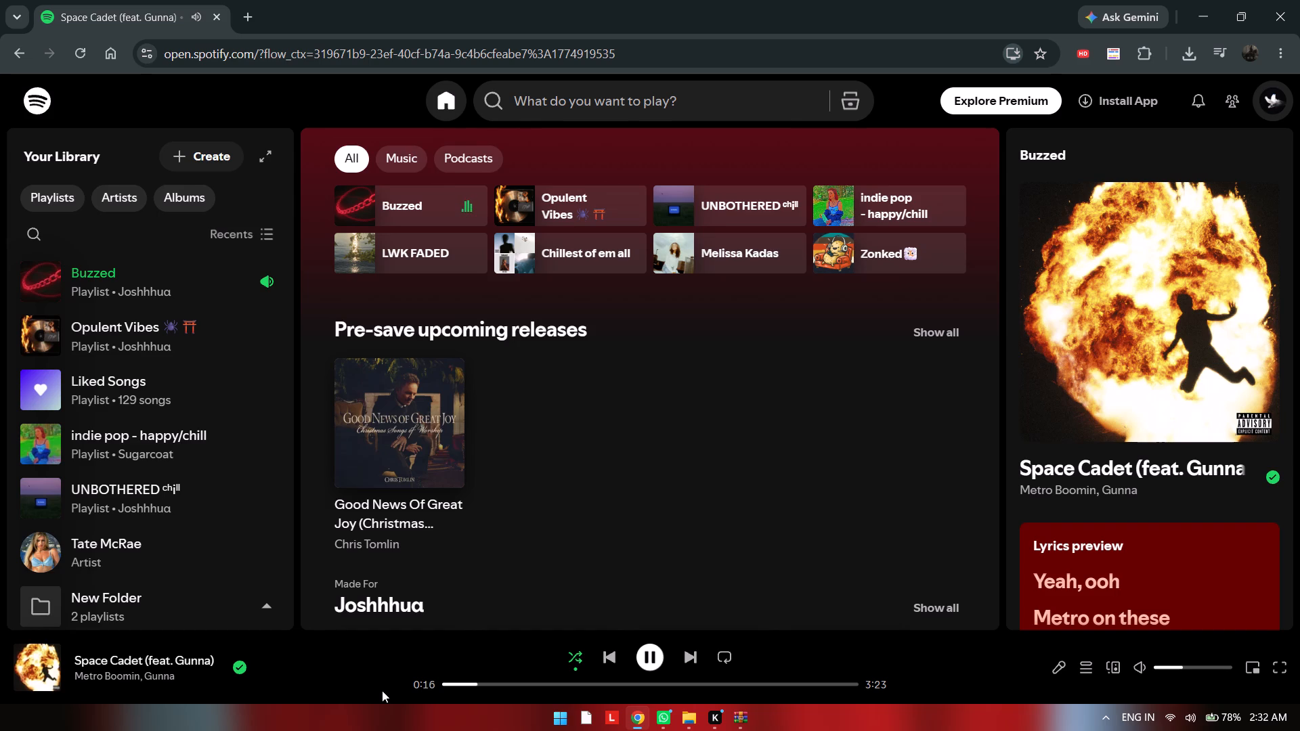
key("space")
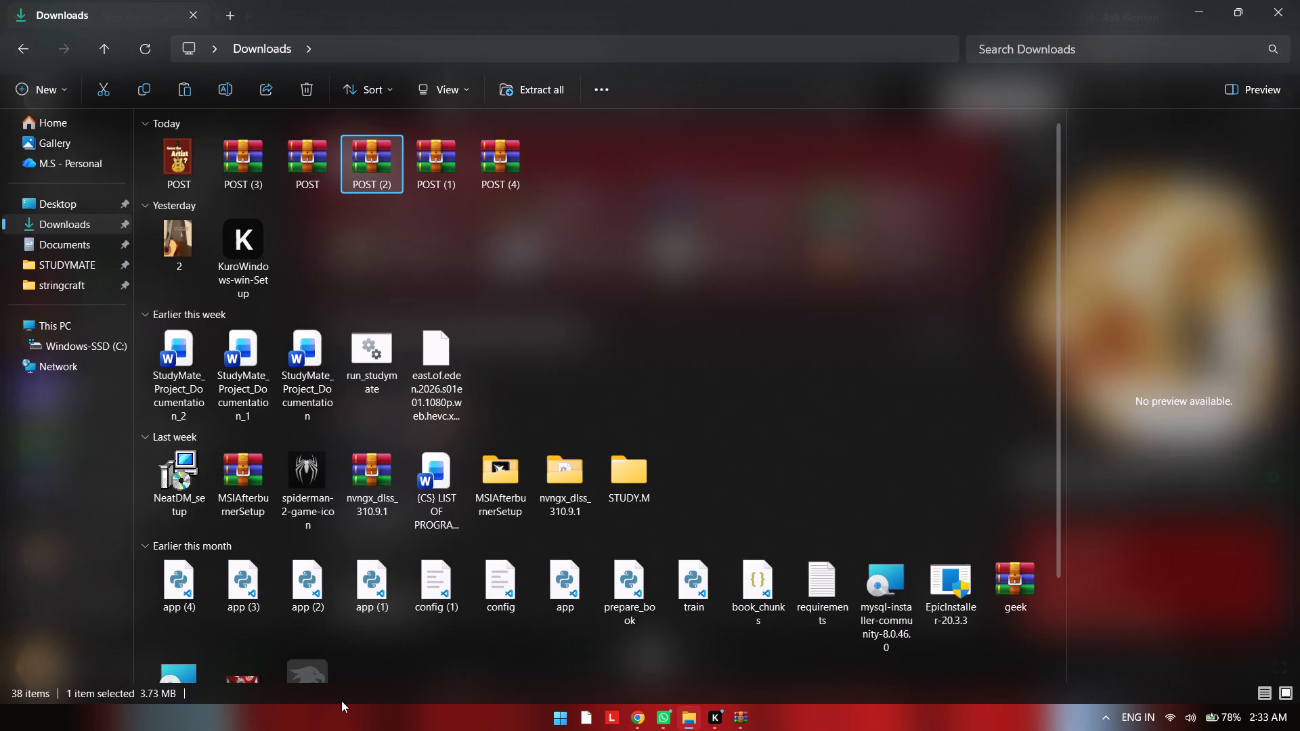
Delete the POST (2) archive from the Downloads folder.
left_click(349, 187)
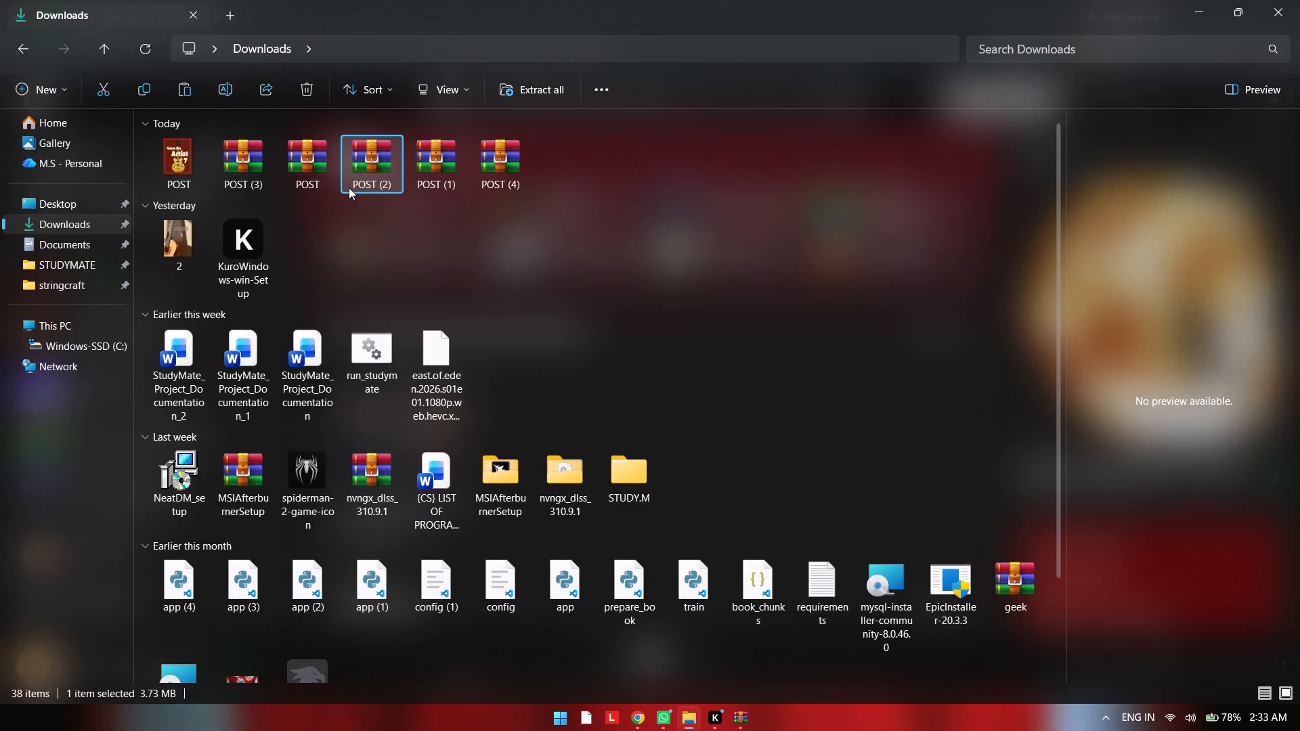
key("Delete")
Open the POST (1) archive and preview its 3.png image to check which post it contains, and close both.
double_click(362, 179)
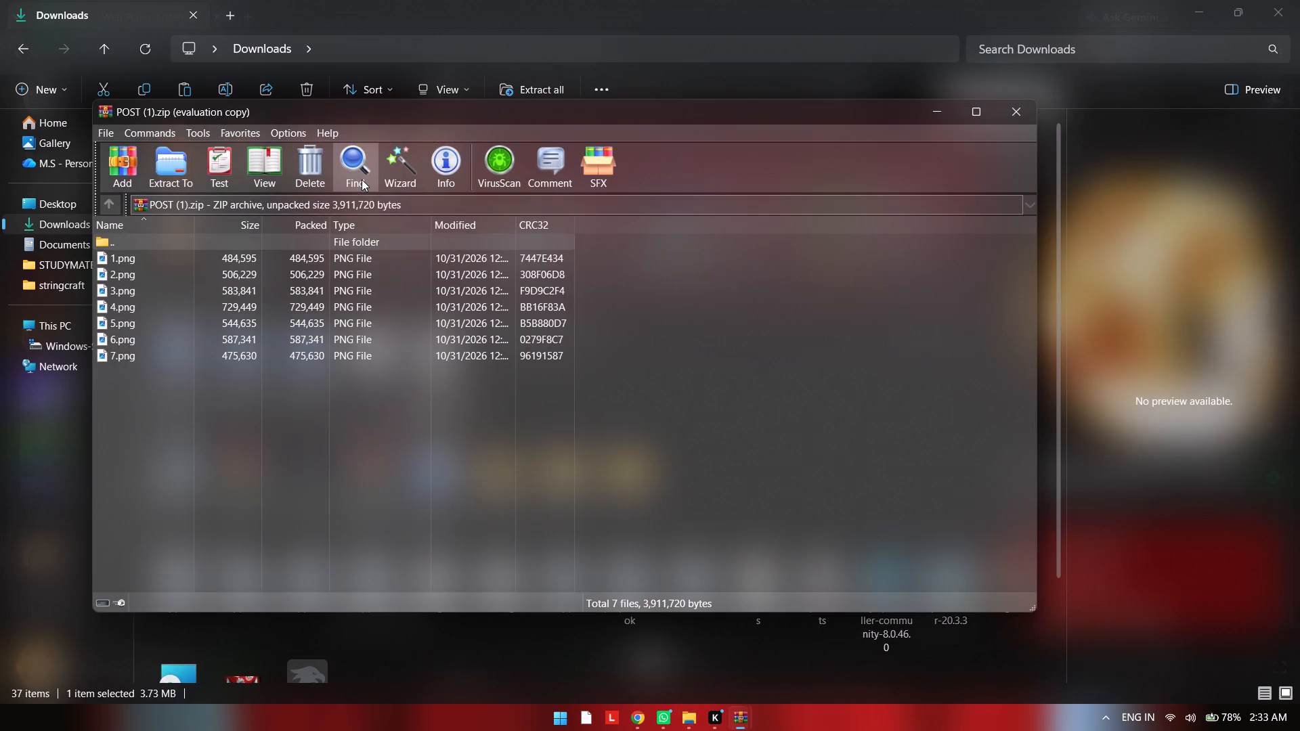
left_click(362, 179)
left_click_drag(311, 310, 699, 294)
left_click(699, 294)
left_click(685, 295)
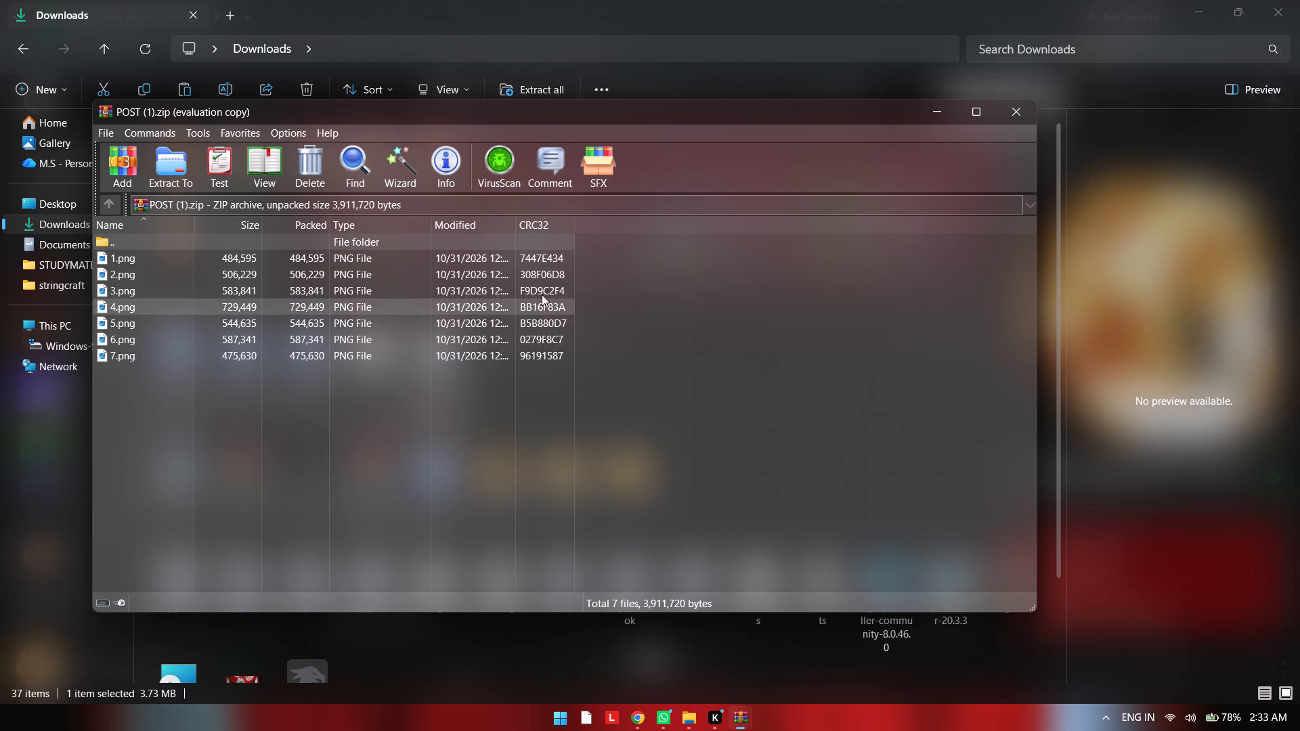
double_click(538, 293)
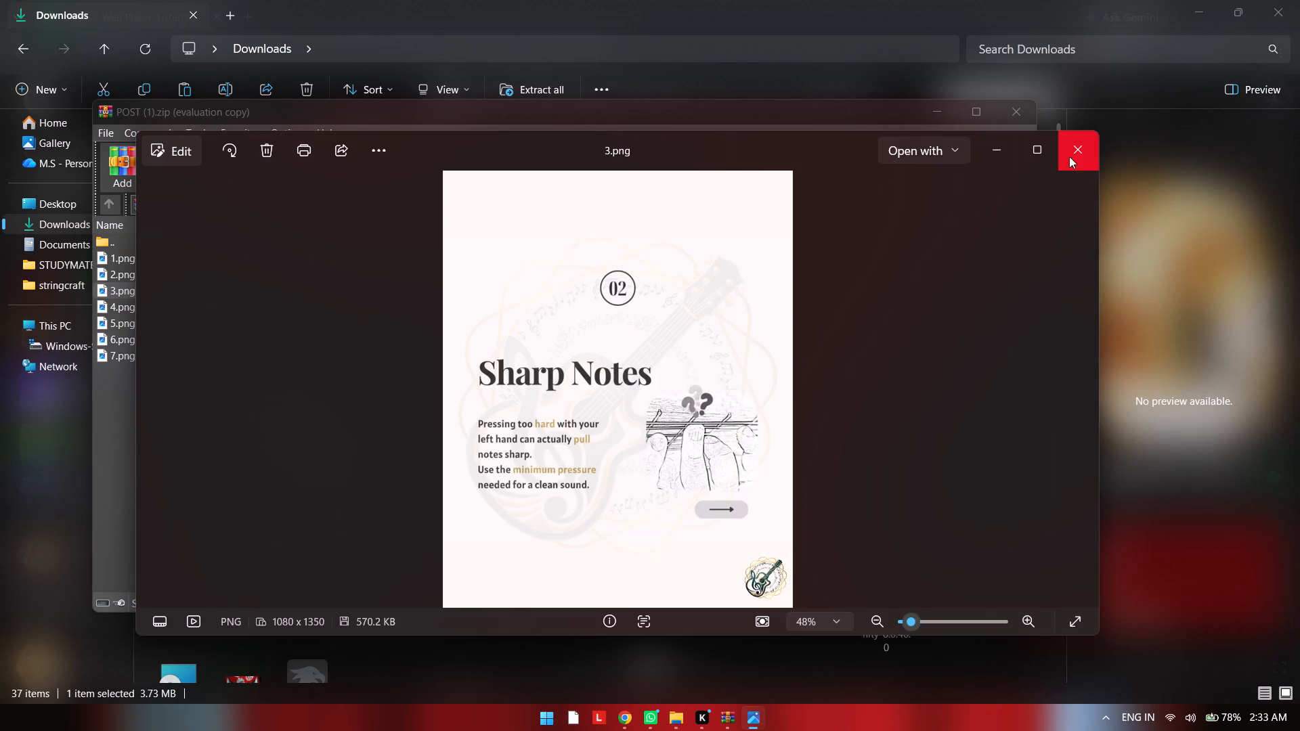
left_click(1076, 158)
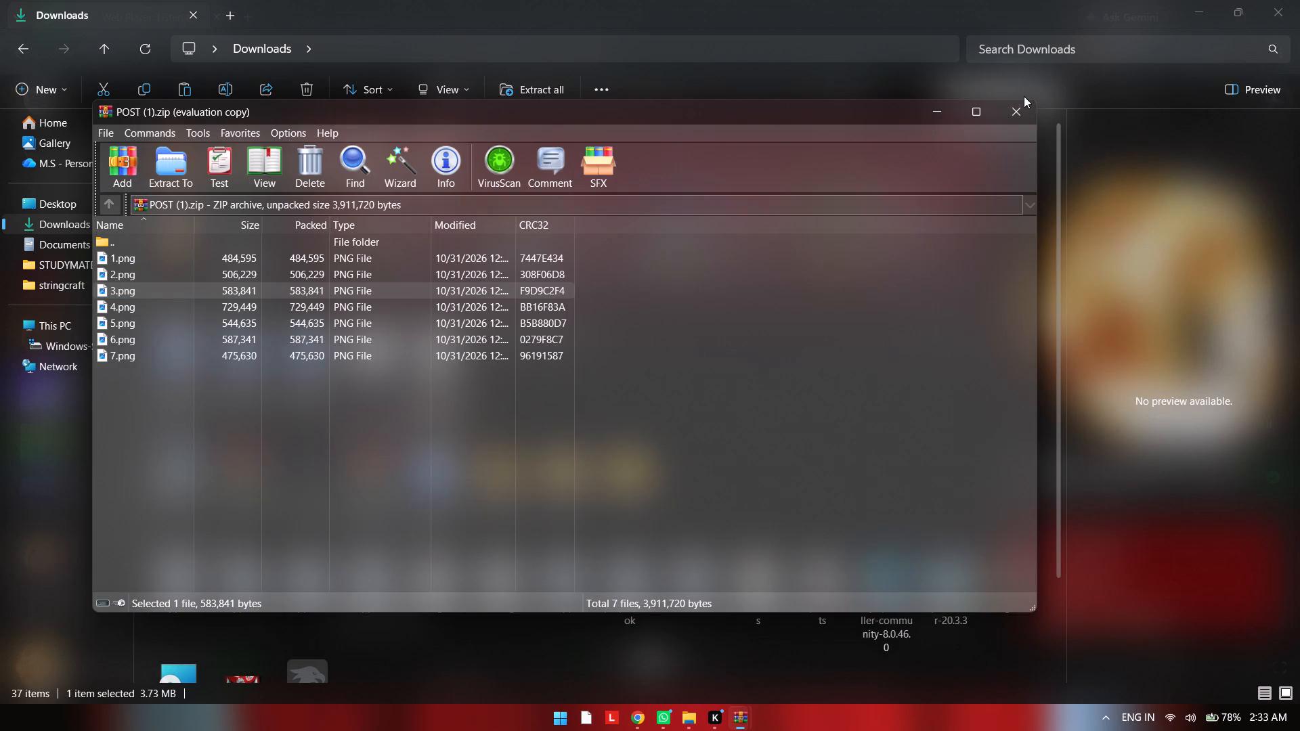
left_click(1018, 104)
Delete the POST (1) archive from the Downloads folder.
left_click(383, 161)
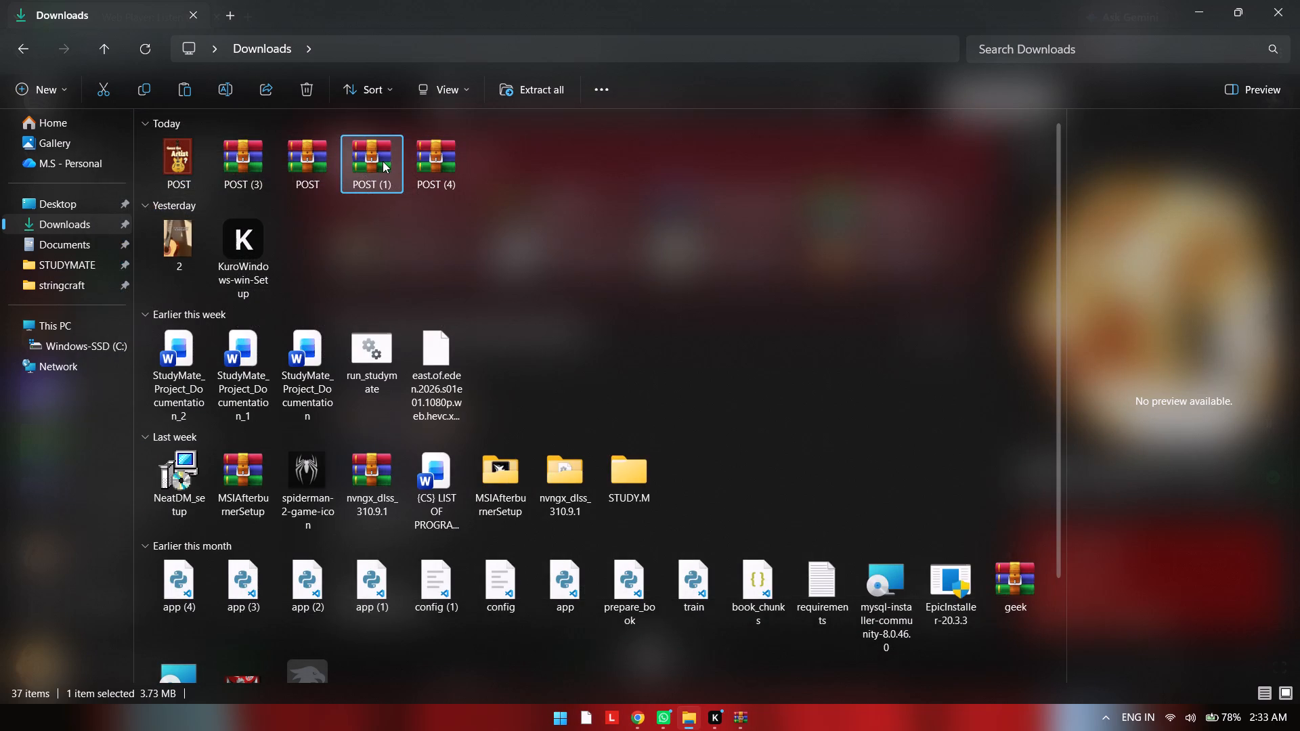
key("Delete")
Open the POST archive from Downloads to check which post it contains.
double_click(329, 173)
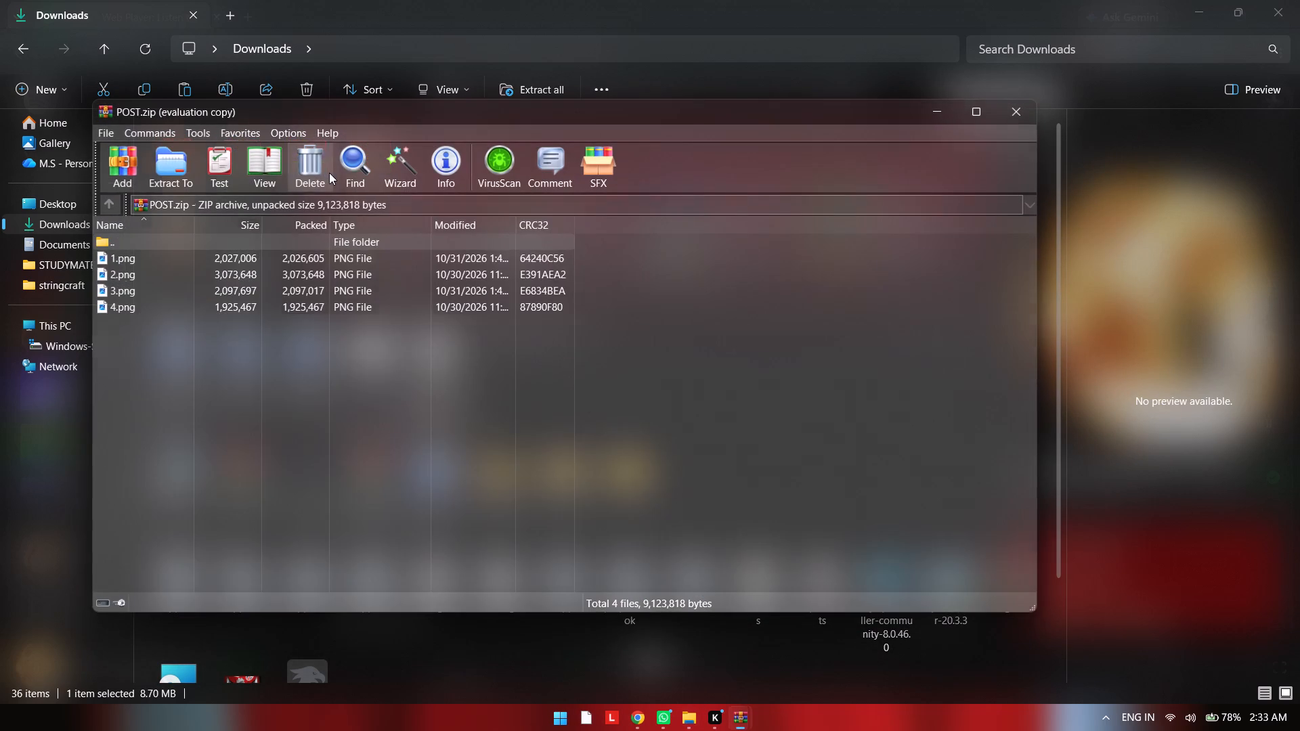
Preview the 2.png image in the POST archive to check which post it contains, and close the preview.
double_click(328, 281)
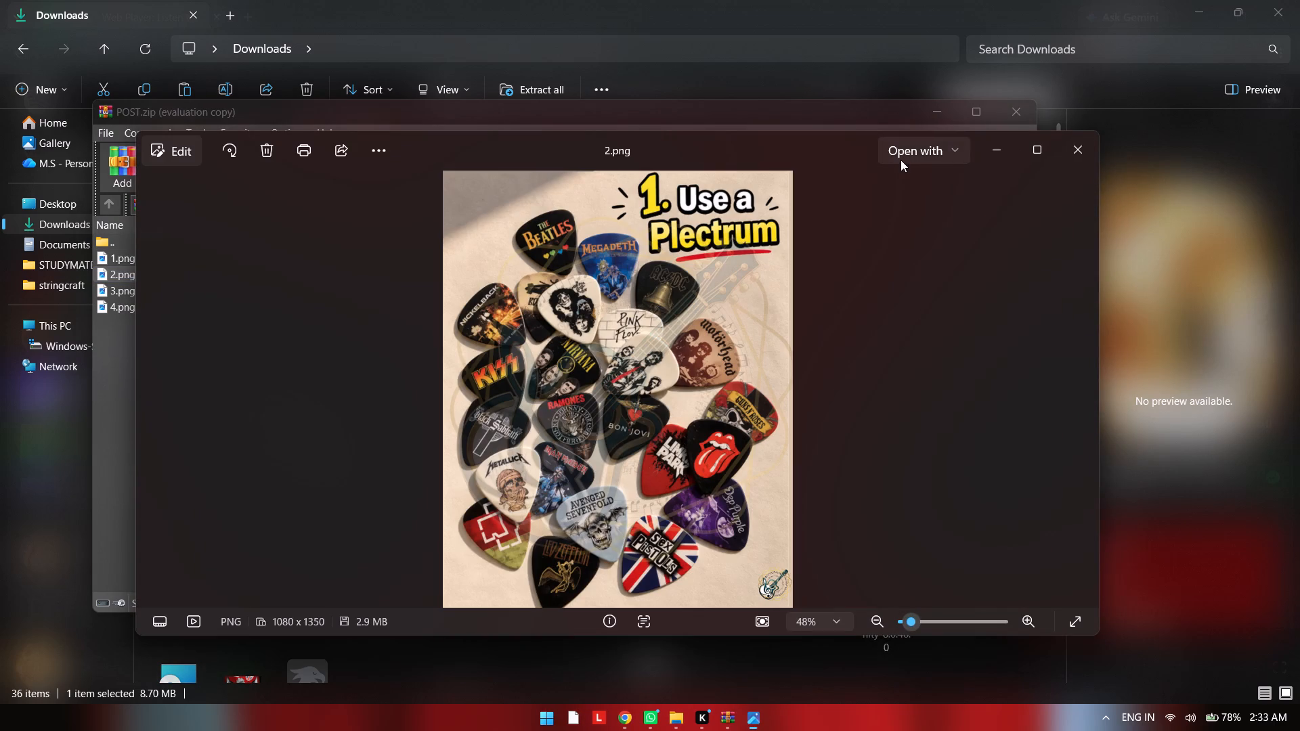
left_click(1056, 164)
left_click(1078, 159)
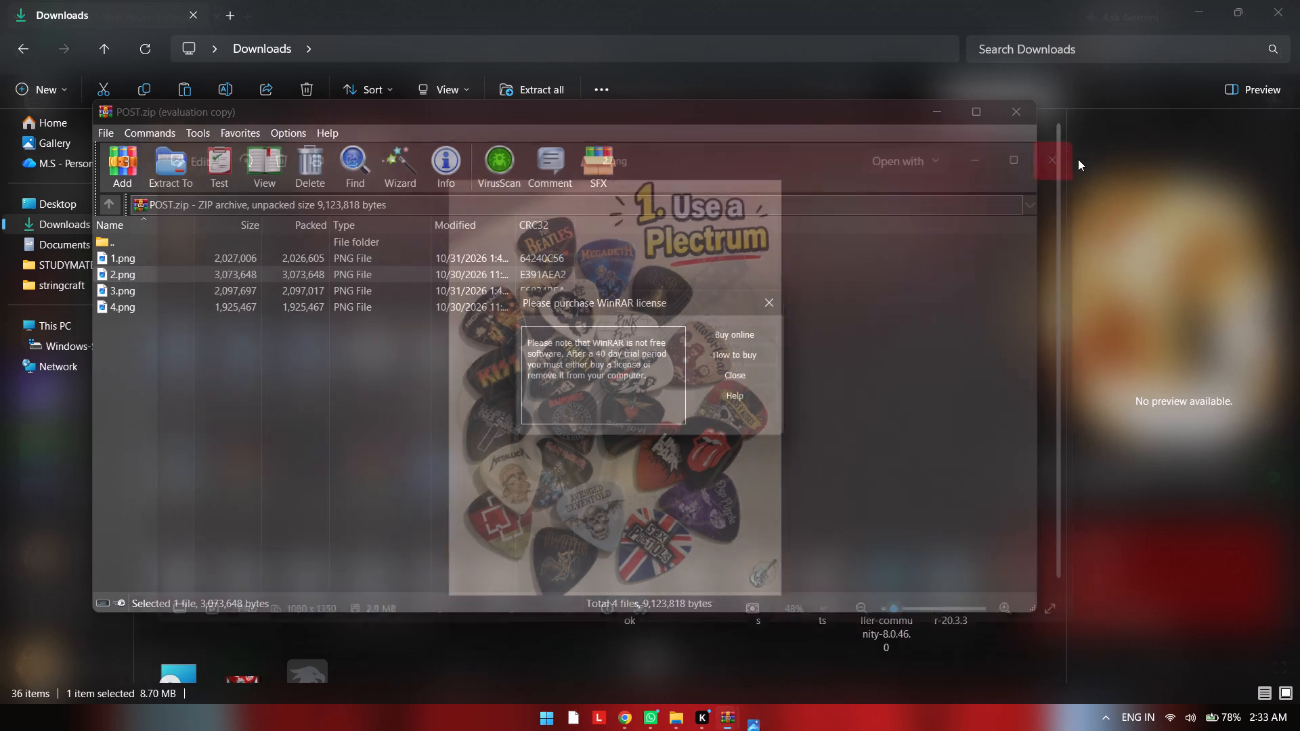
left_click(773, 301)
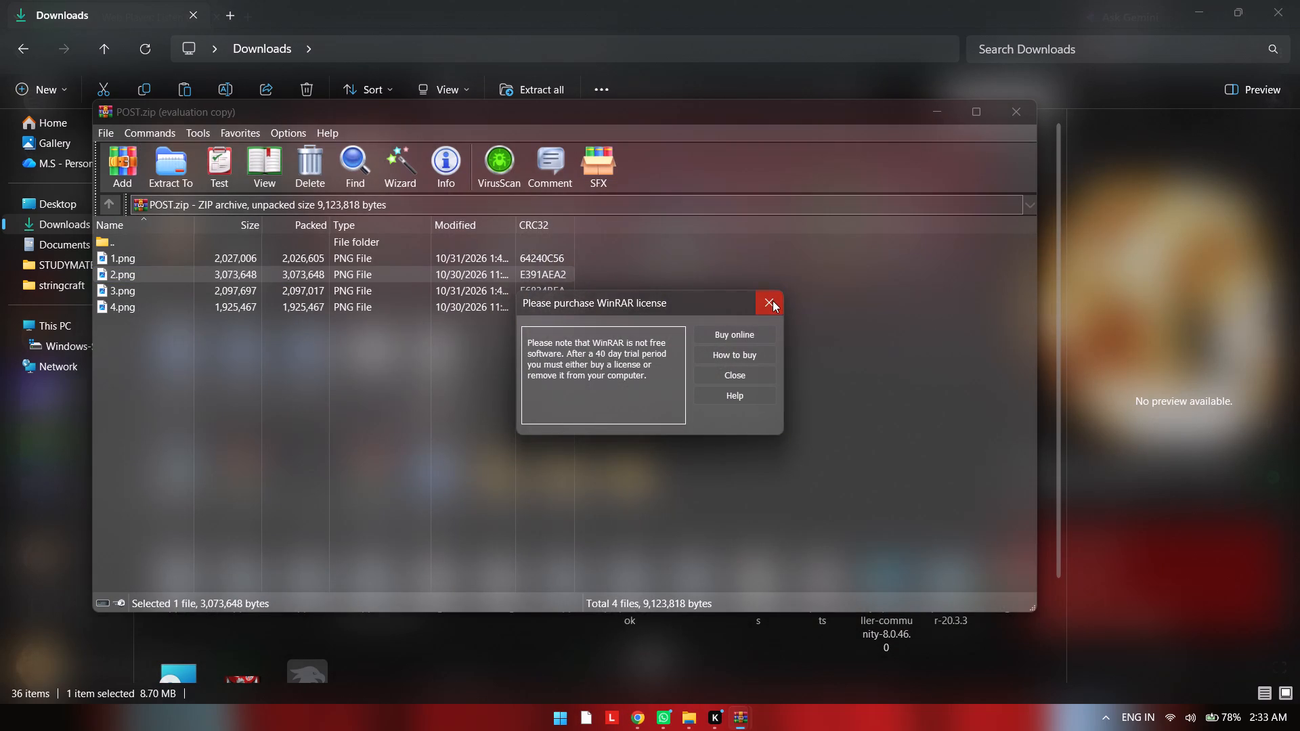
Copy all four PNG images, 1.png to 4.png, from the POST archive.
key("ctrl+a")
key("ctrl+c")
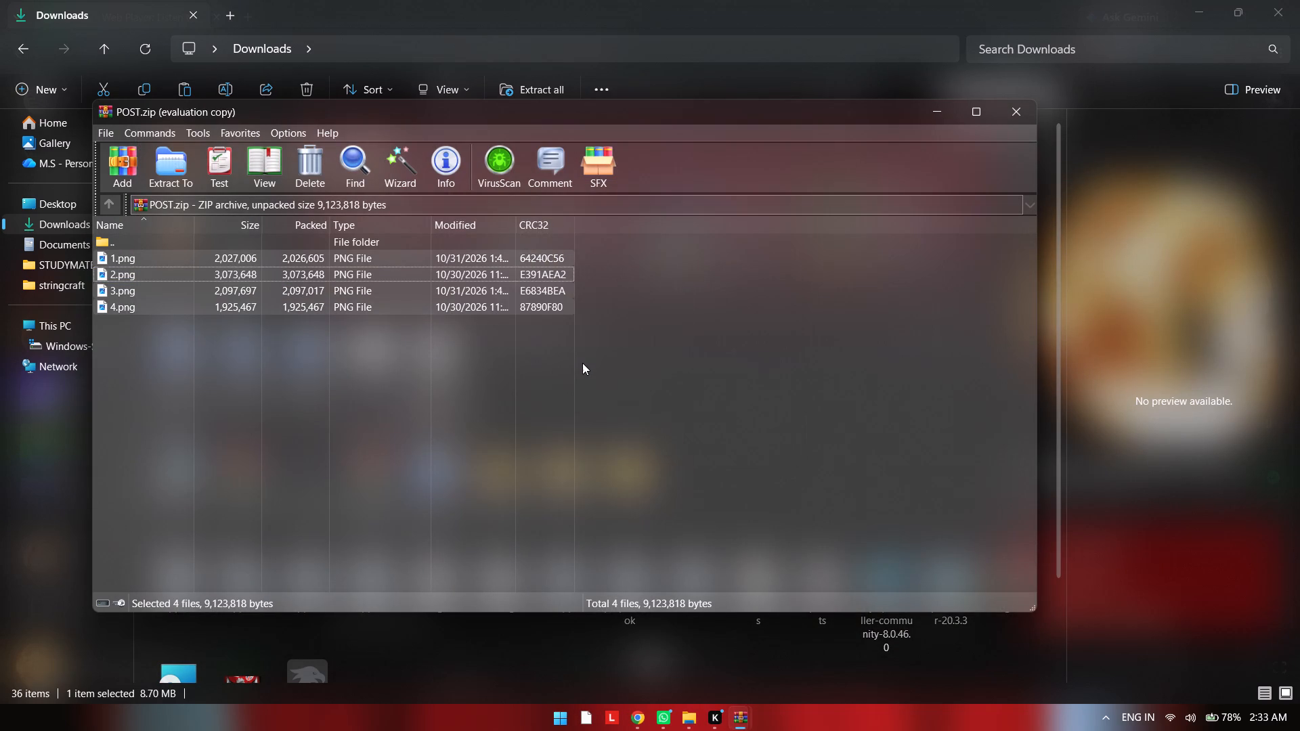
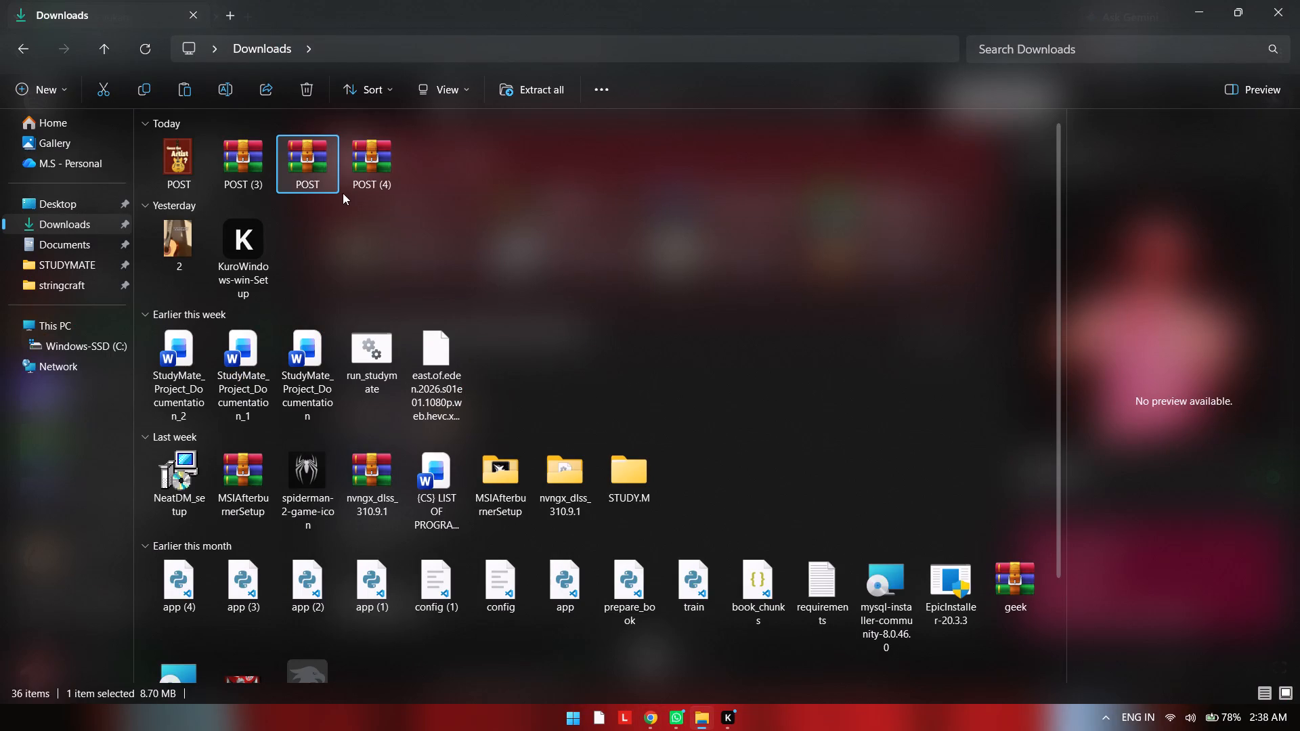
Open the POST archive from Downloads again to check the image files it contains, and close it.
double_click(329, 176)
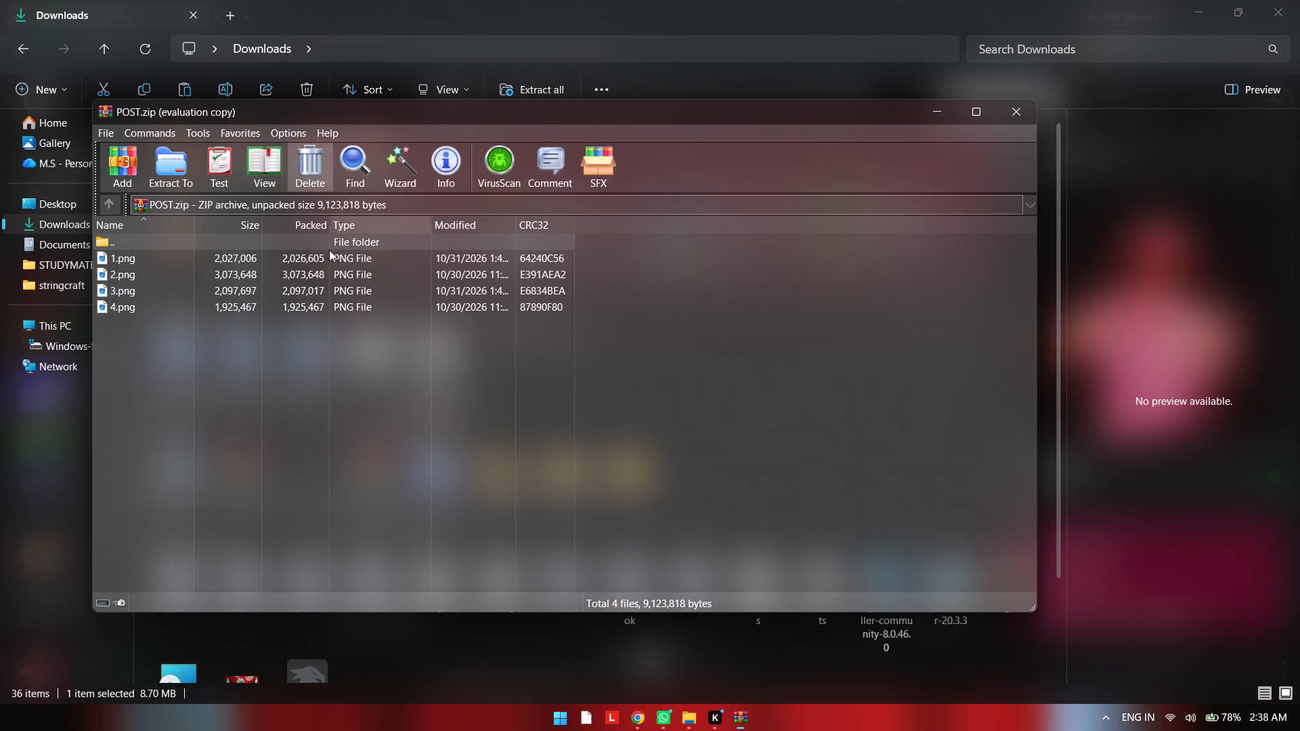
left_click(1018, 125)
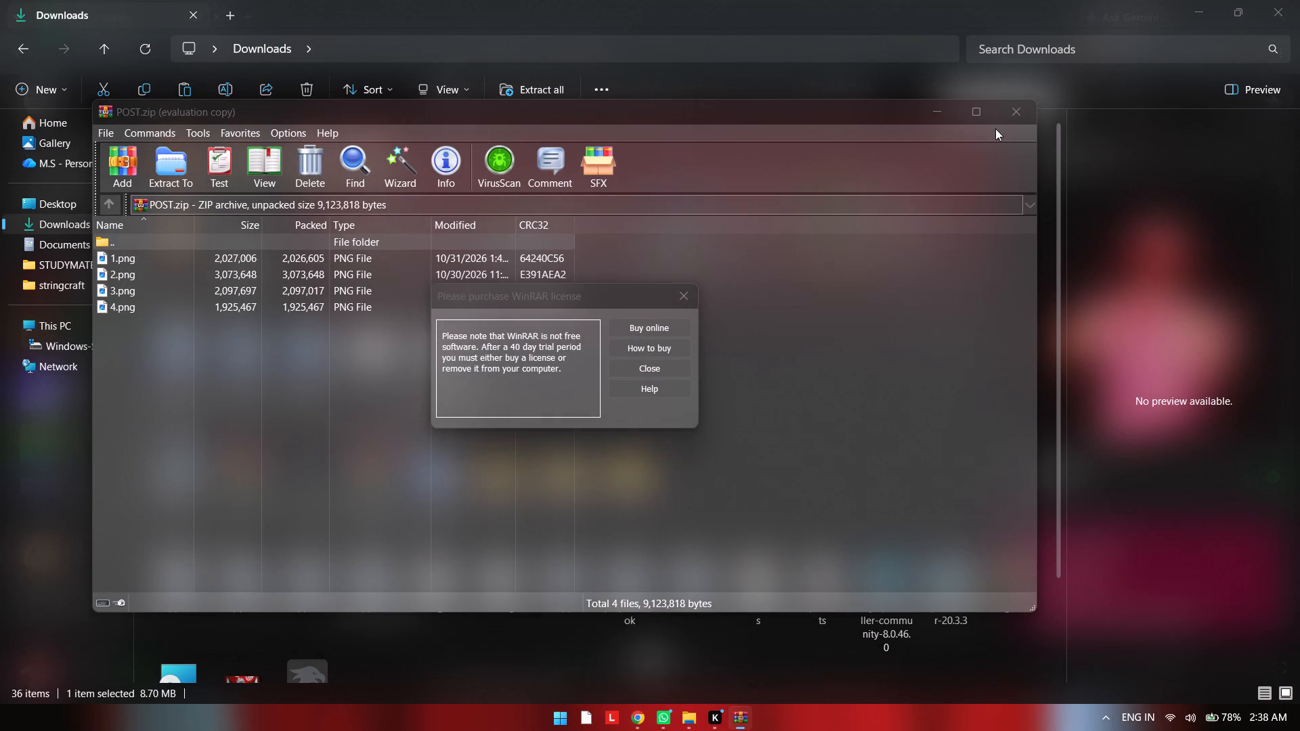
Close the opened POST archive and delete it from the Downloads folder.
left_click(673, 306)
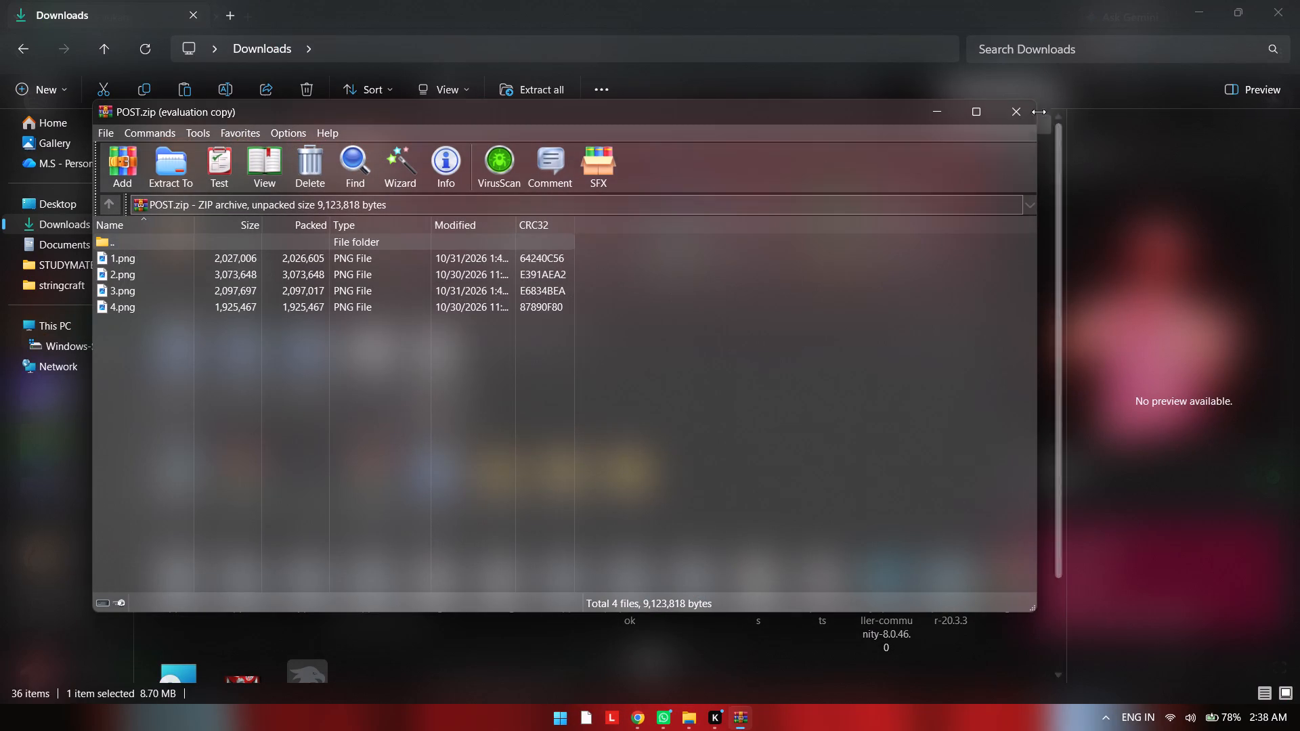
left_click(1017, 116)
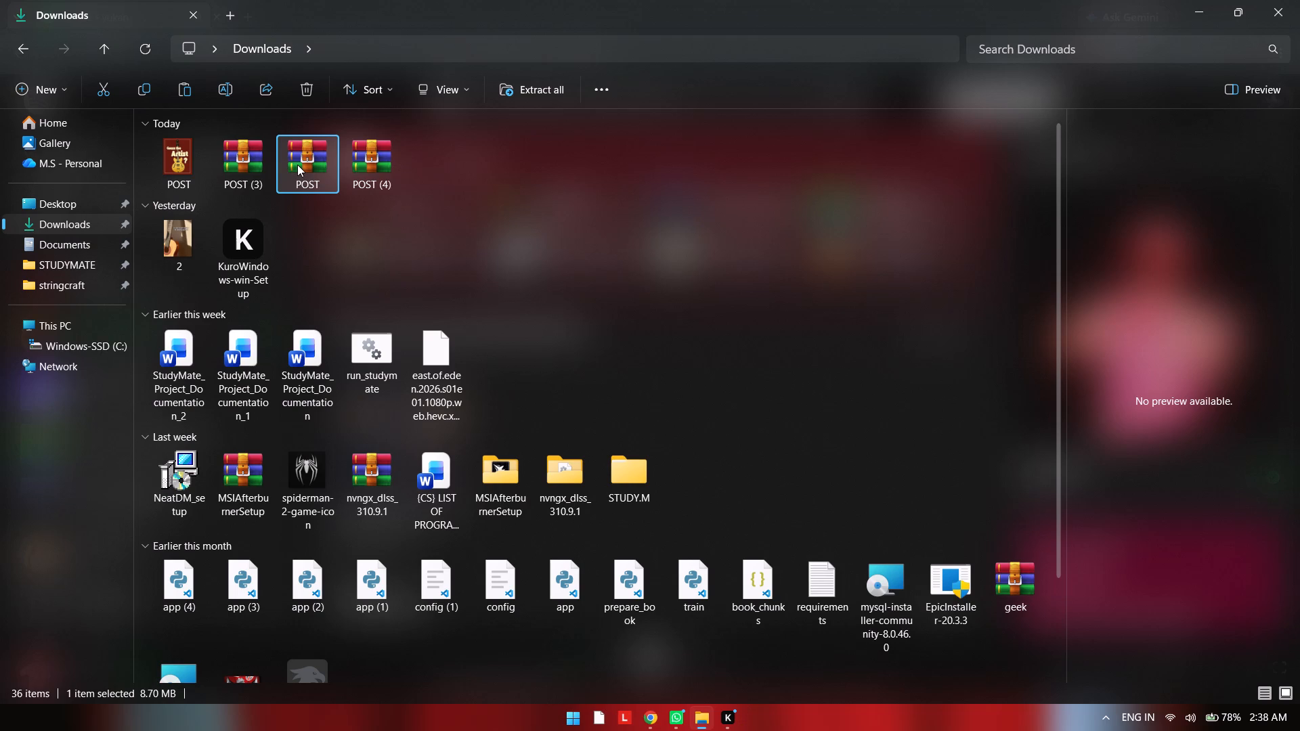
left_click(297, 164)
key("Delete")
Open the POST (3) archive from Downloads to check which post it contains.
double_click(240, 171)
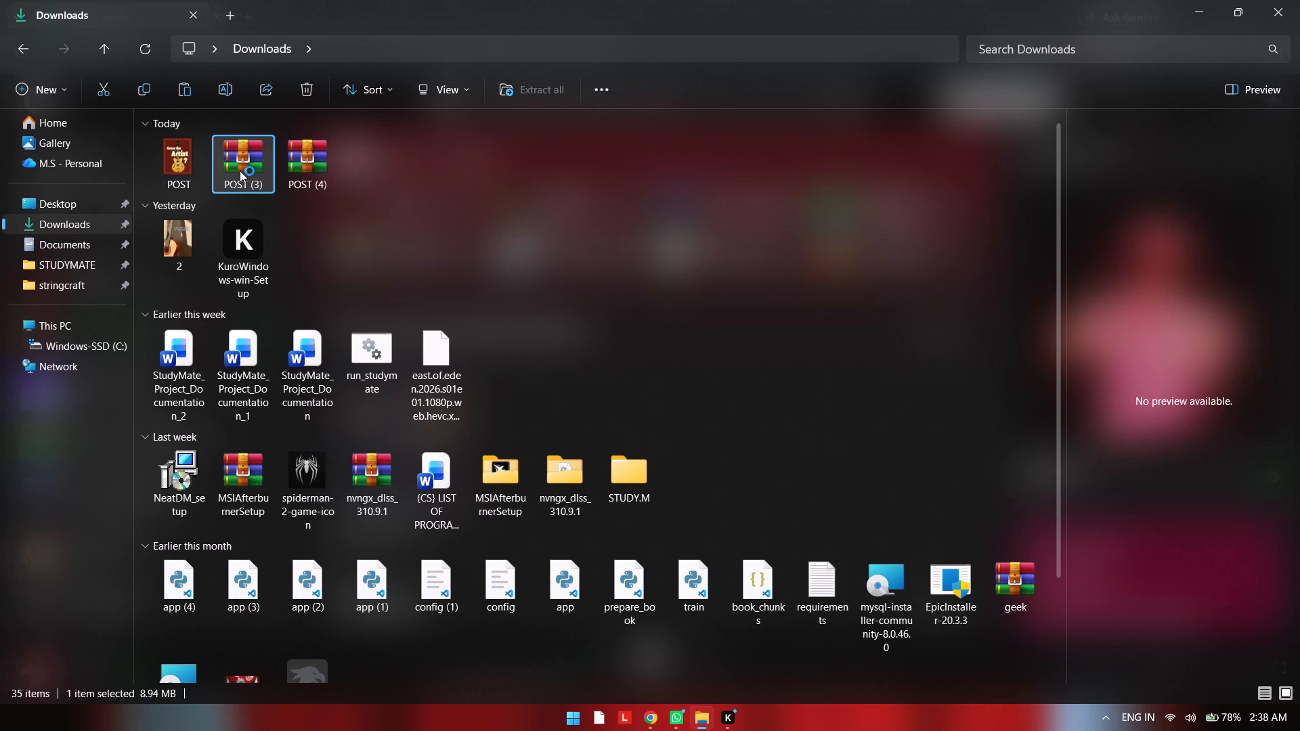
Preview 4.png from the POST (3) archive, close the image and dismiss the licence notice.
double_click(211, 301)
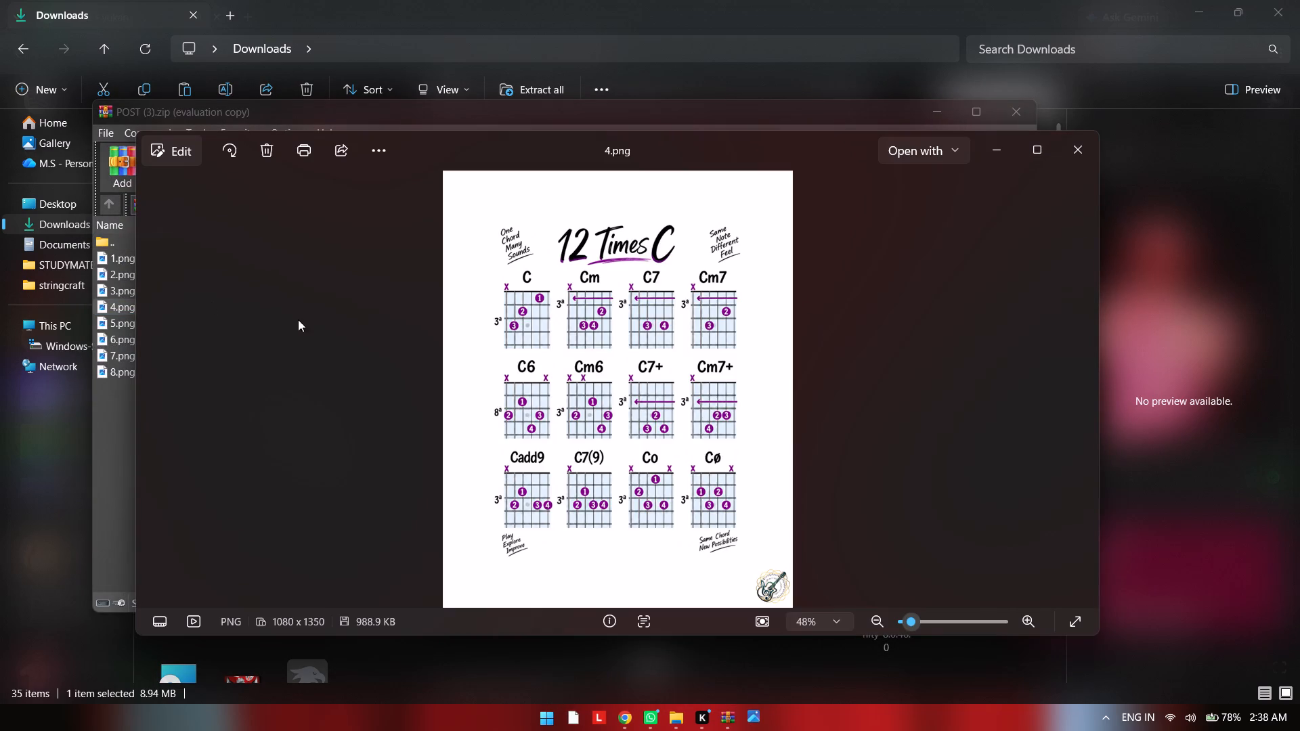
left_click(1077, 158)
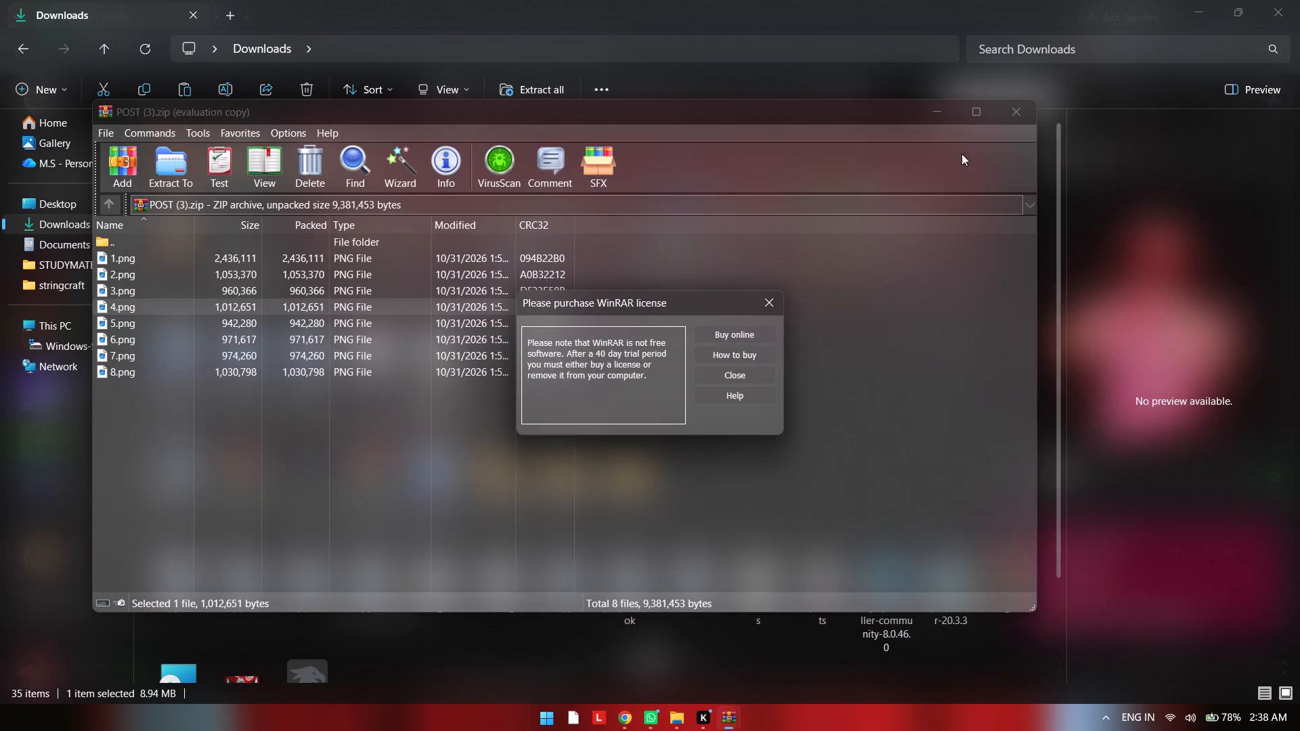
left_click_drag(545, 415, 766, 298)
left_click(766, 298)
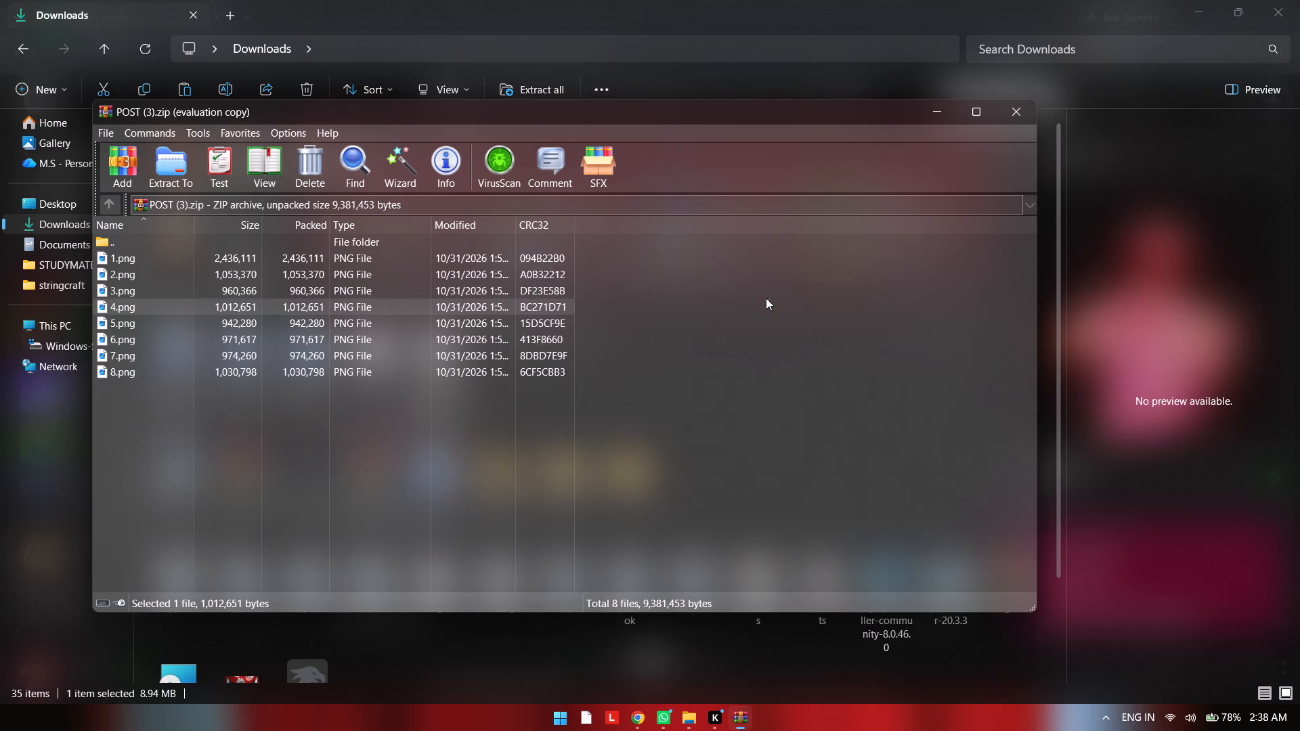
Copy all the images, 1.png to 8.png, from the POST (3) archive.
left_click(508, 471)
key("ctrl+a")
key("ctrl+c")
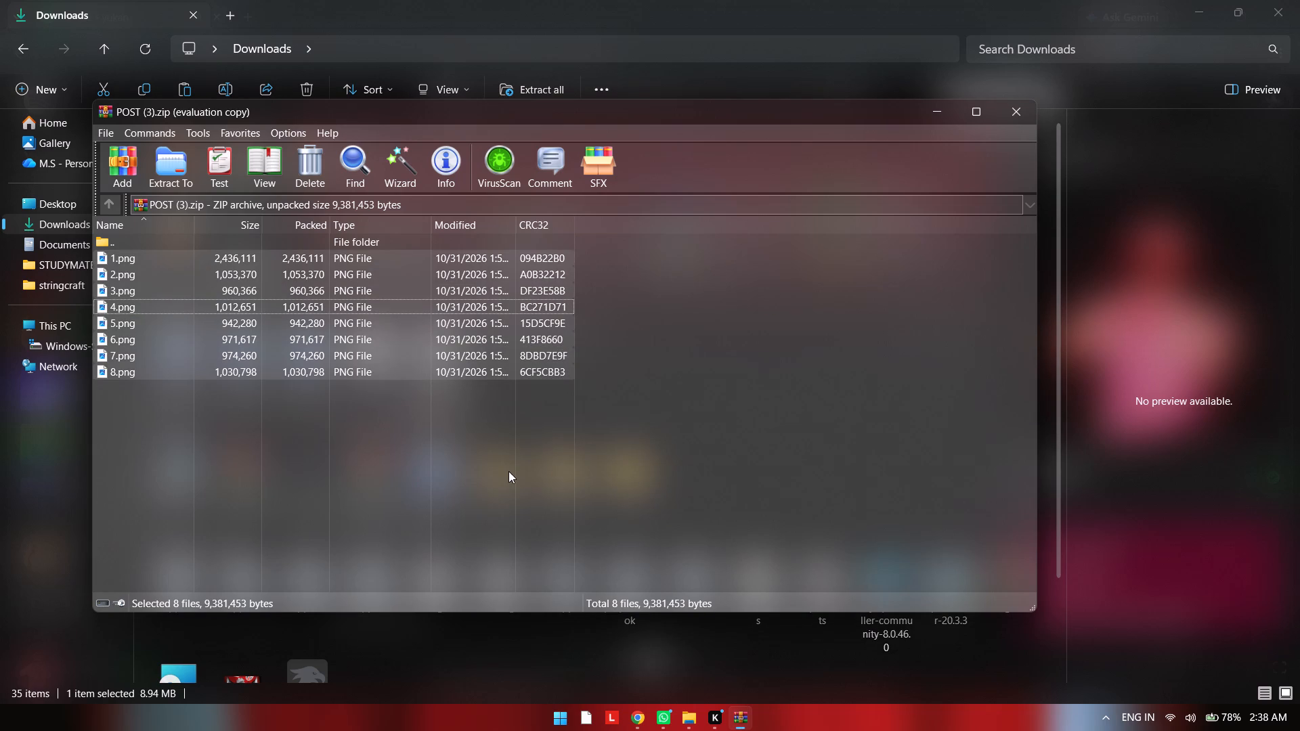
Switch from the POST (3) archive to another open app with the copied images ready to paste.
key("alt+Tab")
key("alt+Tab")
key("alt+Tab")
key("alt+Tab")
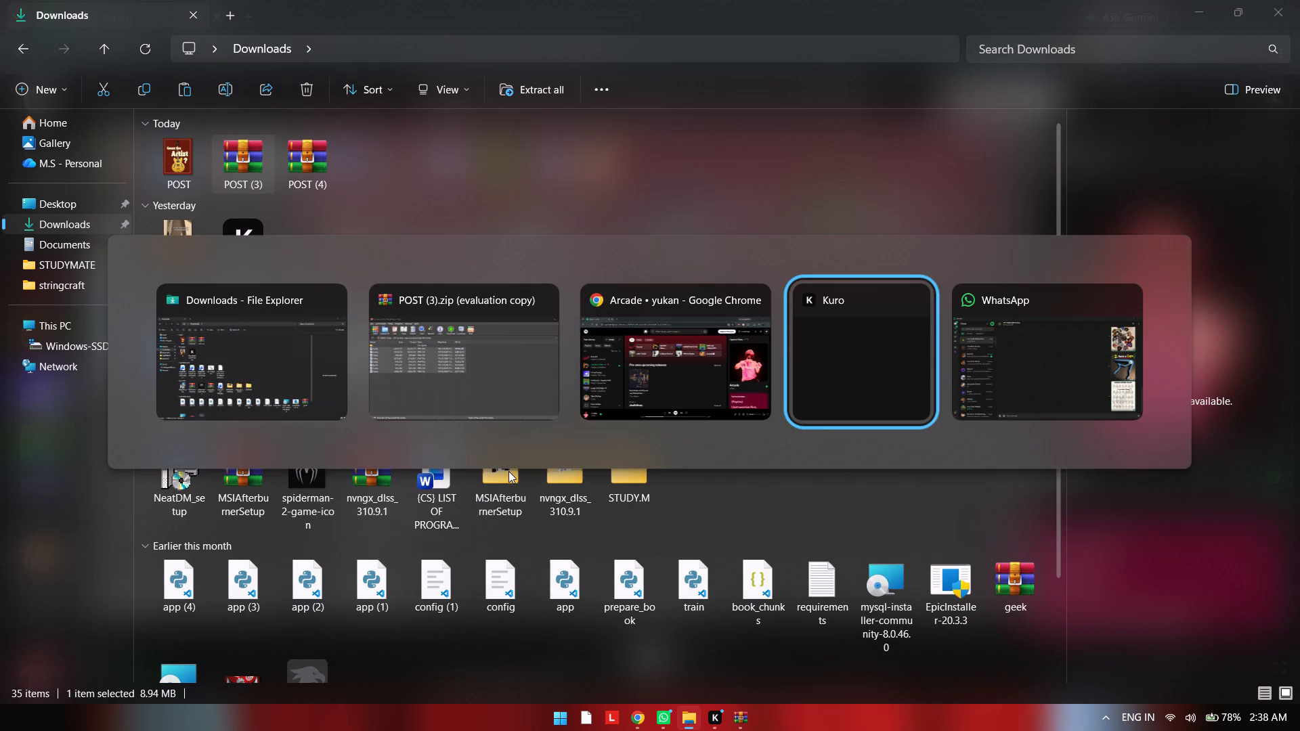
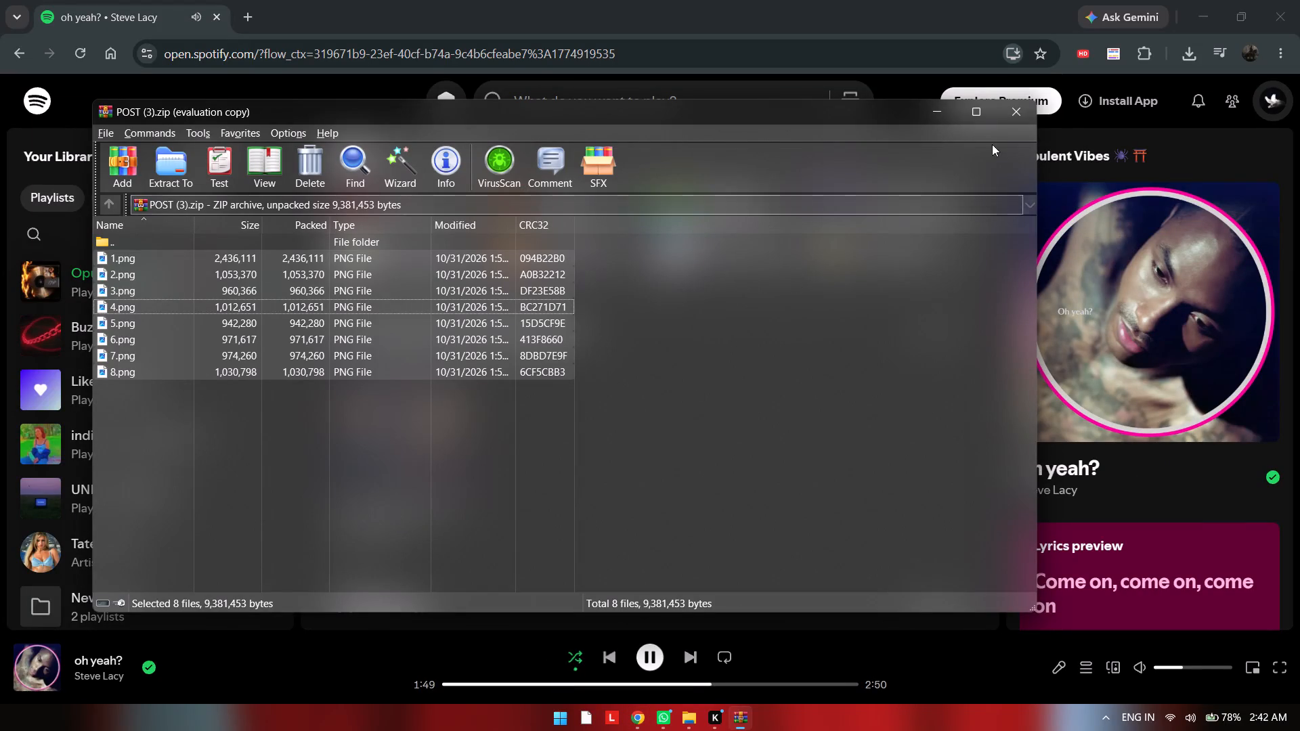
Close the opened POST (3) archive.
left_click(1028, 108)
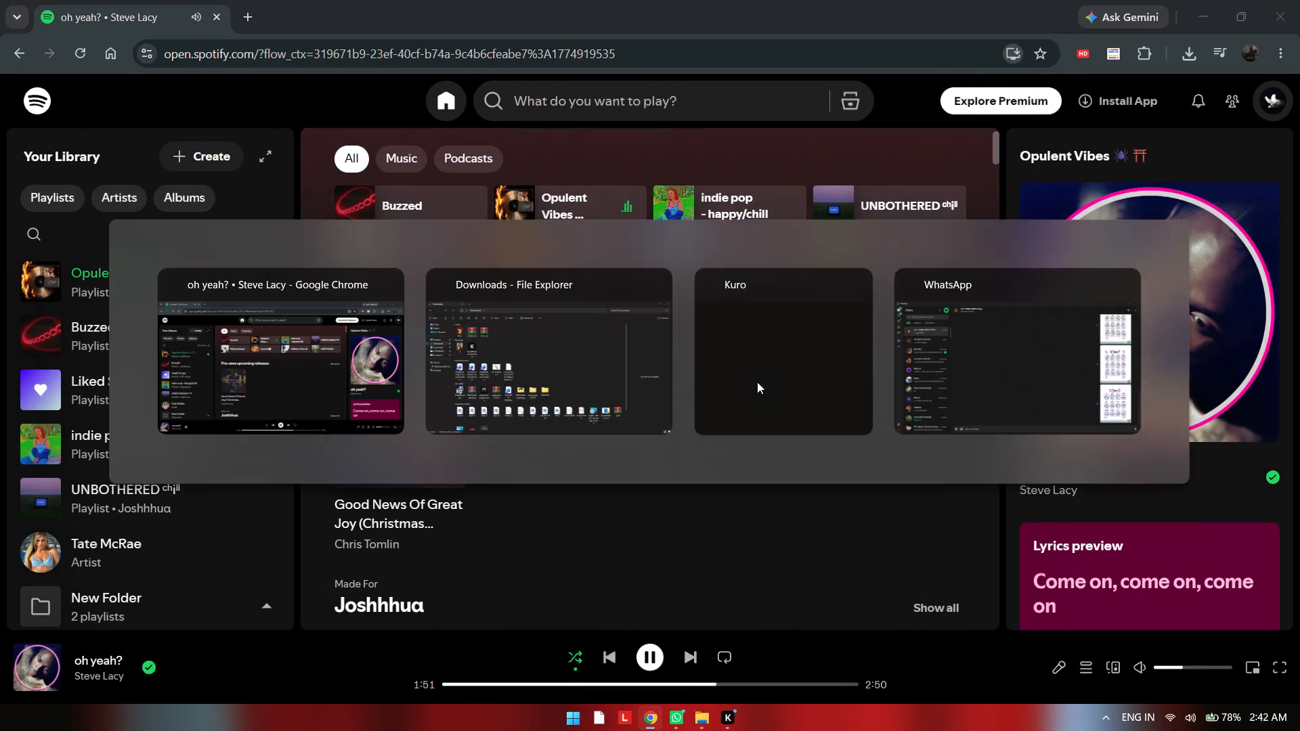
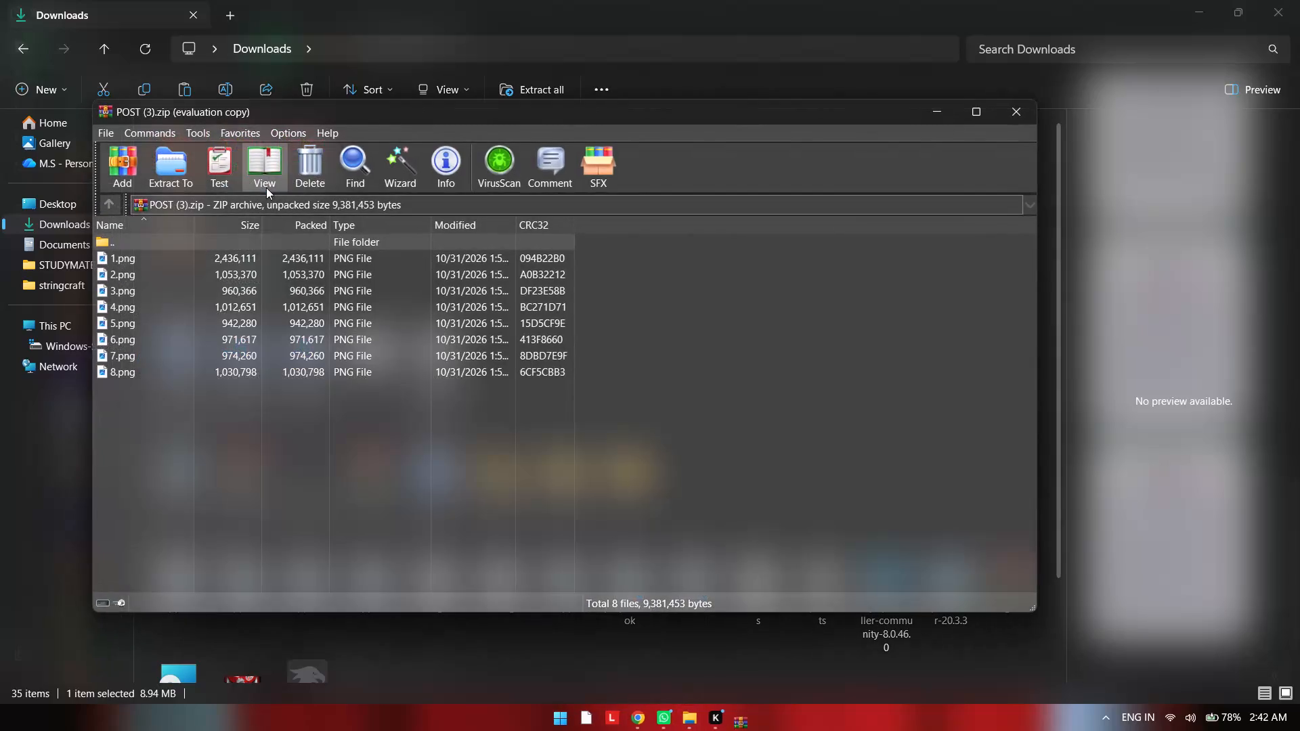
View 5.png from the POST (3) archive, close the image and archive, and delete POST (3) from Downloads.
double_click(252, 324)
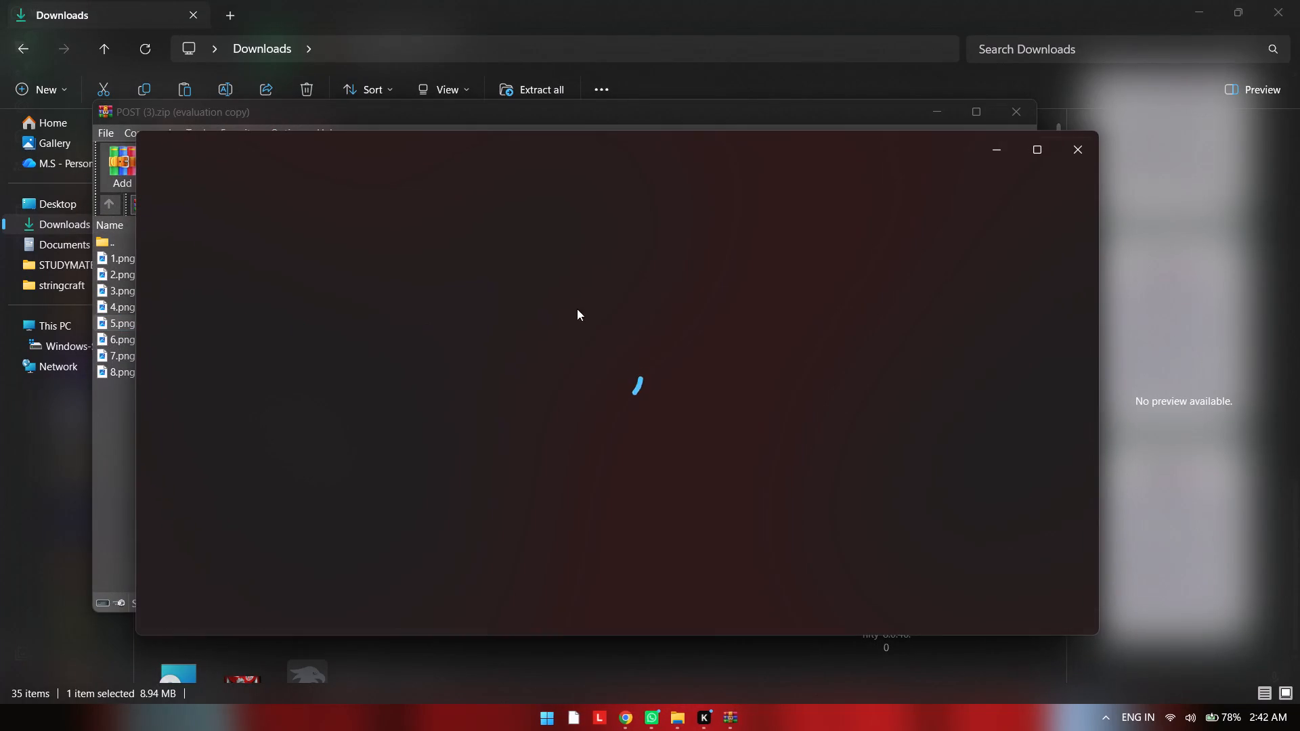
left_click_drag(1068, 141, 1017, 108)
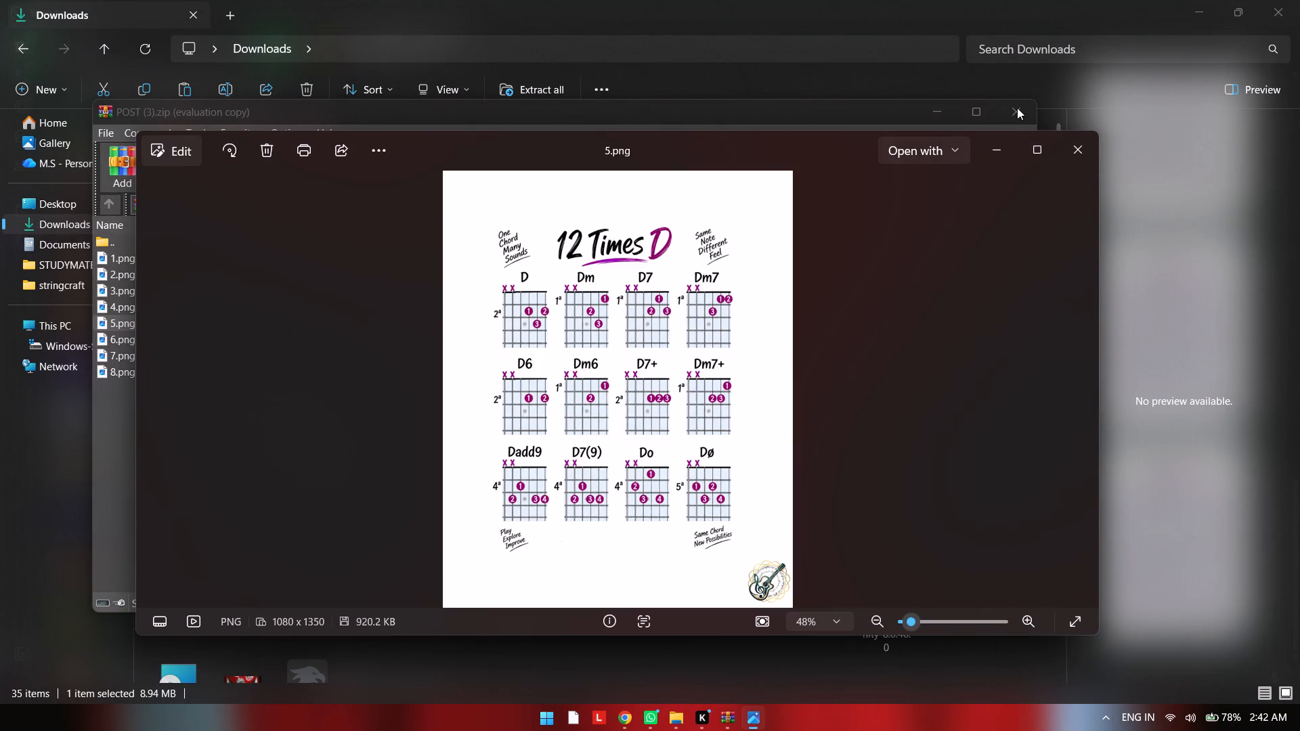
left_click(1017, 108)
left_click_drag(1017, 108, 658, 265)
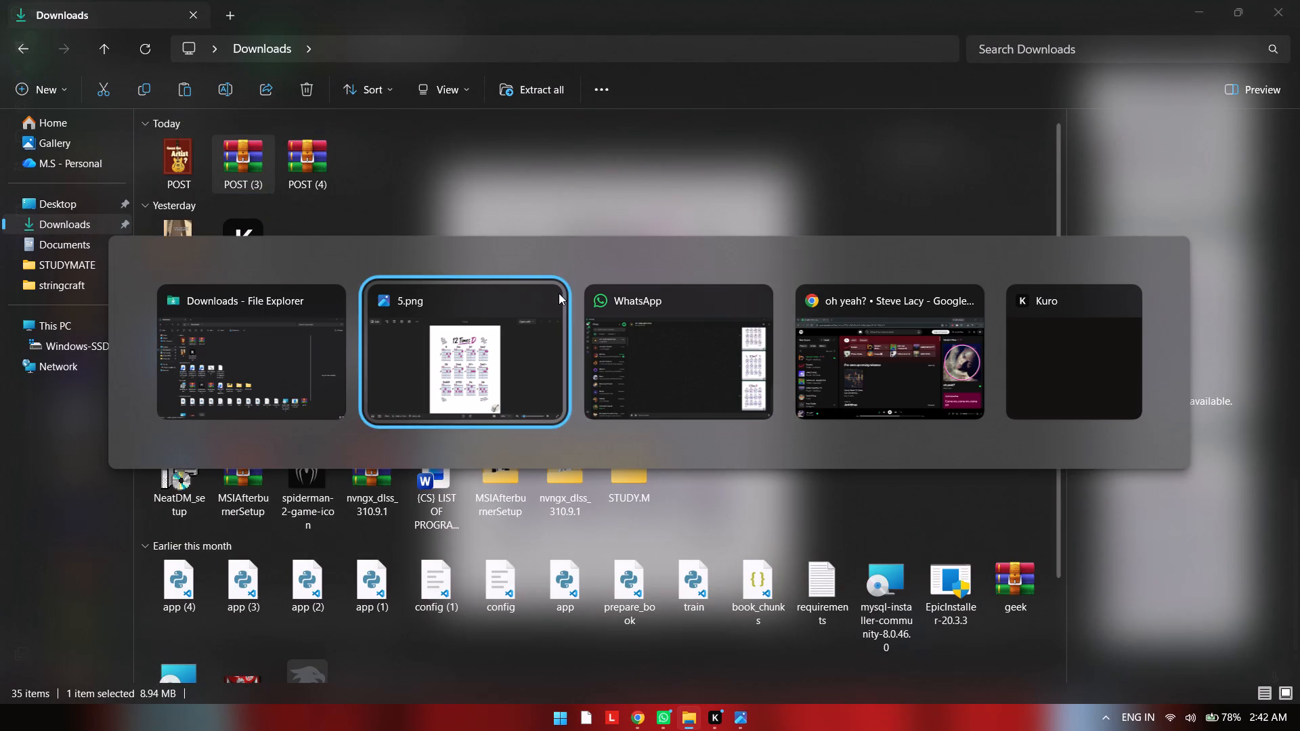
left_click(1093, 156)
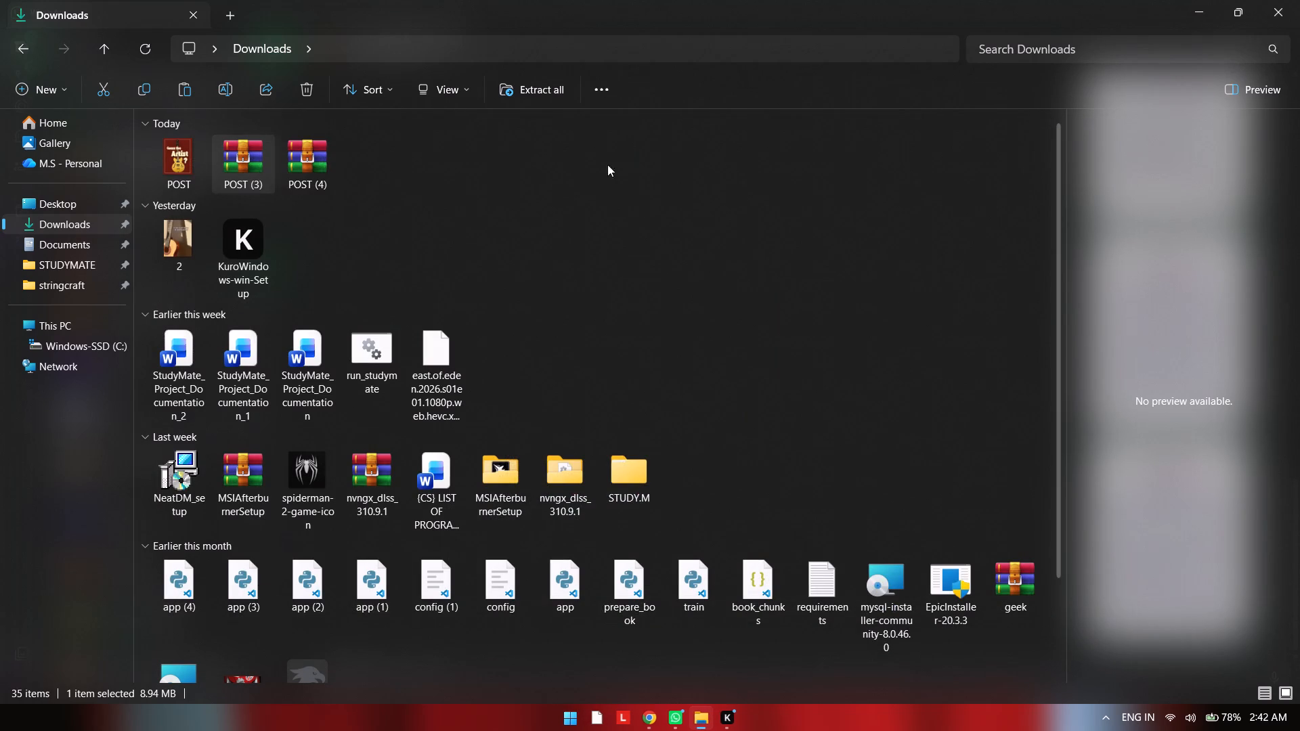
left_click(272, 166)
key("Delete")
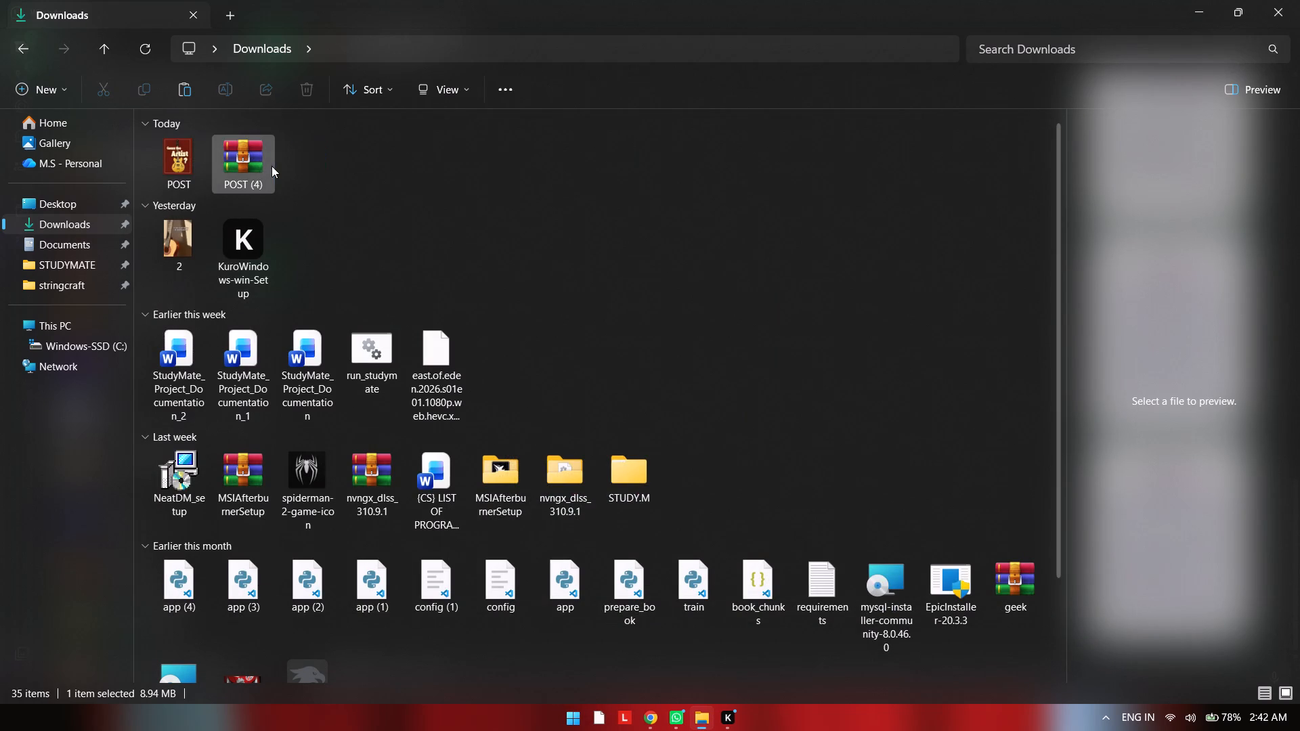
Play the POST video briefly to check its content, close it and delete it from the Downloads folder.
double_click(198, 164)
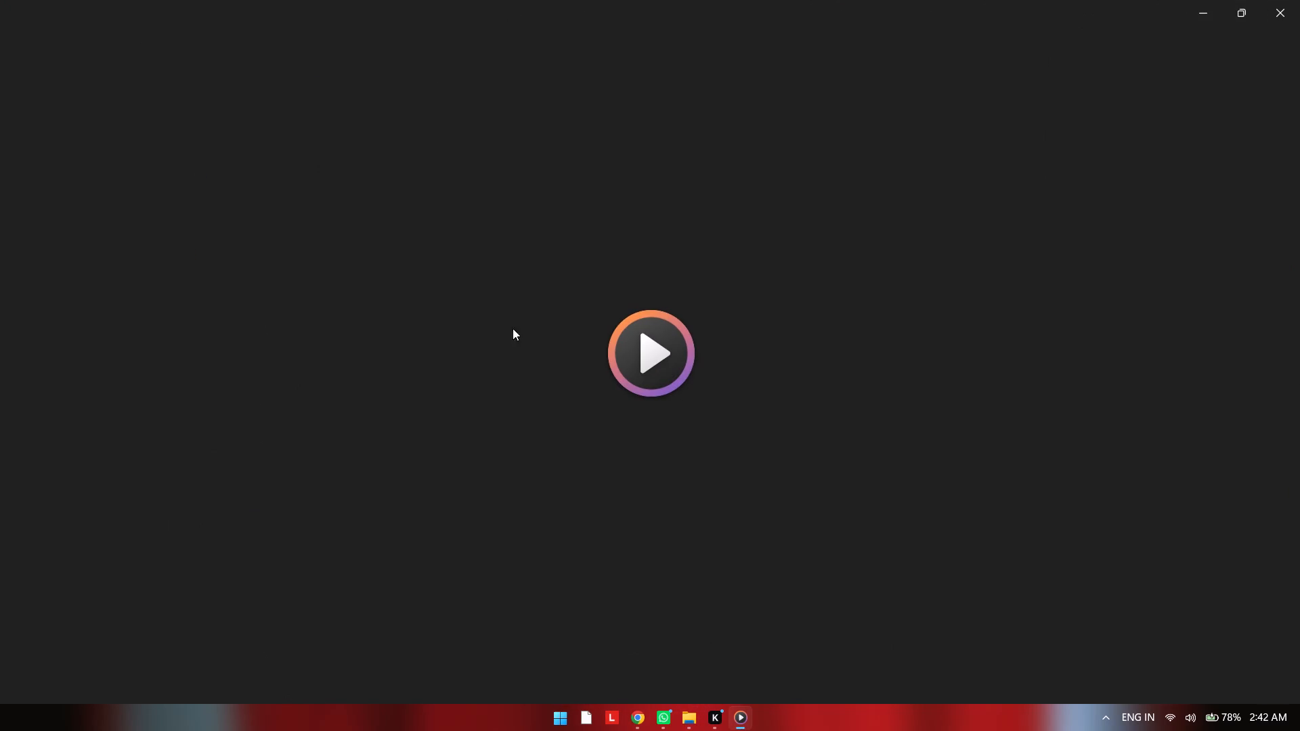
left_click(1295, 5)
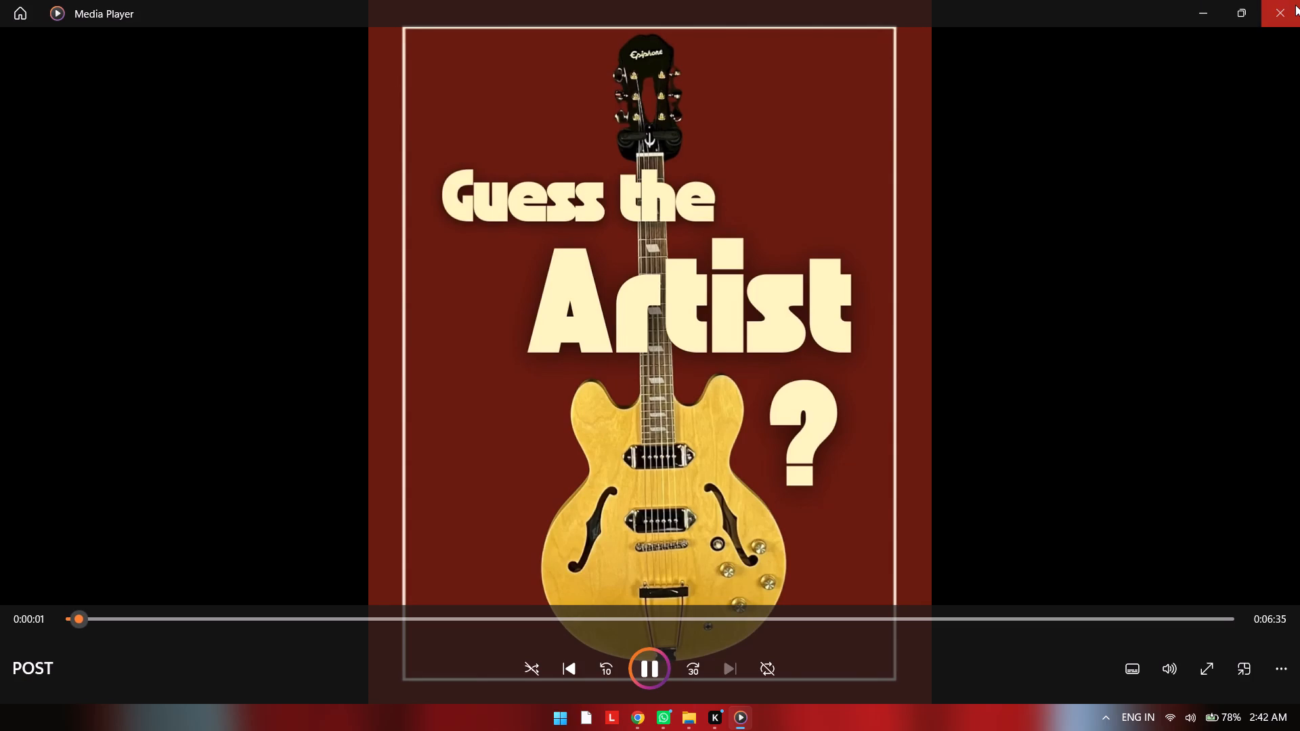
left_click(187, 150)
key("Delete")
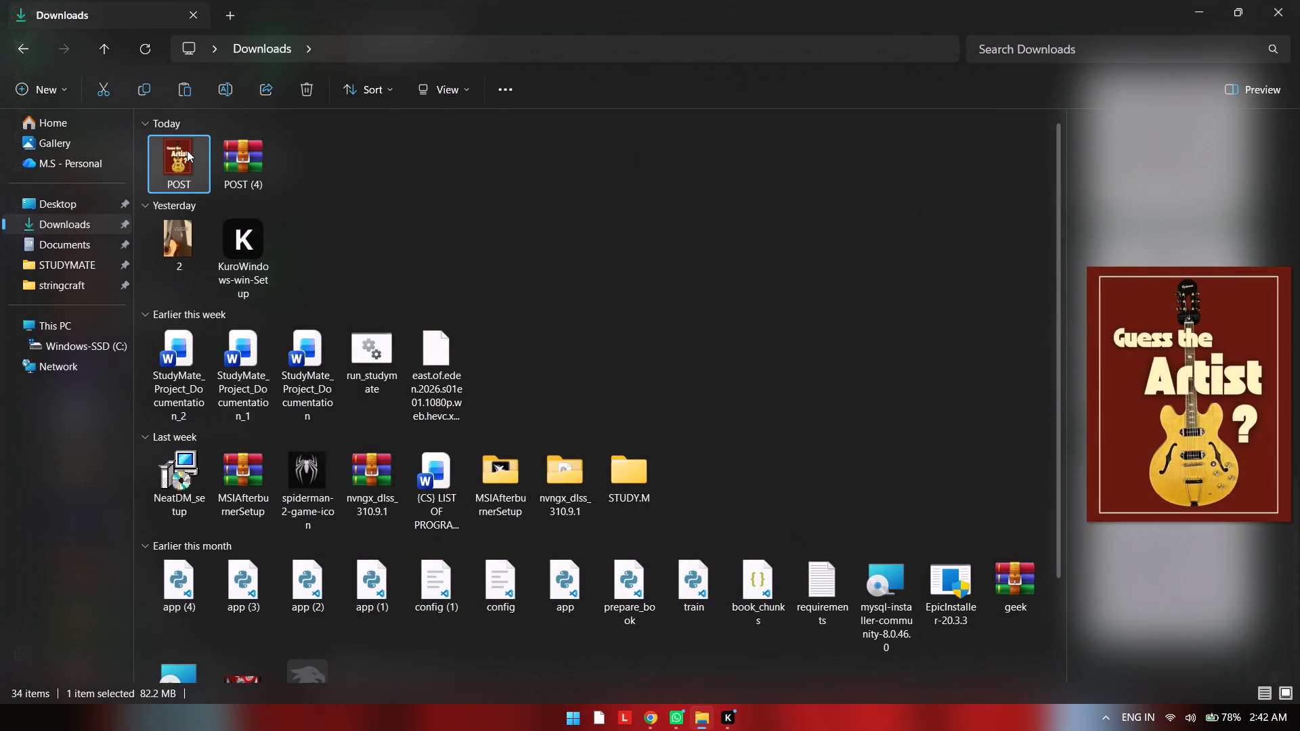
Open the POST (4) archive and view 3.png to check which post it contains, closing both when done.
left_click(148, 168)
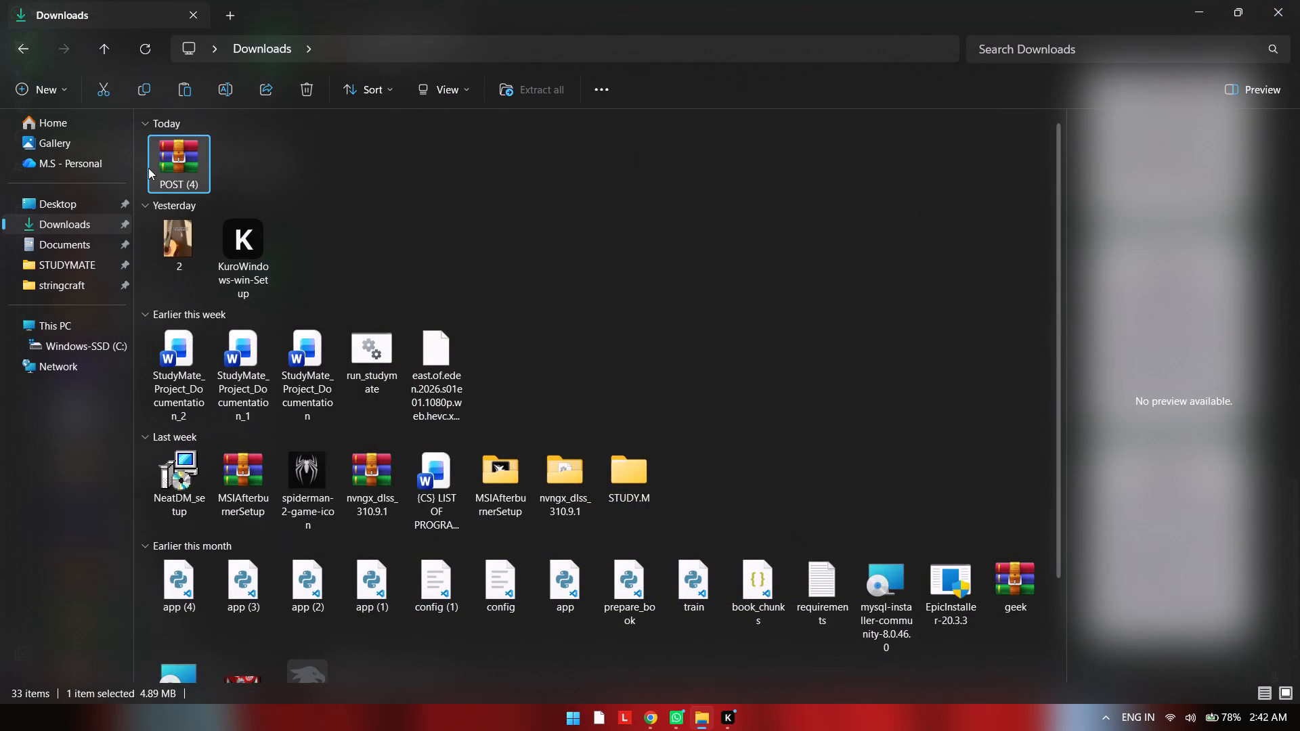
double_click(162, 165)
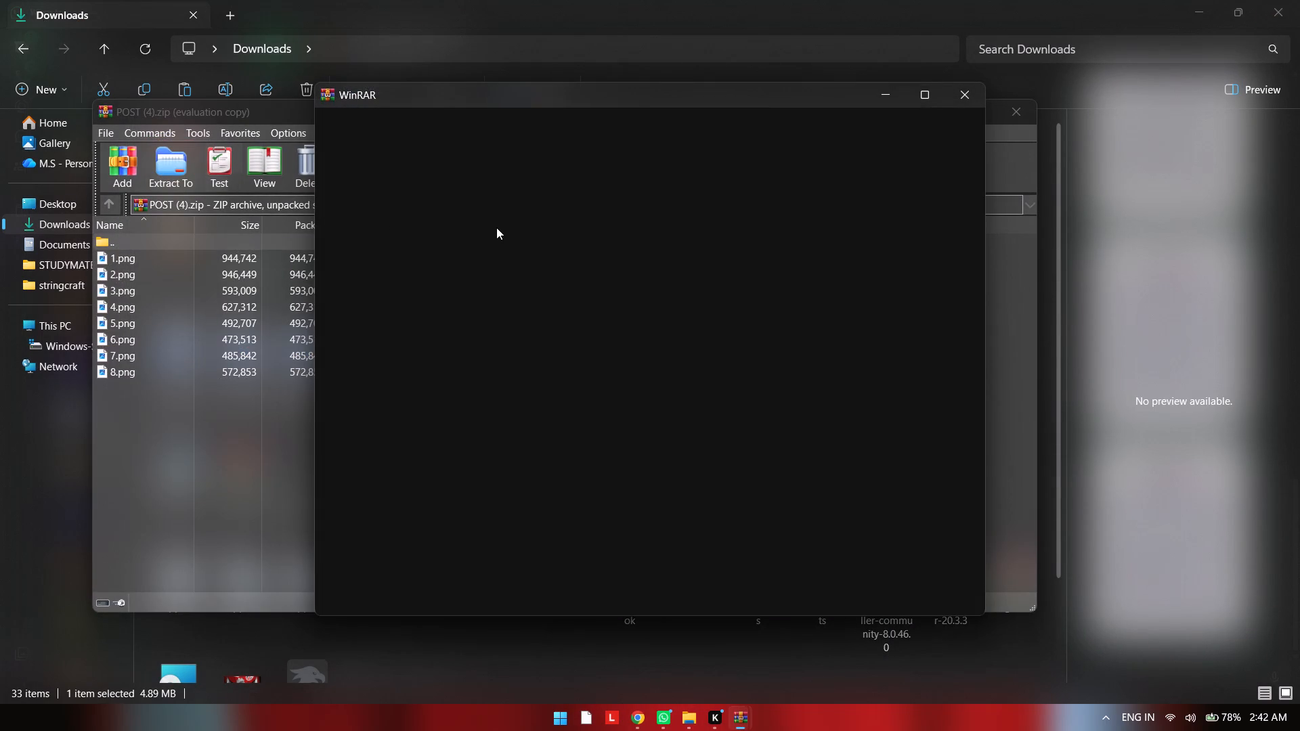
left_click(968, 89)
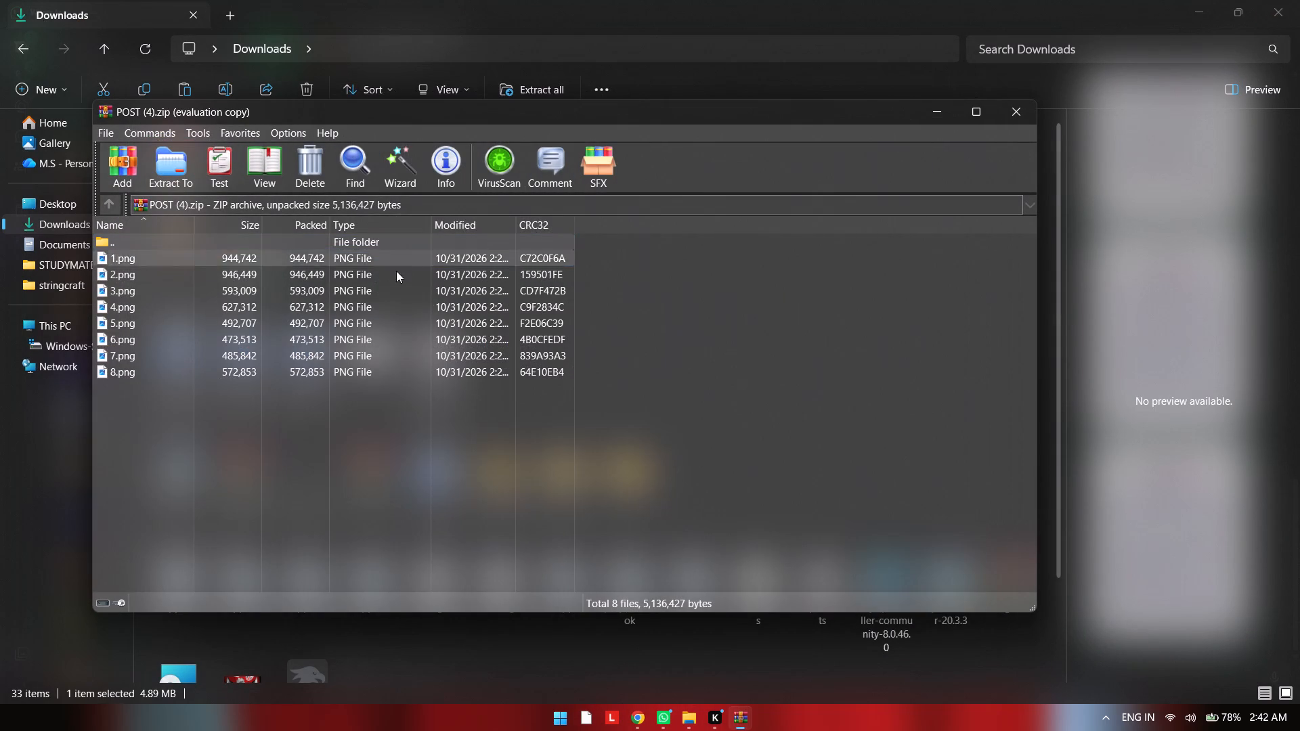
double_click(383, 285)
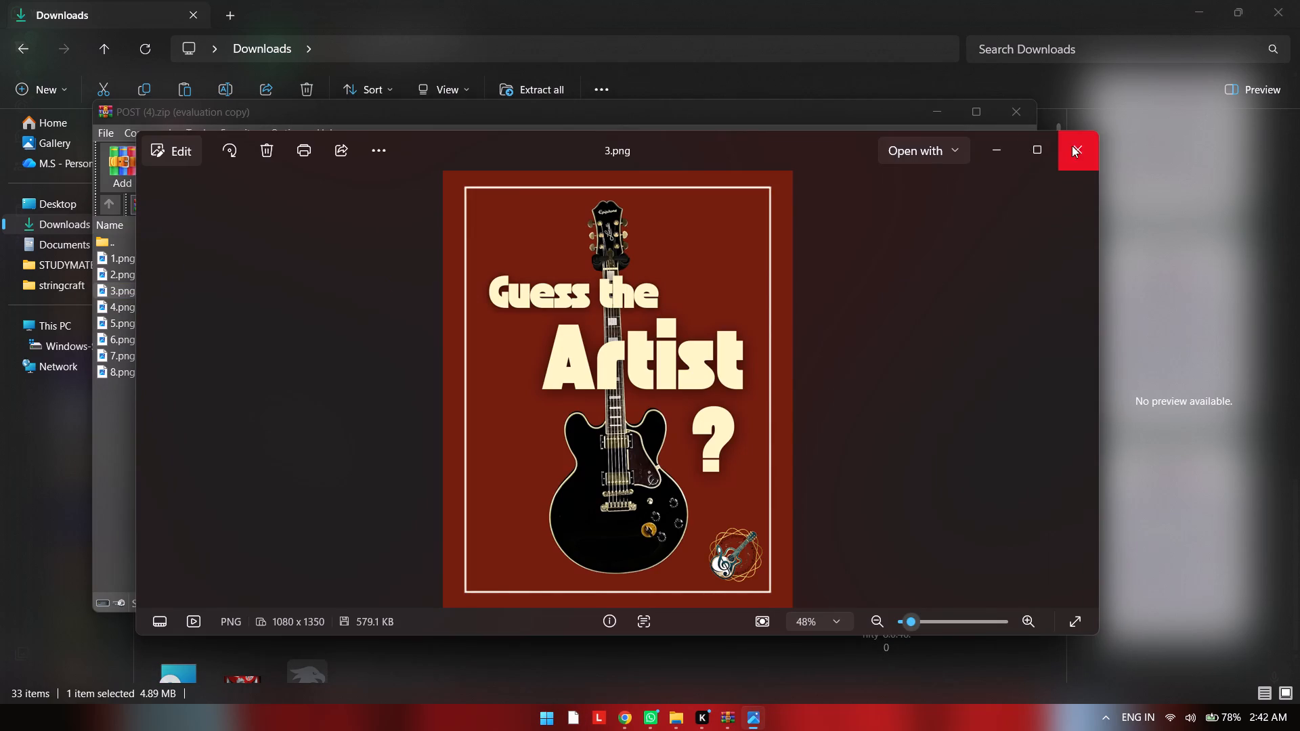
left_click(1076, 145)
left_click(1025, 120)
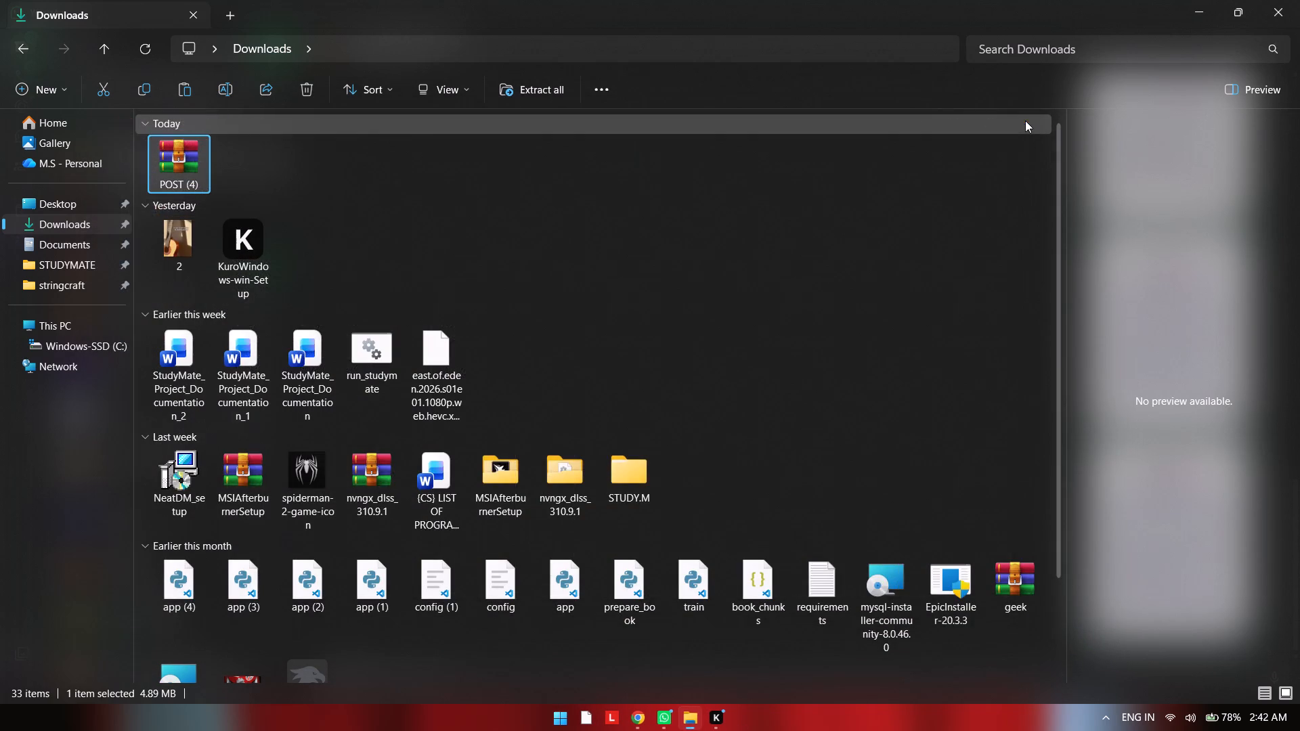